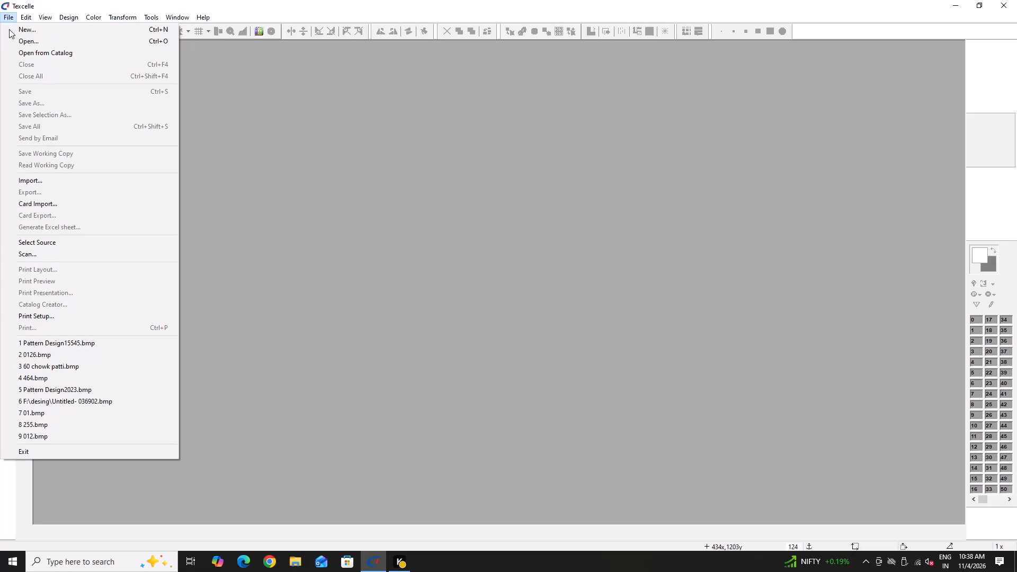
Open the peacock design 0126 from the Downloads folder.
left_click(17, 42)
double_click(91, 72)
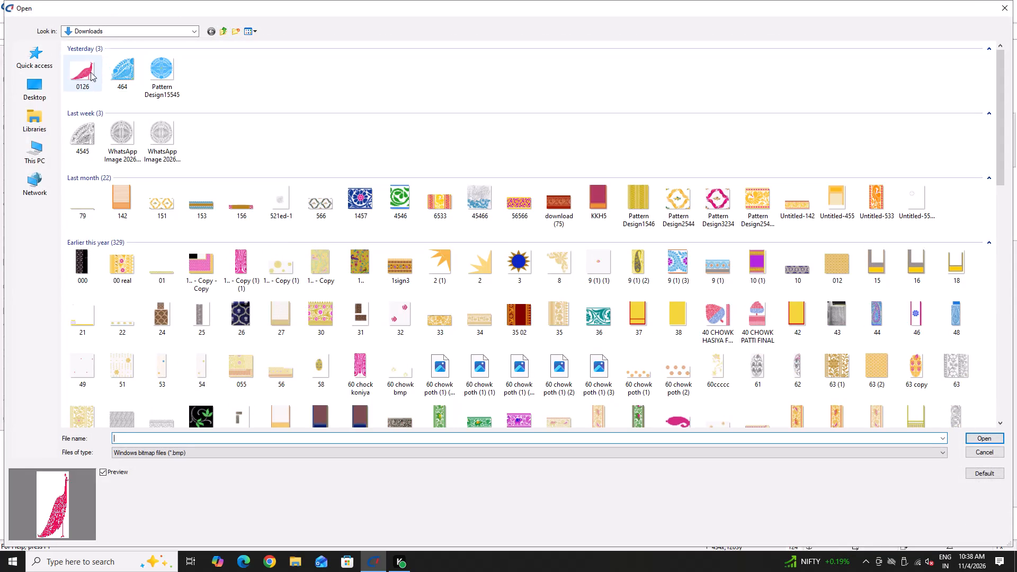
Turn on the grid display for the peacock design.
left_click(219, 28)
left_click(198, 31)
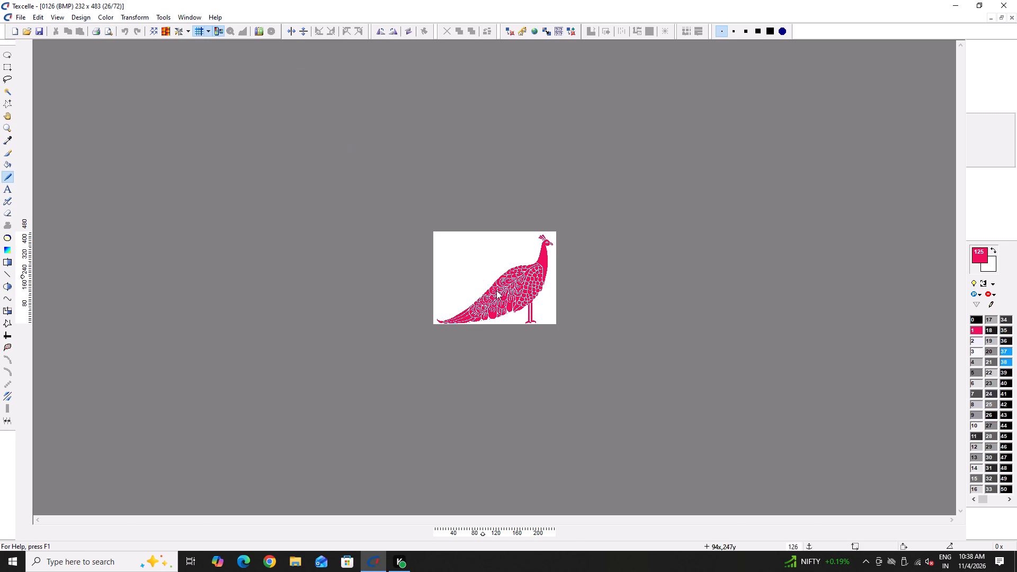
Erase the blue guide line along the lower edge of the feathers, from about column 81 to column 152.
scroll(496, 291, "up", 5, "ctrl")
scroll(433, 418, "down", 11)
scroll(367, 494, "up", 3, "ctrl")
scroll(367, 491, "down", 4)
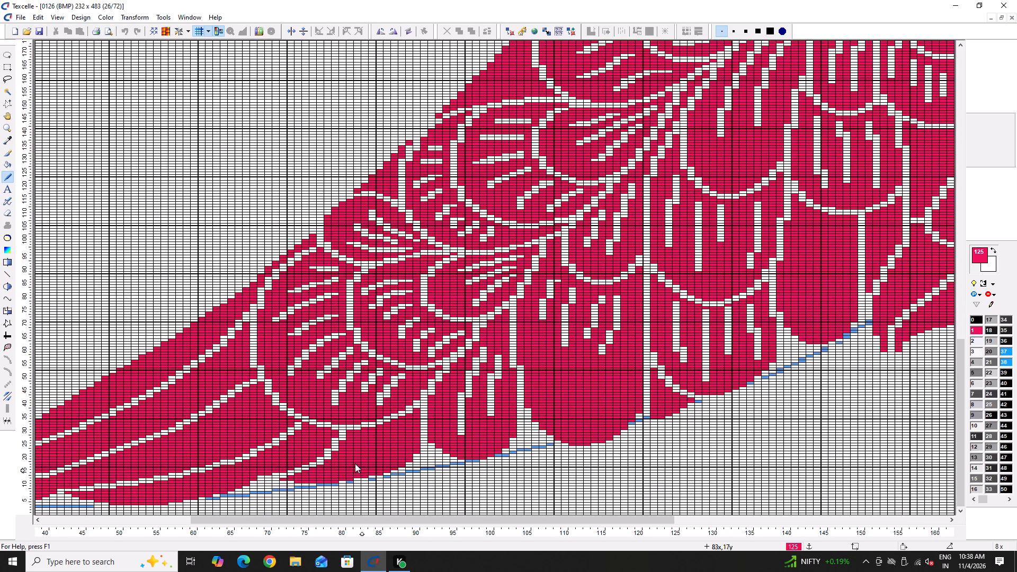
key("shift+space")
key("e")
right_click_drag(357, 436, 352, 443)
right_click_drag(351, 446, 386, 513)
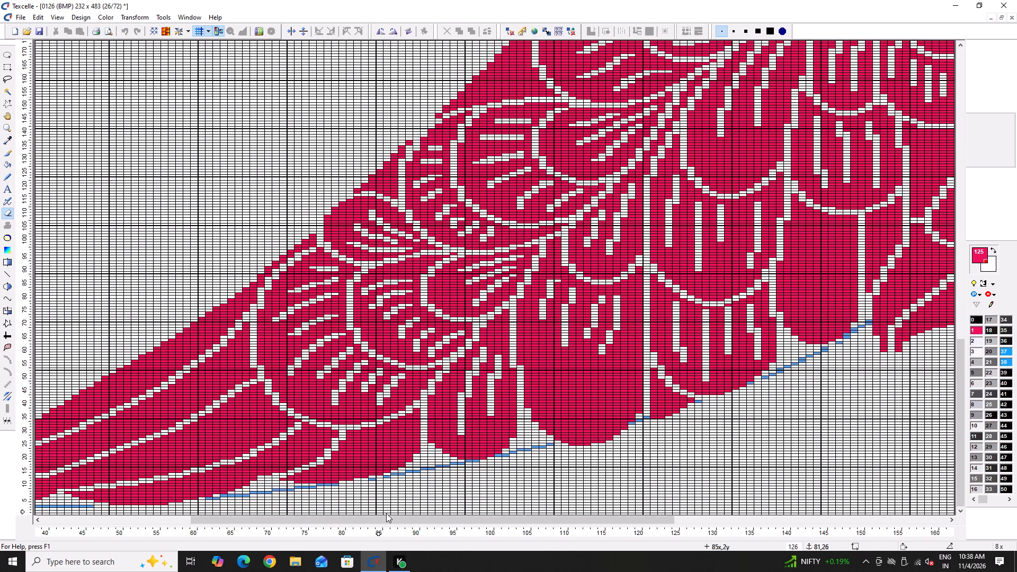
right_click_drag(386, 513, 536, 342)
right_click_drag(528, 337, 520, 334)
right_click_drag(485, 328, 318, 439)
right_click_drag(325, 440, 331, 441)
right_click_drag(342, 443, 359, 444)
right_click(484, 424)
right_click_drag(479, 426, 899, 400)
right_click_drag(903, 395, 922, 354)
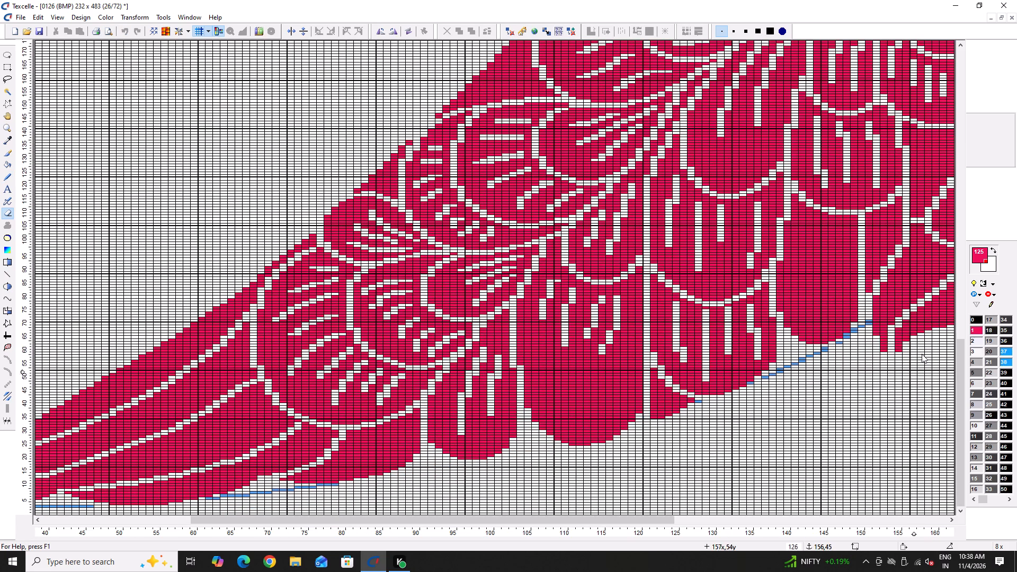
right_click_drag(922, 354, 640, 464)
right_click(640, 464)
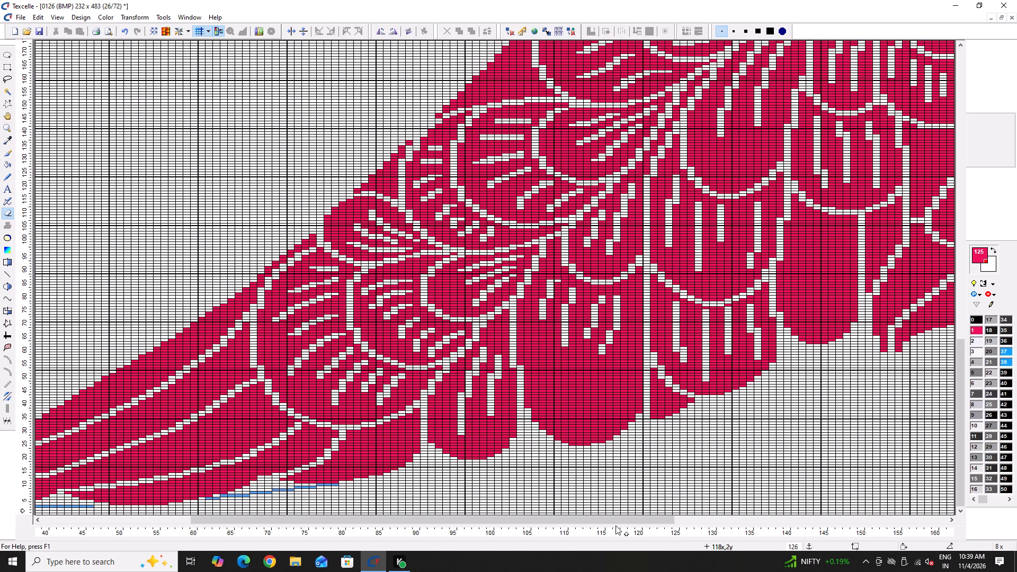
Erase the remaining blue line segments below the peacock's tail tip, between about columns 30 and 80.
scroll(211, 530, "down", 6)
key("Left")
key("Left")
scroll(263, 484, "down", 4)
right_click_drag(197, 491, 203, 480)
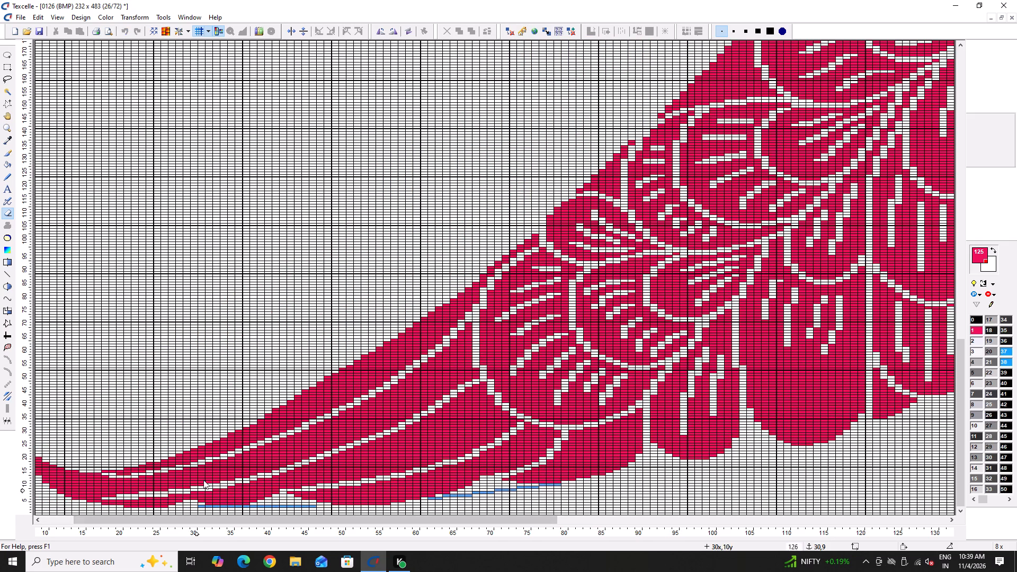
right_click_drag(203, 480, 186, 386)
right_click_drag(209, 386, 214, 386)
right_click_drag(218, 386, 231, 389)
right_click_drag(234, 390, 244, 394)
right_click_drag(245, 395, 252, 403)
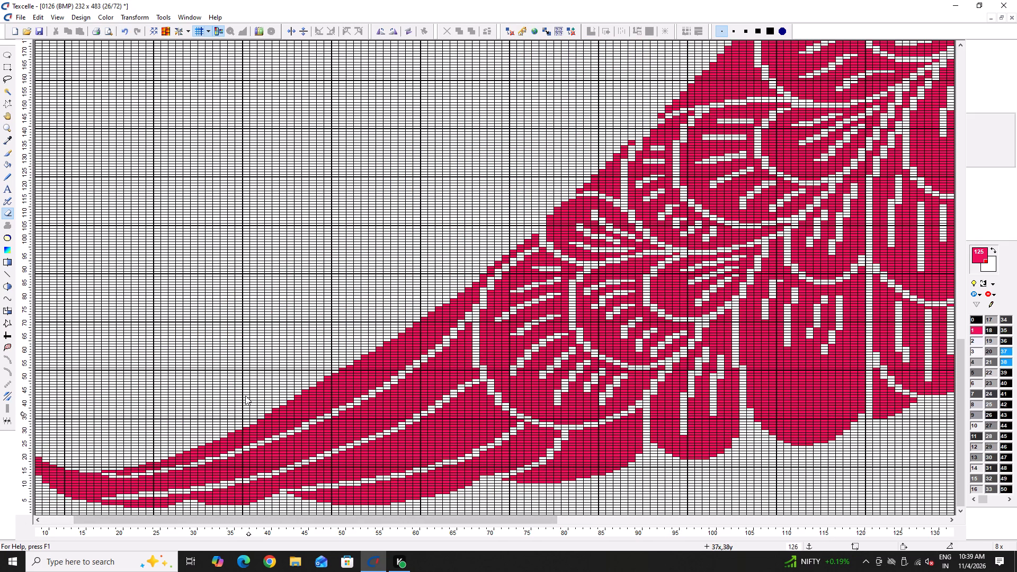
Smooth the lowest white feather line near the tail tip with single white and pink pencil pixels, around columns 22 to 35.
key("x")
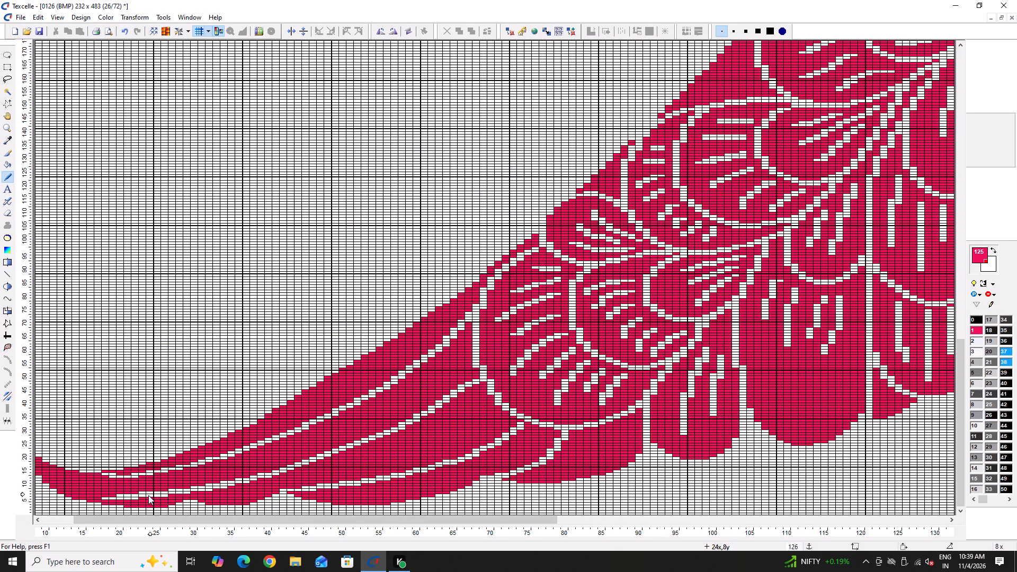
scroll(139, 503, "up", 3, "ctrl")
scroll(135, 497, "down", 3)
left_click(133, 478)
right_click(134, 463)
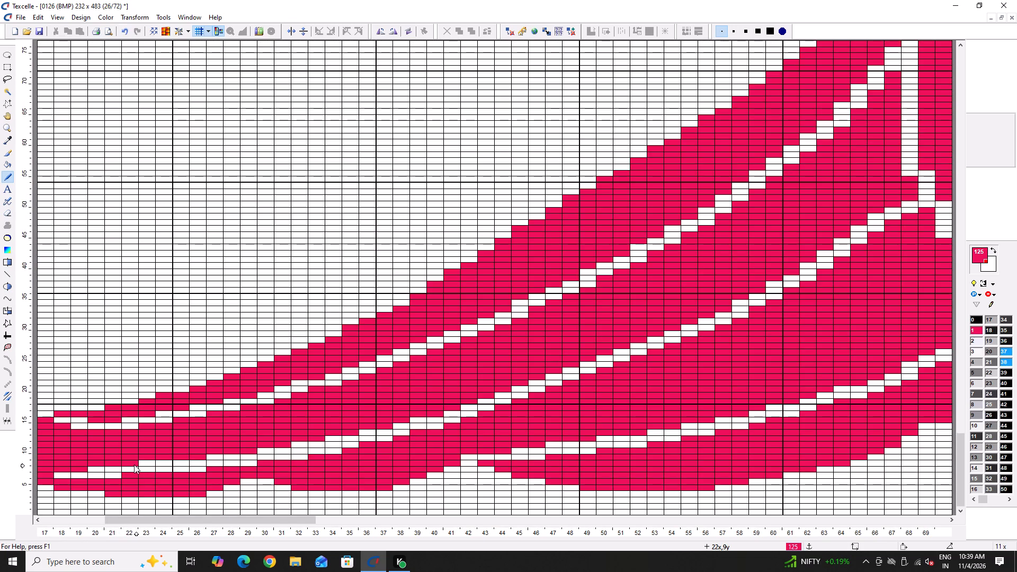
right_click(133, 464)
right_click(126, 466)
right_click(130, 463)
key("shift+space")
right_click(134, 464)
right_click(255, 451)
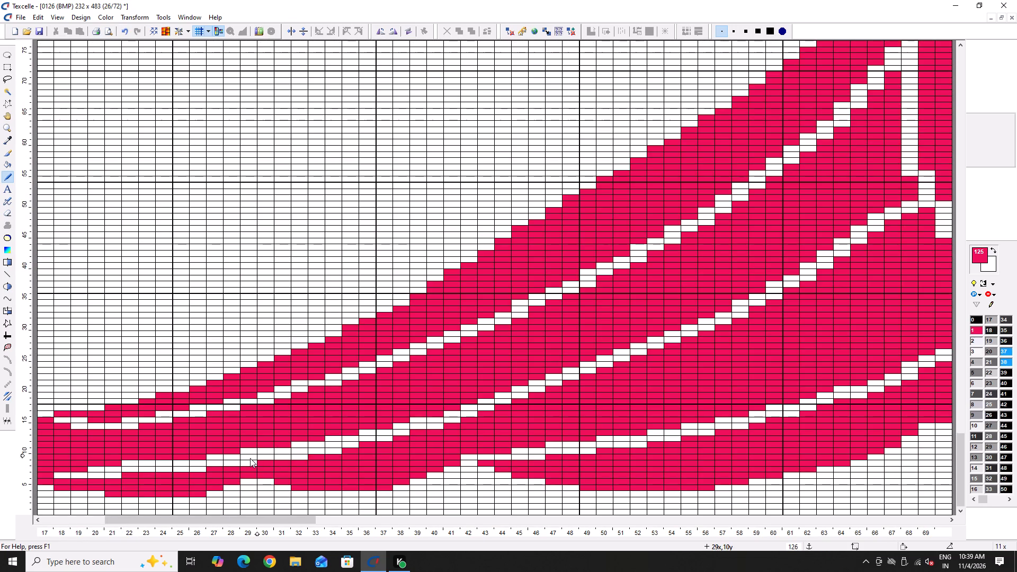
left_click(249, 461)
left_click(304, 457)
left_click(336, 452)
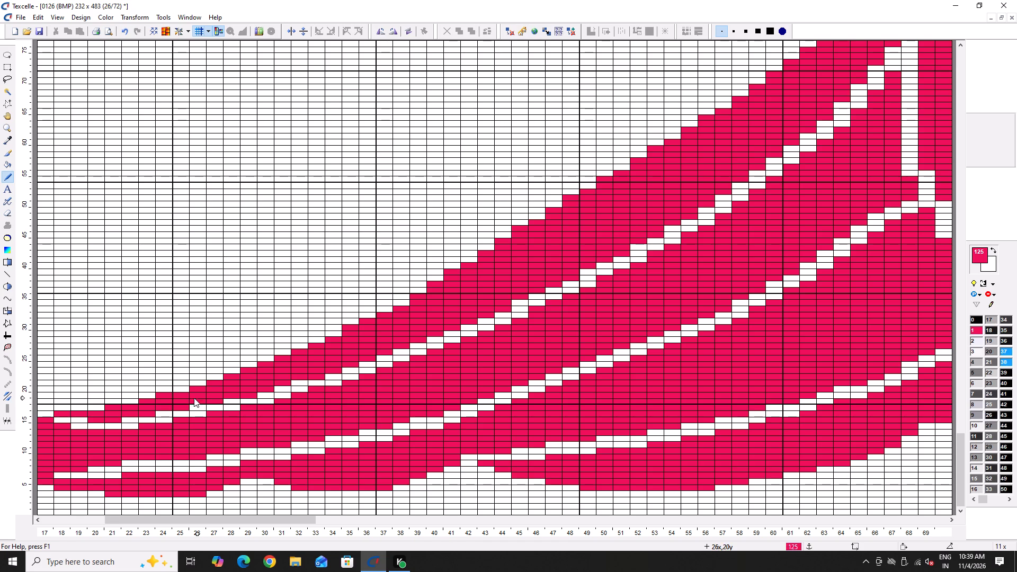
Paint stray pink pixels white along the tail tip's bottom edge, around columns 26 and 37, to even out the contour.
scroll(191, 398, "down", 1, "ctrl")
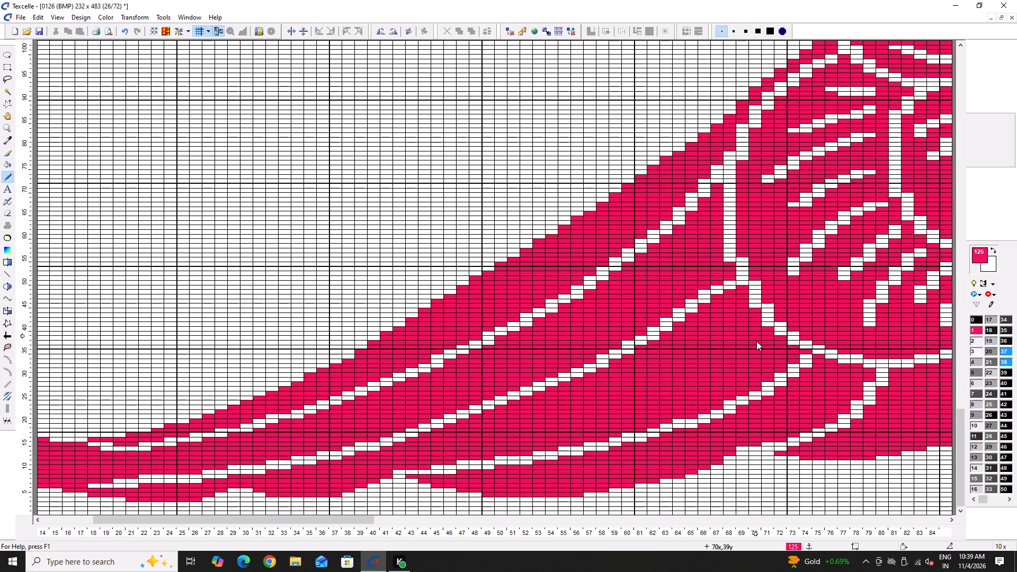
scroll(766, 348, "down", 1)
scroll(770, 391, "down", 1)
scroll(728, 442, "up", 1, "ctrl")
scroll(566, 454, "down", 2)
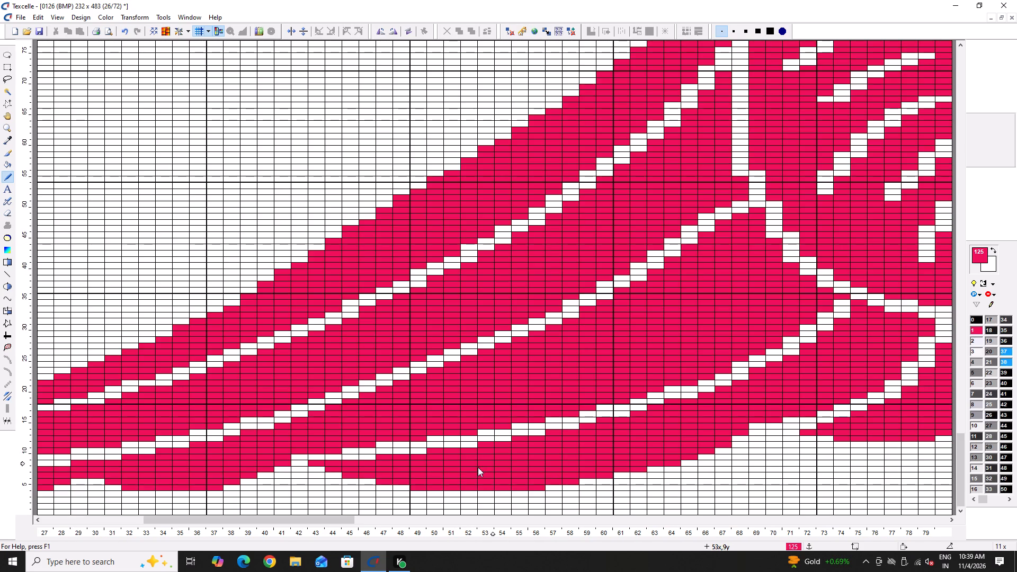
scroll(300, 472, "up", 1, "ctrl")
scroll(299, 472, "down", 3, "ctrl")
scroll(254, 505, "up", 3, "ctrl")
right_click(281, 493)
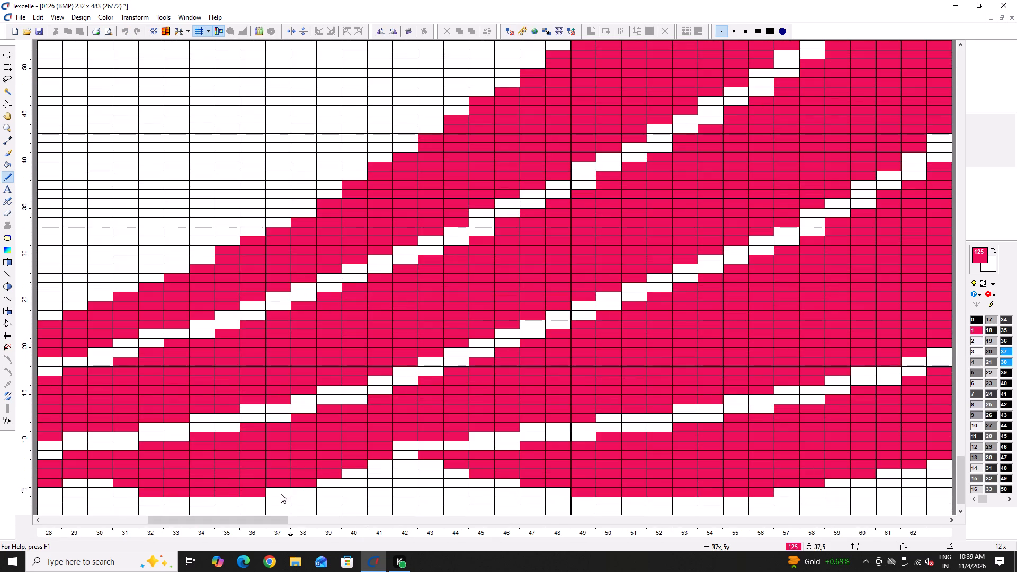
scroll(306, 488, "down", 4, "ctrl")
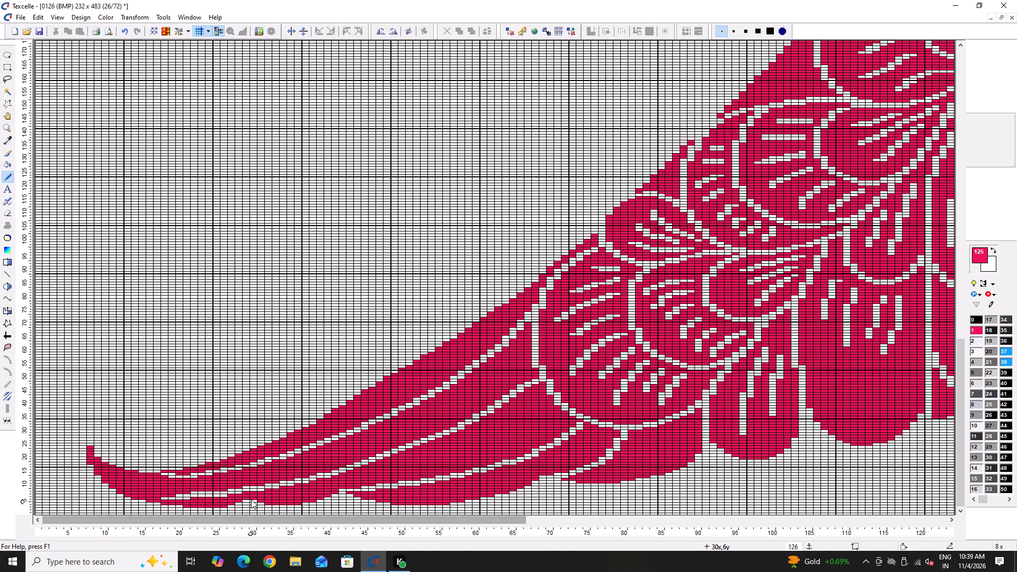
scroll(251, 499, "up", 2, "ctrl")
scroll(251, 499, "down", 2, "ctrl")
scroll(225, 512, "up", 4, "ctrl")
right_click(261, 495)
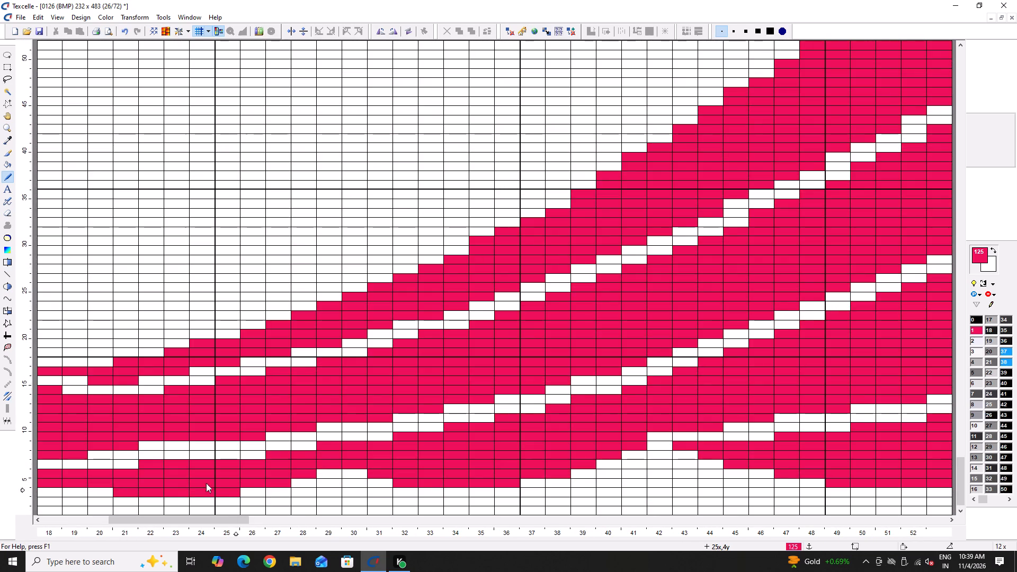
Smooth the lower edge of the pointed feather near the legs by adding pink pixels around columns 156 to 160.
scroll(184, 483, "down", 4, "ctrl")
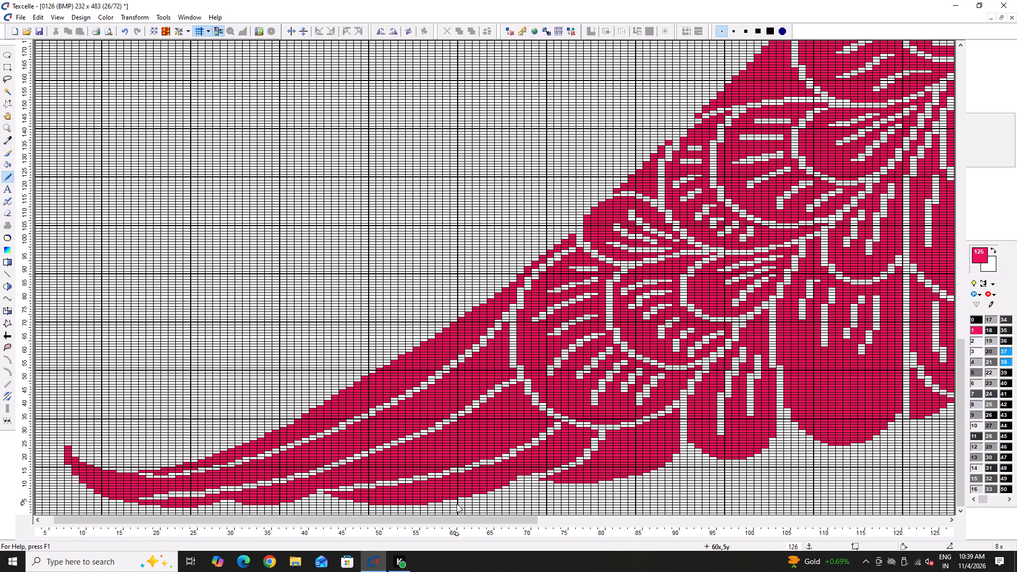
scroll(712, 435, "up", 2, "ctrl")
key("Right")
key("Right")
key("Right")
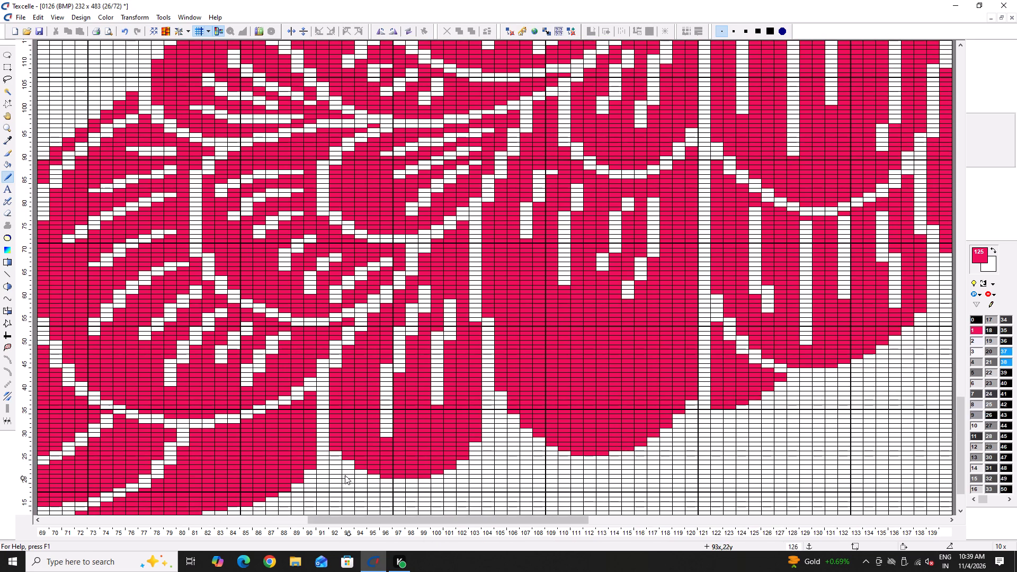
scroll(270, 482, "down", 2, "ctrl")
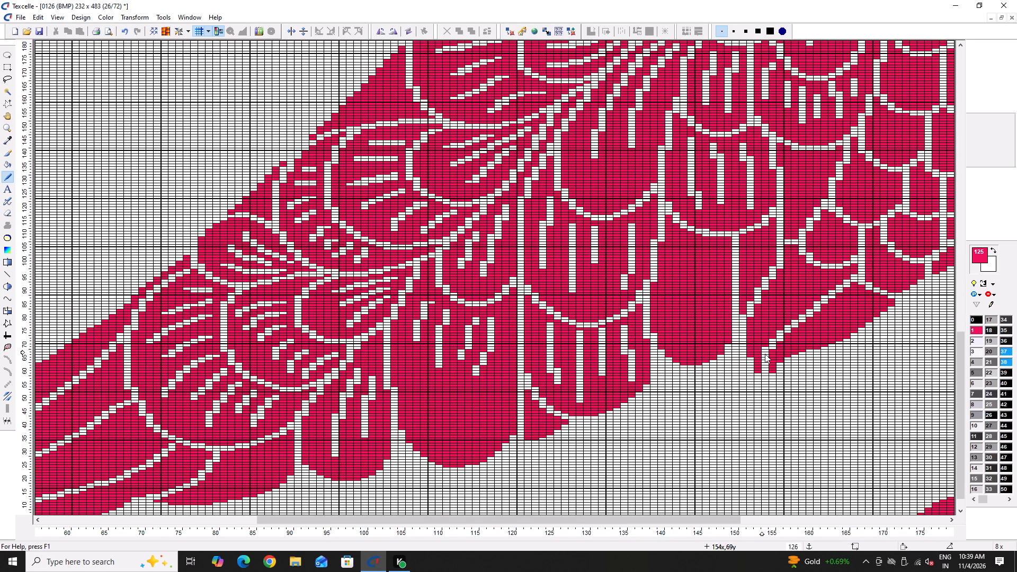
key("Right")
key("Right")
key("Right")
scroll(547, 360, "up", 4, "ctrl")
left_click(342, 364)
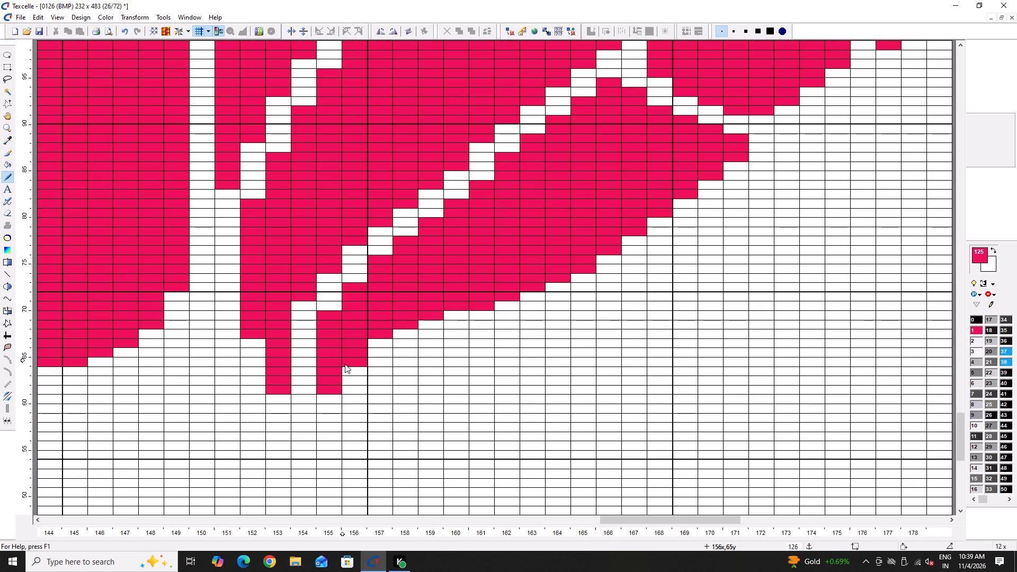
left_click(366, 342)
left_click(404, 330)
left_click(377, 342)
left_click(432, 320)
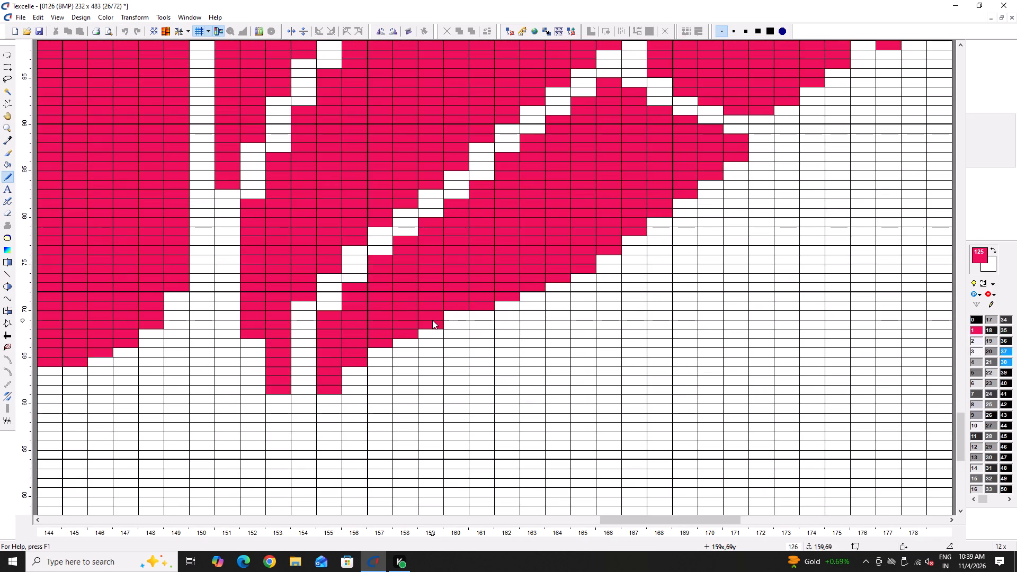
left_click(459, 311)
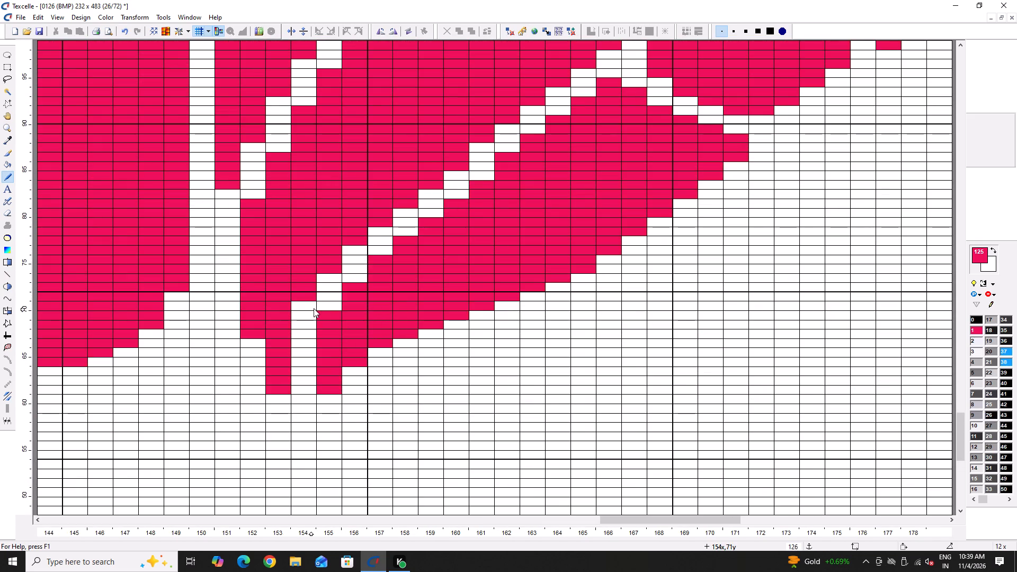
Look over the peacock's lower feathers, body and legs for details that still need cleaning.
scroll(311, 309, "down", 6, "ctrl")
scroll(558, 382, "up", 6, "ctrl")
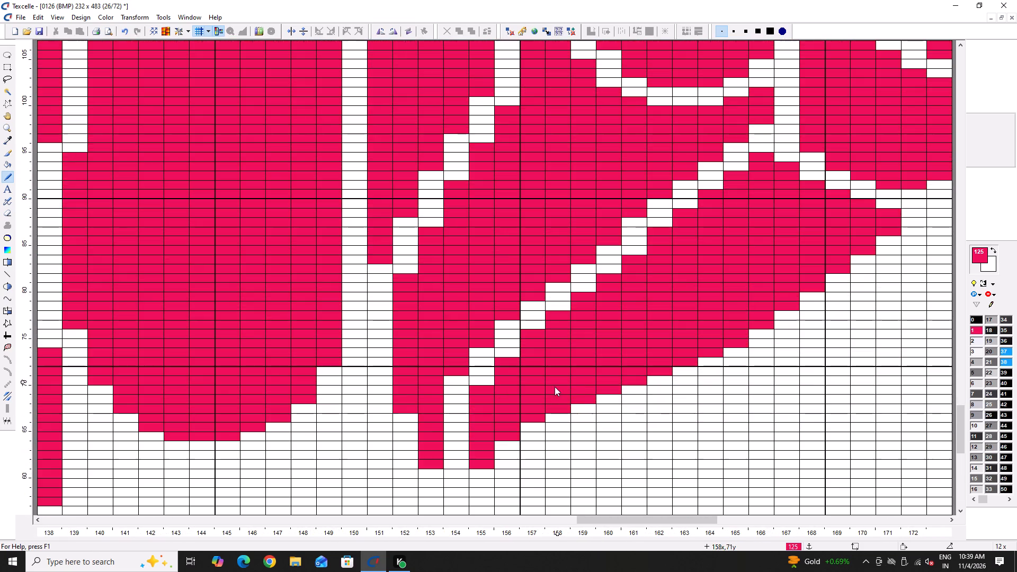
scroll(381, 392, "down", 6, "ctrl")
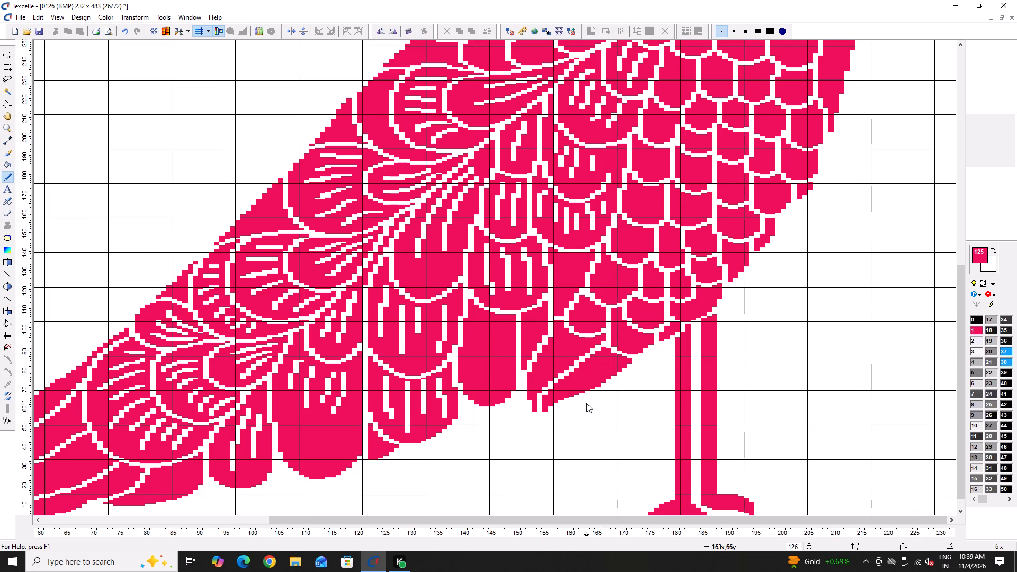
scroll(444, 223, "up", 5, "ctrl")
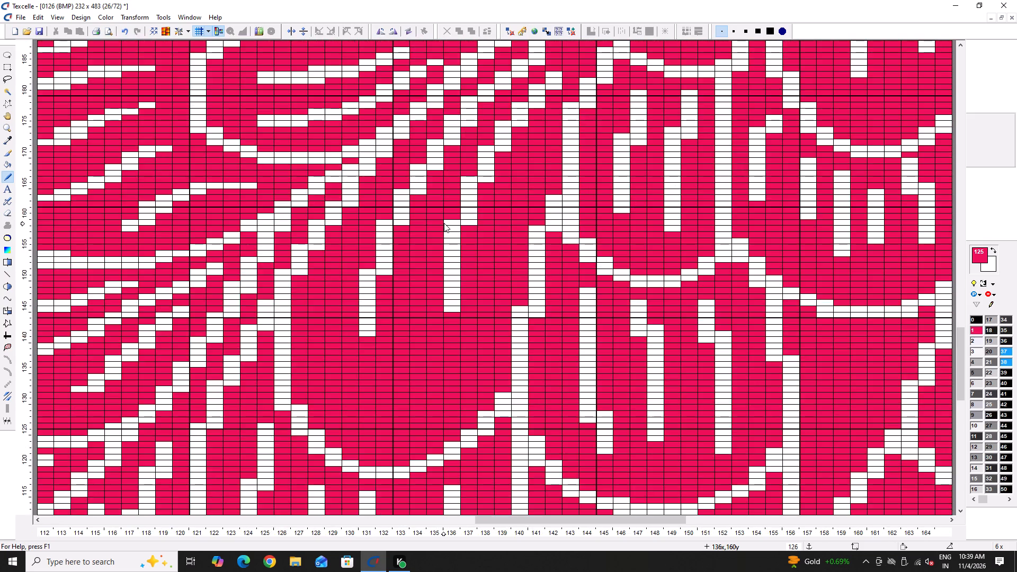
scroll(444, 223, "down", 9, "ctrl")
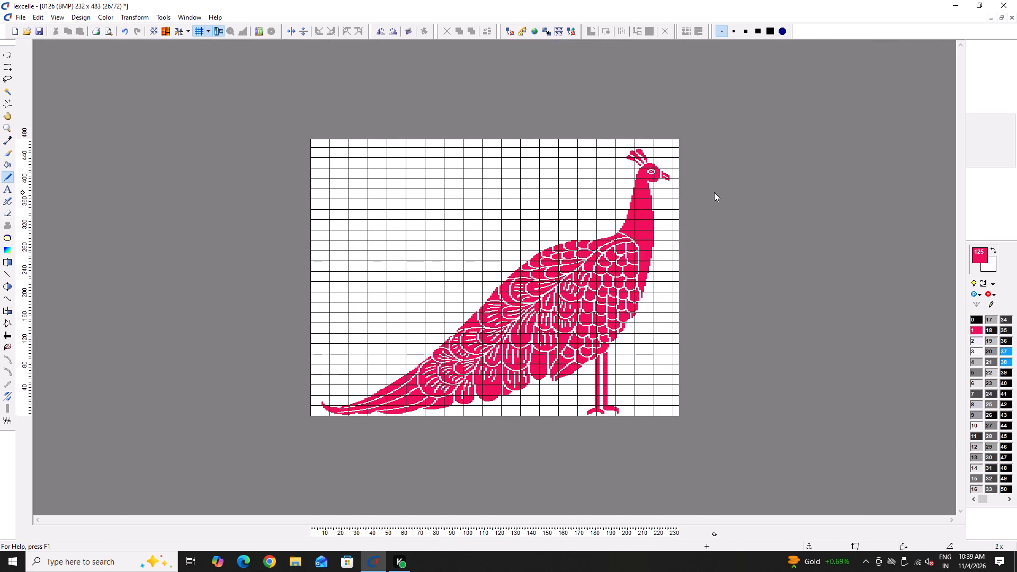
scroll(714, 192, "up", 3, "ctrl")
key("Right")
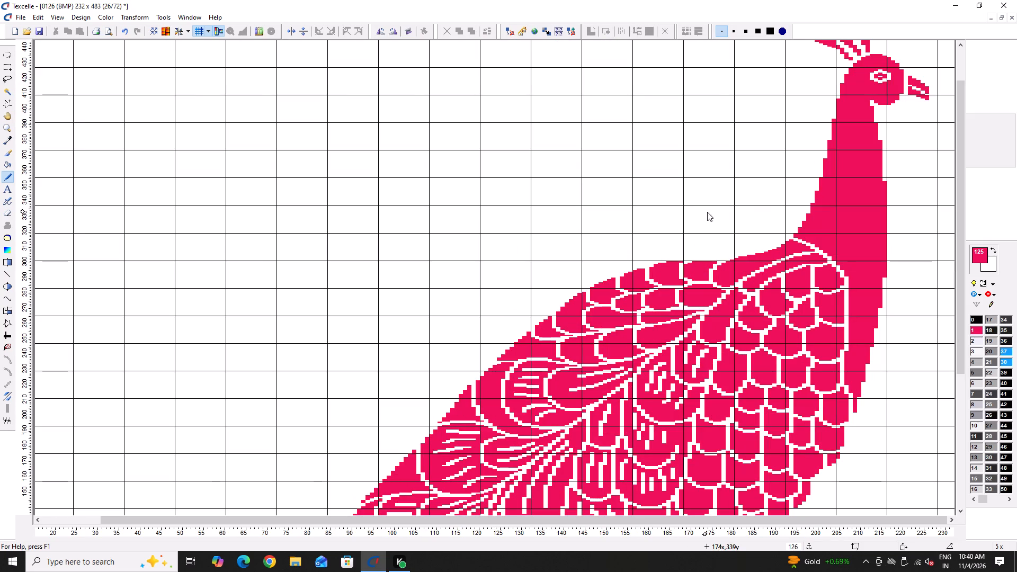
key("Right")
key("Right")
scroll(635, 320, "down", 5)
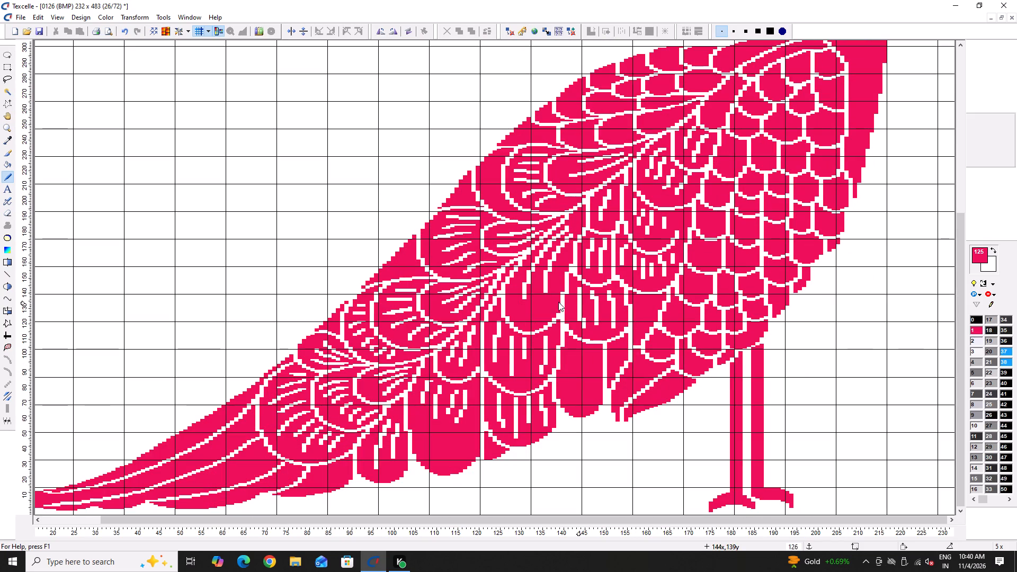
Fill the short white detail lines inside the rounded lower feather with pink, between about columns 107 and 118.
scroll(459, 461, "up", 6, "ctrl")
left_click_drag(473, 288, 464, 348)
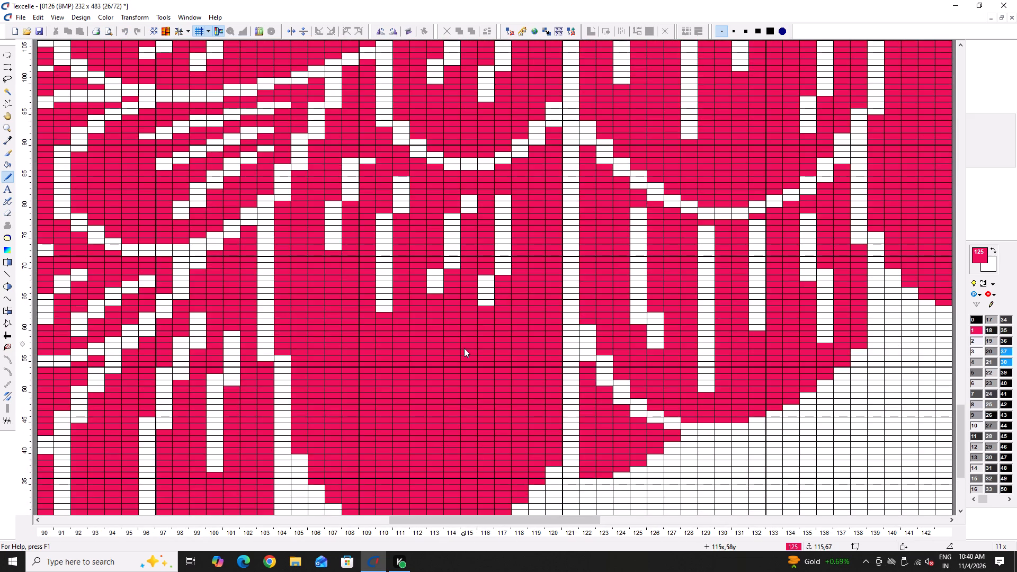
left_click_drag(464, 348, 463, 238)
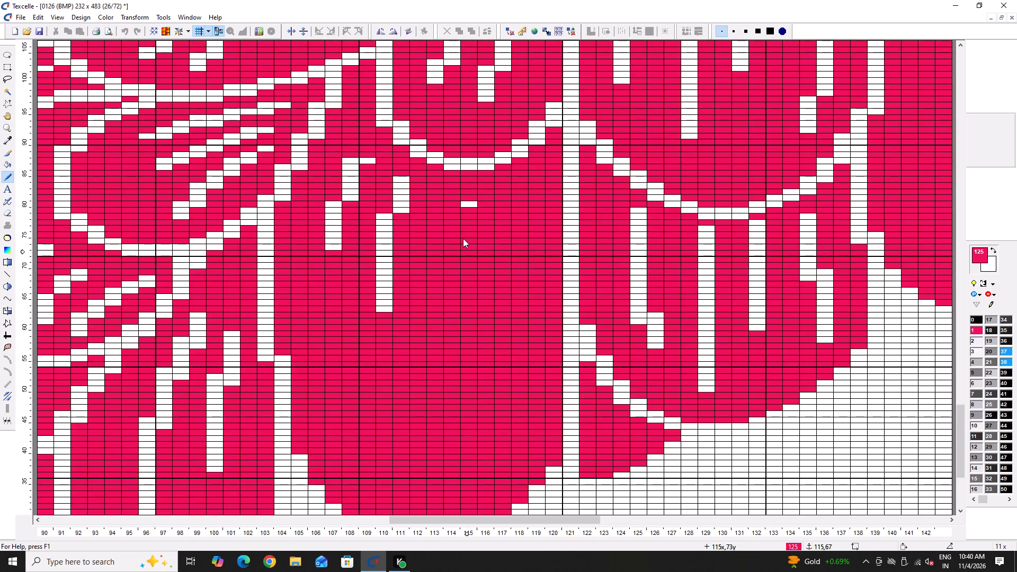
left_click_drag(463, 238, 382, 315)
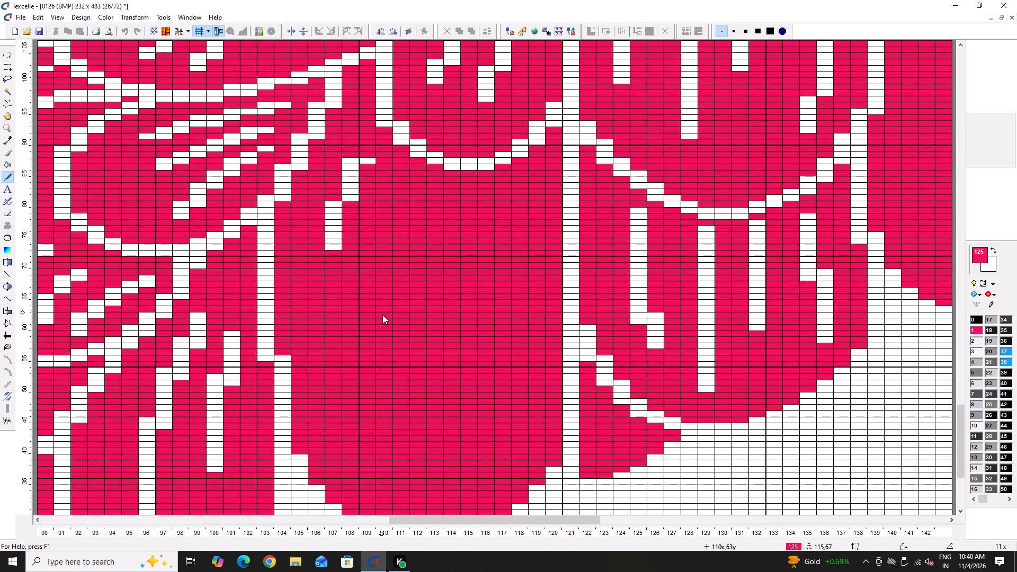
left_click_drag(382, 315, 361, 148)
left_click(361, 147)
left_click_drag(361, 146, 373, 150)
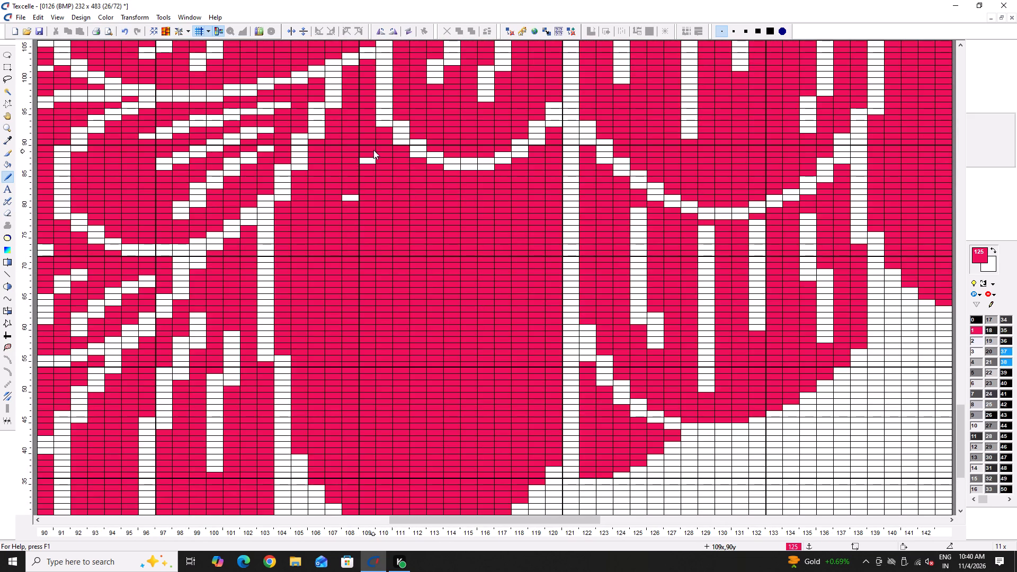
left_click_drag(373, 150, 348, 212)
left_click_drag(347, 213, 350, 185)
triple_click(350, 185)
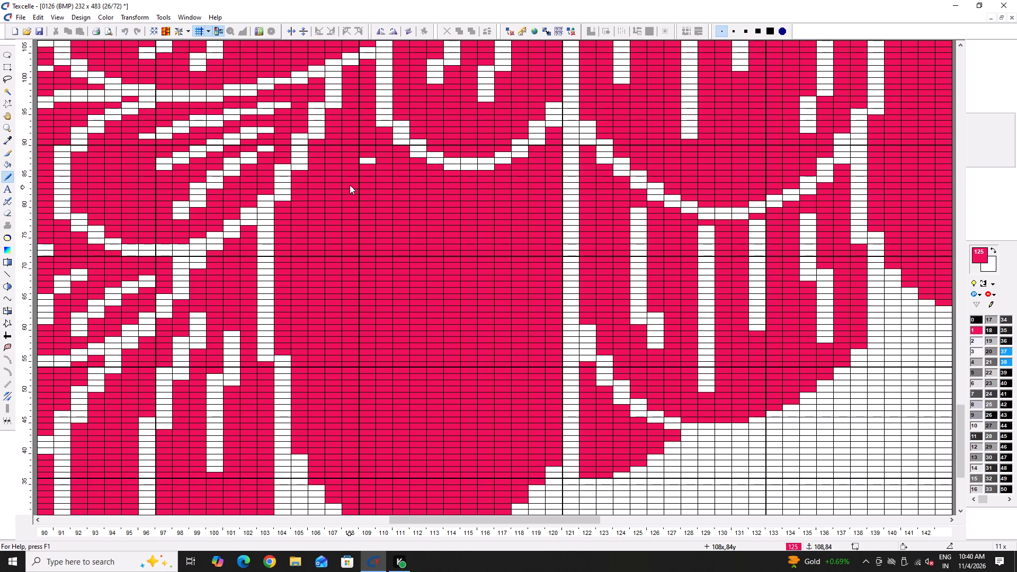
left_click_drag(362, 151, 365, 173)
Draw two white lines down the cleared feather, around columns 108 to 110 (rows 88 to 56) and columns 112 to 113 (rows 83 to 60).
key("x")
scroll(399, 154, "down", 1)
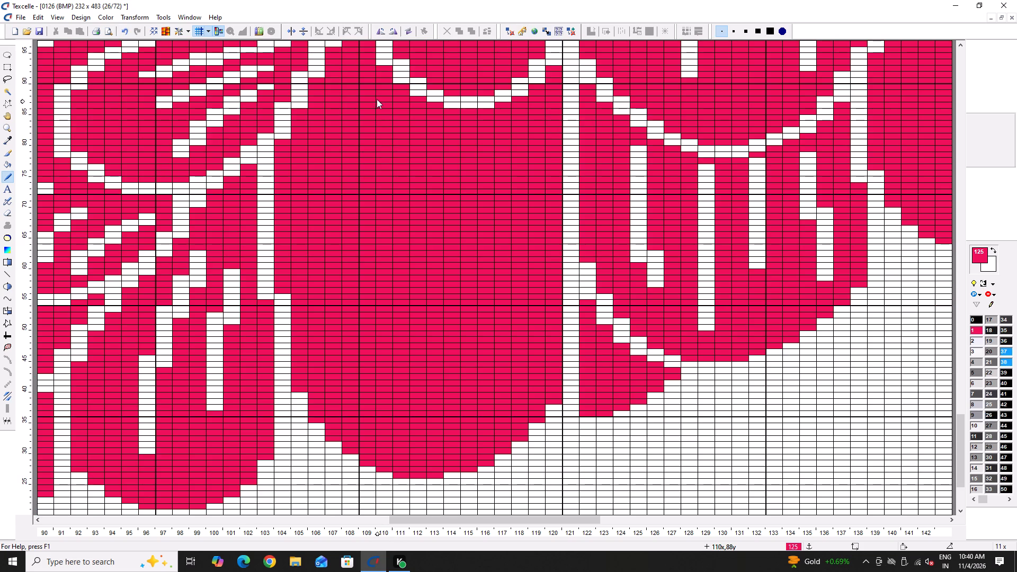
right_click_drag(380, 92, 351, 288)
right_click_drag(432, 123, 433, 268)
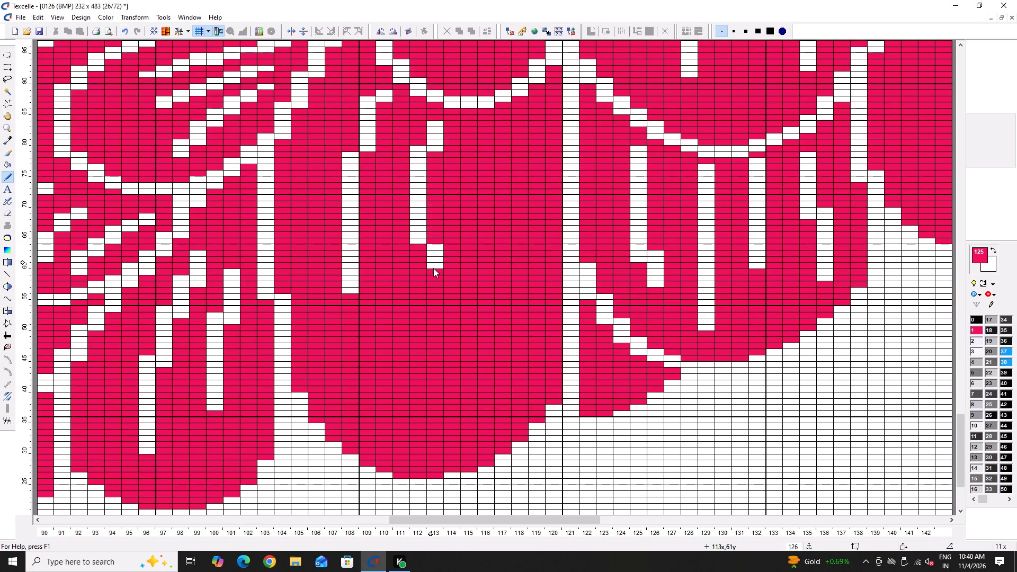
right_click(433, 268)
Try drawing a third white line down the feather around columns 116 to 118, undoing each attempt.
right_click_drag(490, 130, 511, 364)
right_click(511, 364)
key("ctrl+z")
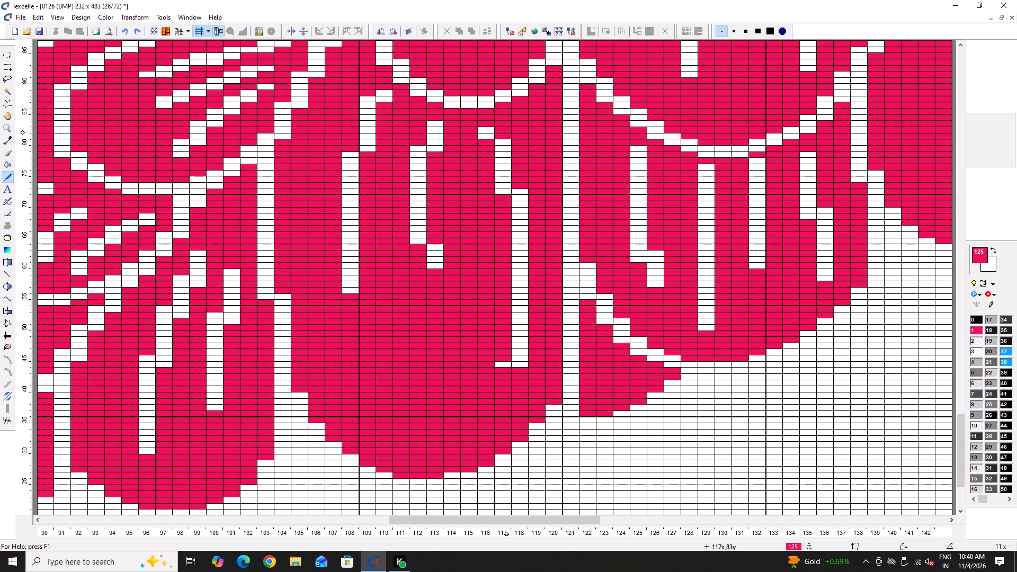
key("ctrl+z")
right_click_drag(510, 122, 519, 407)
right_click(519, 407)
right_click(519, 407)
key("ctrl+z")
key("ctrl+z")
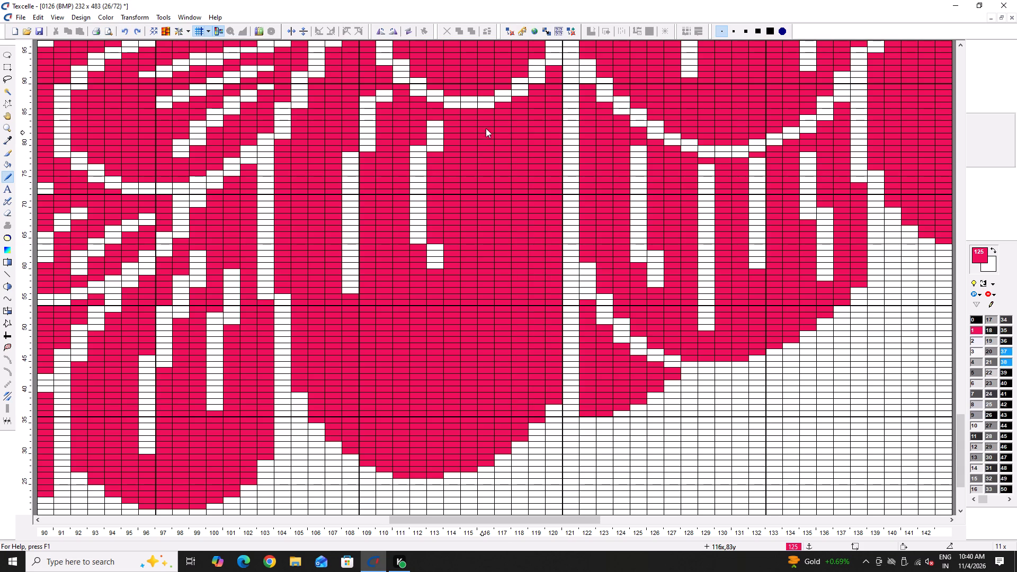
Draw a third white line down the feather along columns 117 and 118, from about row 83 to row 41, and dismiss the backup notification.
right_click_drag(508, 126, 495, 383)
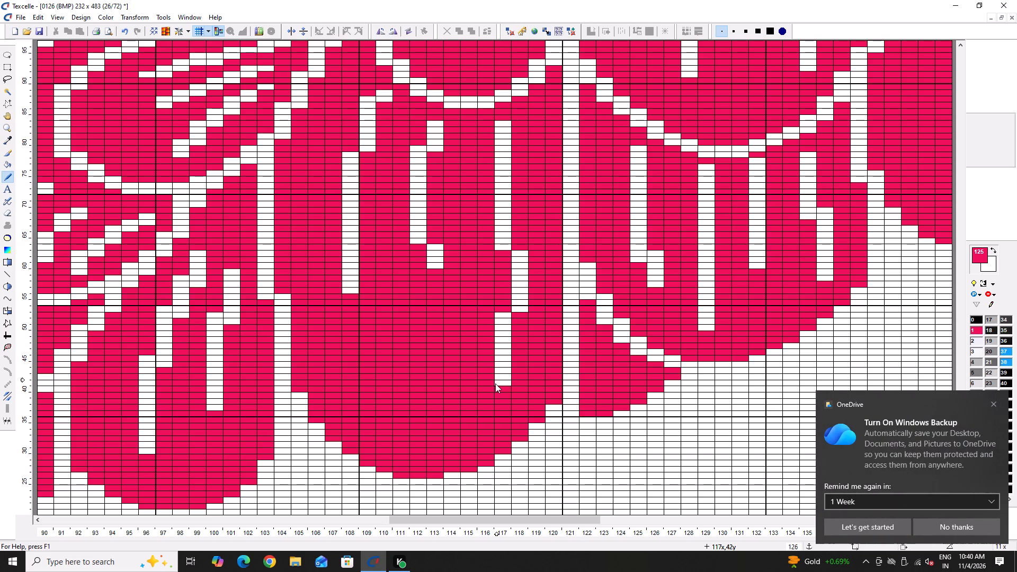
key("x")
left_click(997, 405)
Reshape the third white line's bend by extending column 118 to about rows 67 to 52 and filling column 117 pink just below row 66.
scroll(604, 212, "up", 2, "ctrl")
left_click_drag(429, 224, 425, 300)
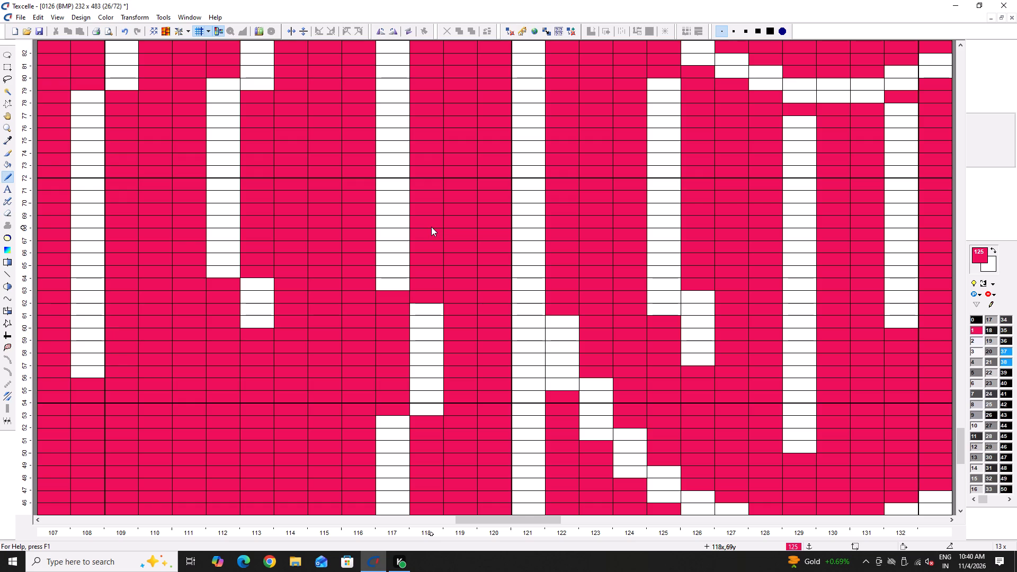
key("x")
right_click_drag(429, 249, 424, 307)
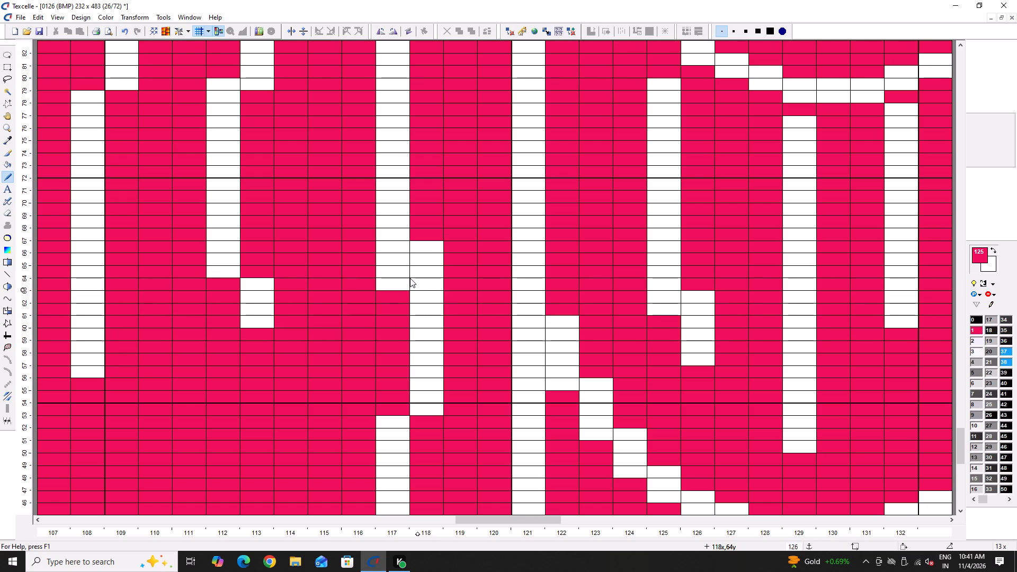
left_click_drag(399, 260, 396, 293)
scroll(329, 276, "down", 4, "ctrl")
scroll(356, 281, "up", 5, "ctrl")
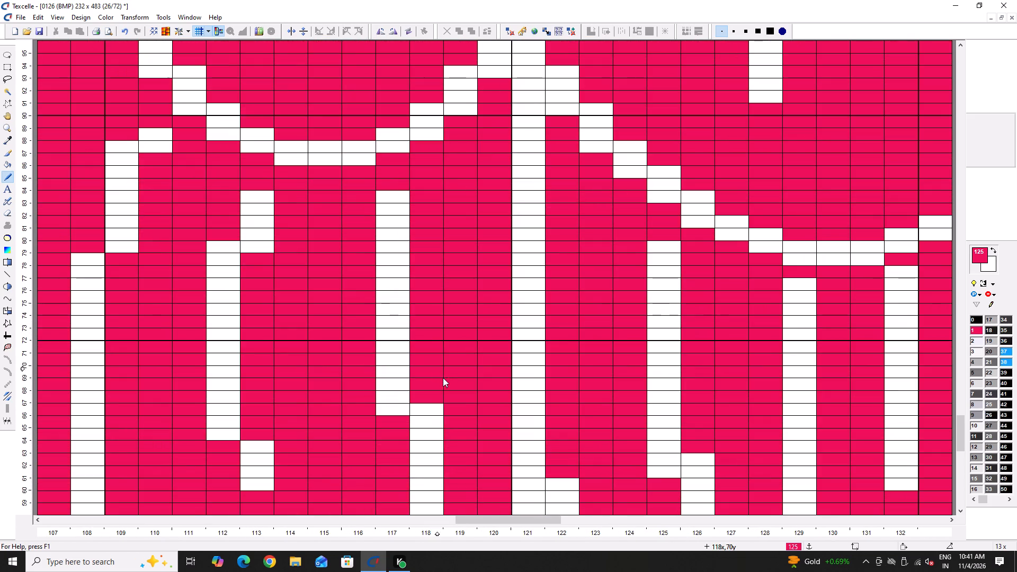
right_click(428, 394)
scroll(426, 396, "down", 3)
right_click(421, 430)
right_click_drag(408, 420, 405, 426)
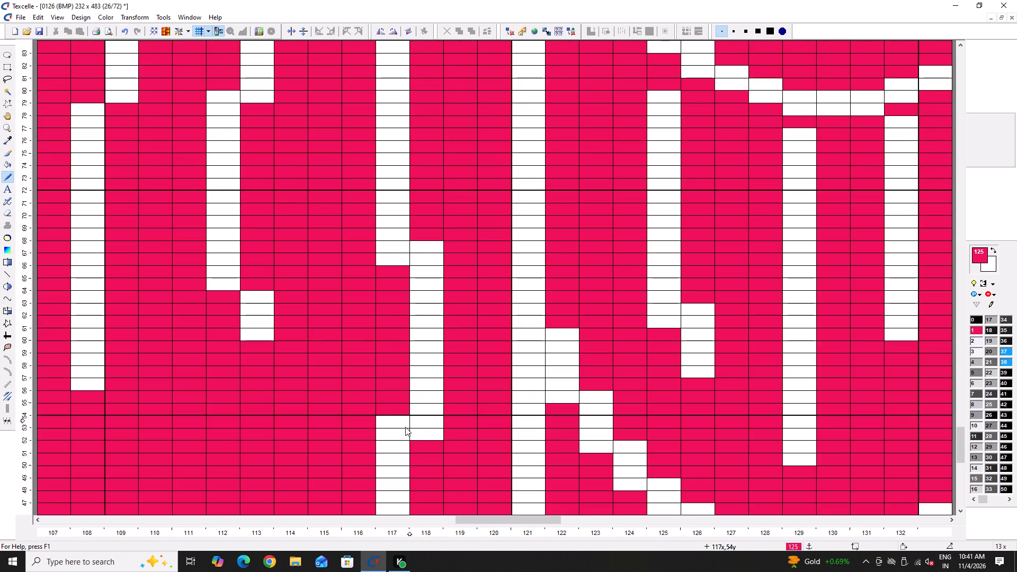
scroll(406, 427, "down", 4, "ctrl")
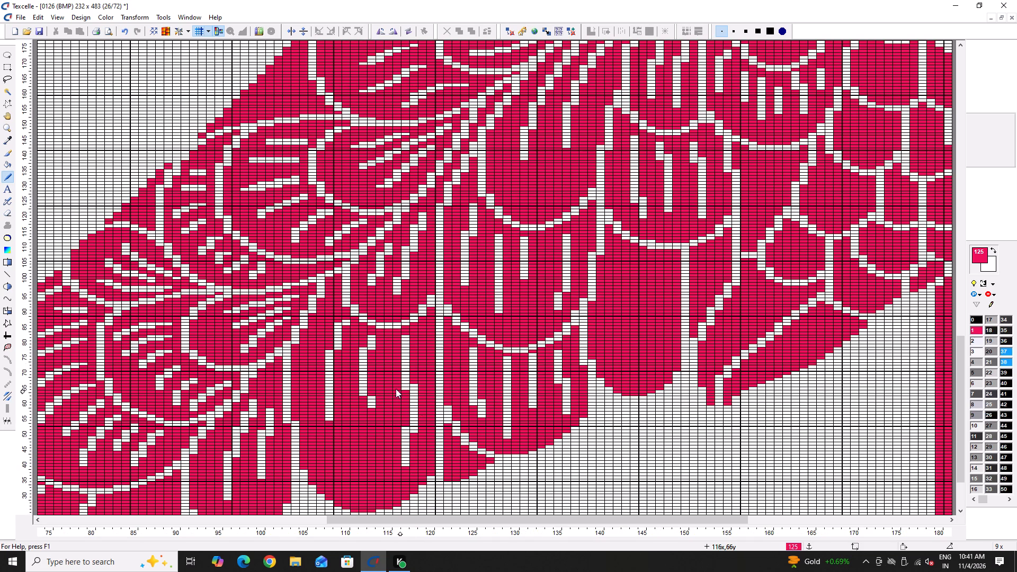
Even out the first white line's offset between columns 108 and 109 with white and pink pixels around rows 78 to 82.
scroll(338, 382, "up", 2, "ctrl")
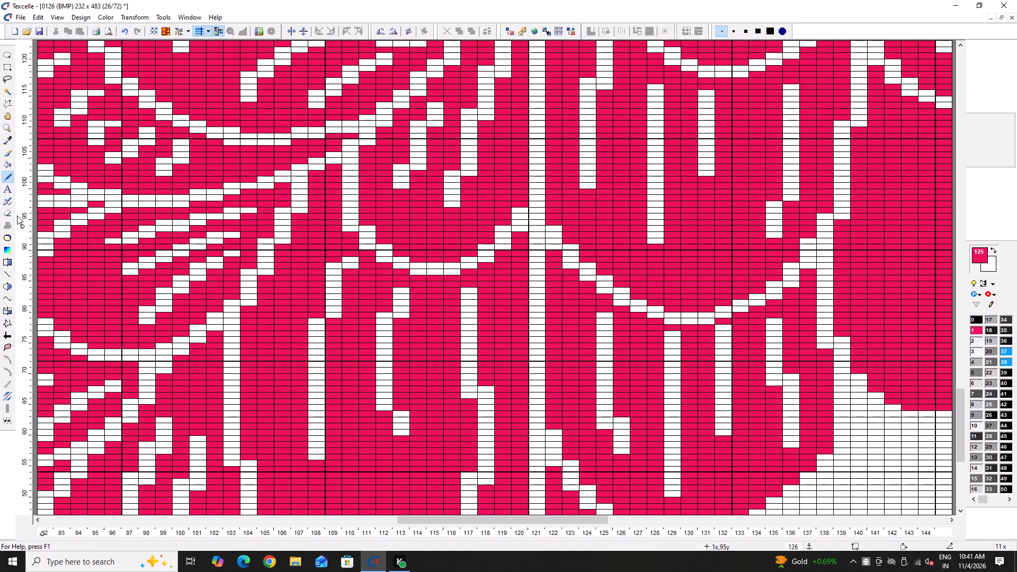
key("x")
scroll(325, 342, "up", 2, "ctrl")
right_click(362, 297)
right_click_drag(331, 258, 328, 278)
right_click(328, 279)
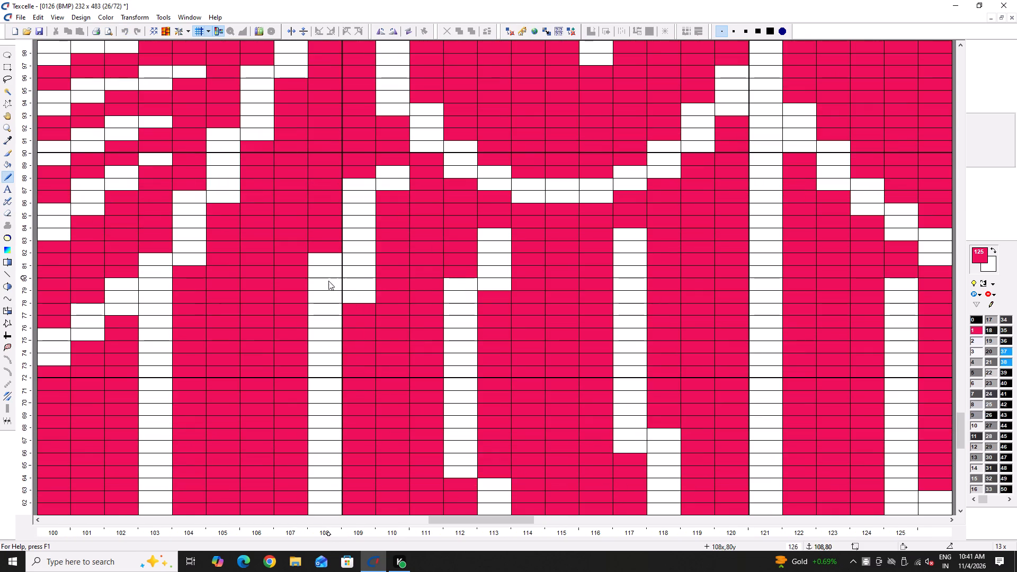
left_click_drag(318, 261, 319, 274)
Straighten the first white line's top by filling its column 110 pixels pink and extending column 109 up to about row 90.
right_click(376, 195)
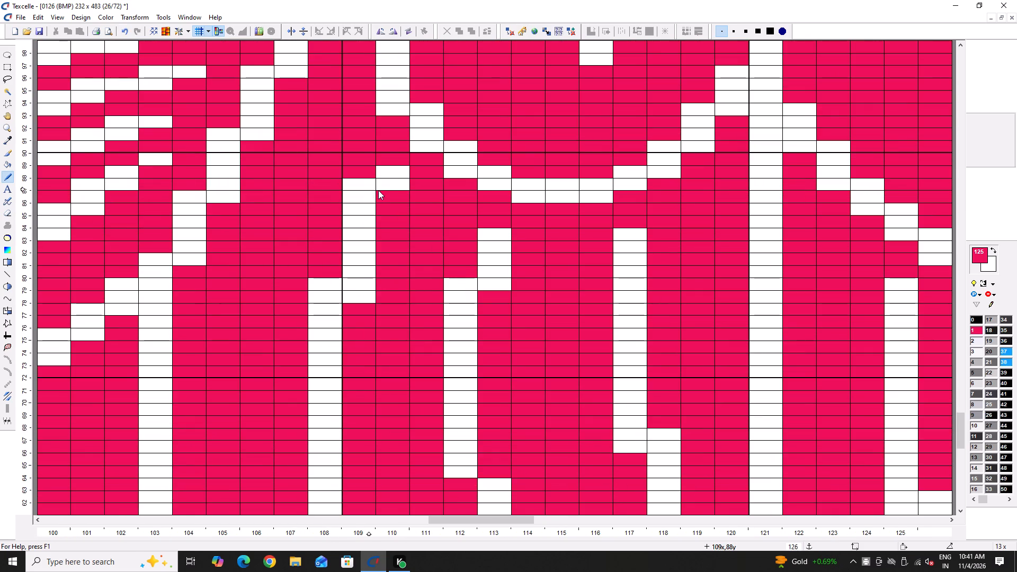
double_click(384, 191)
left_click(386, 195)
right_click(386, 195)
left_click(361, 184)
scroll(369, 209, "down", 2, "ctrl")
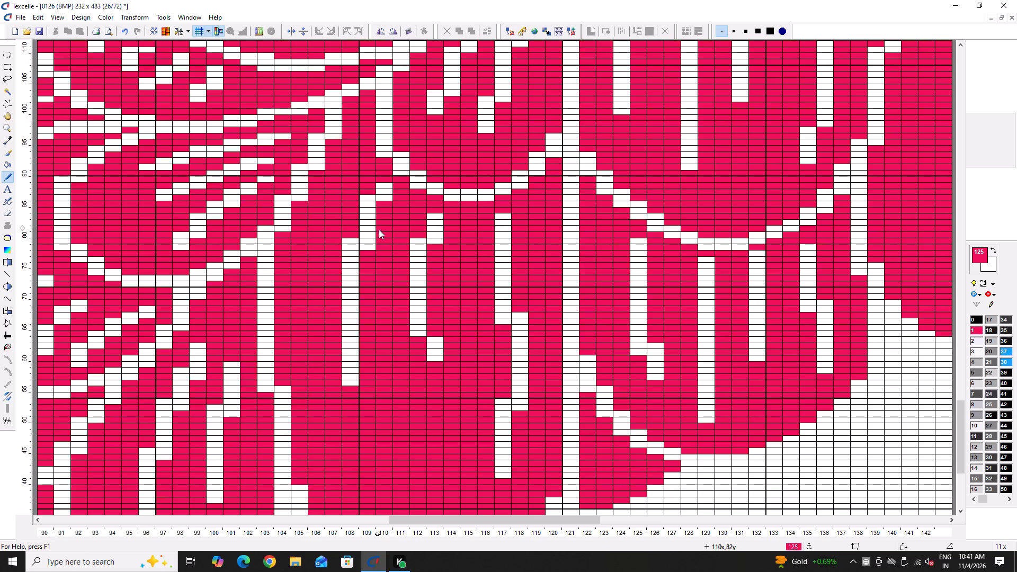
scroll(383, 196, "up", 2, "ctrl")
left_click_drag(395, 149, 400, 191)
right_click_drag(365, 132, 369, 176)
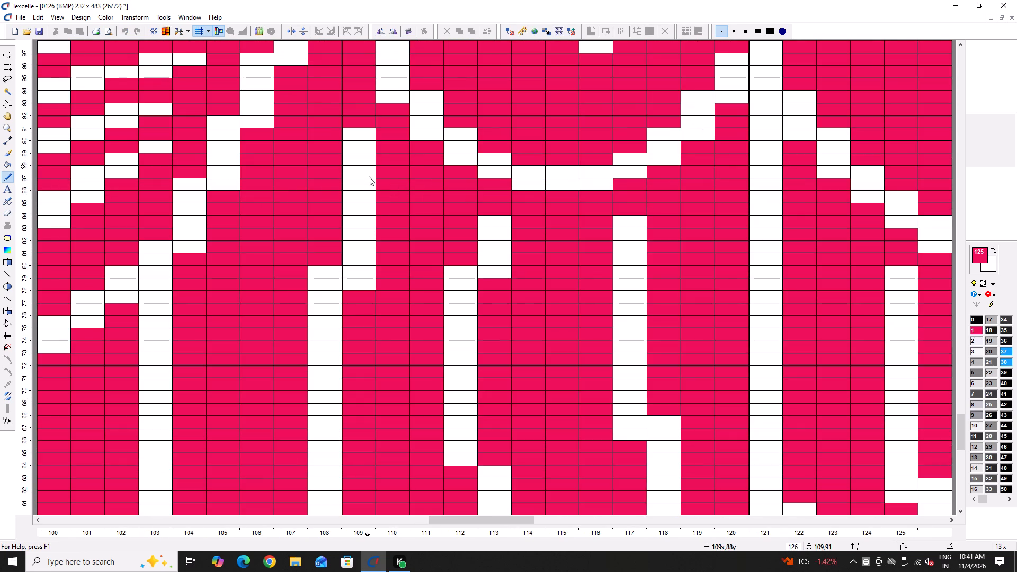
right_click_drag(369, 176, 369, 182)
right_click(369, 182)
scroll(362, 249, "down", 1, "ctrl")
scroll(369, 260, "down", 2)
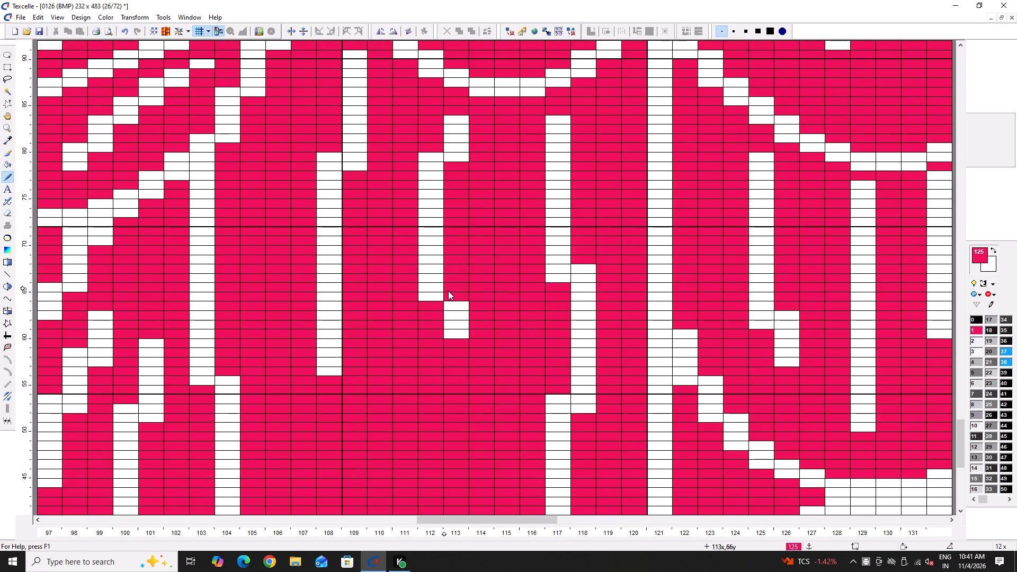
Lengthen the second white line in column 113 down to about row 56 and even out its offsets with column 112.
right_click_drag(452, 293, 456, 374)
right_click(456, 374)
right_click(456, 374)
right_click(438, 314)
right_click(438, 314)
right_click(434, 304)
right_click(433, 305)
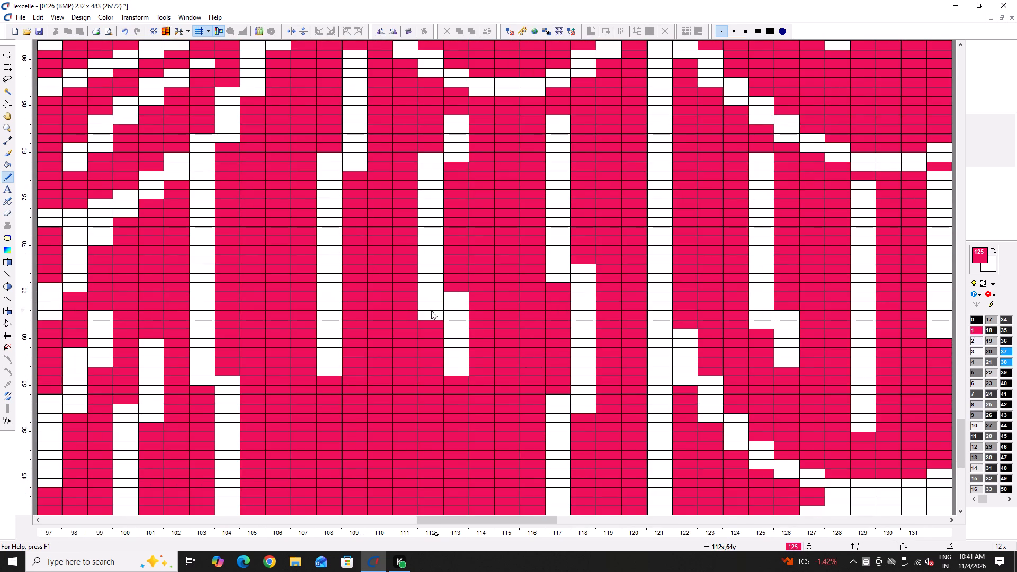
left_click(431, 313)
scroll(438, 305, "up", 2)
right_click(458, 275)
scroll(380, 271, "down", 4, "ctrl")
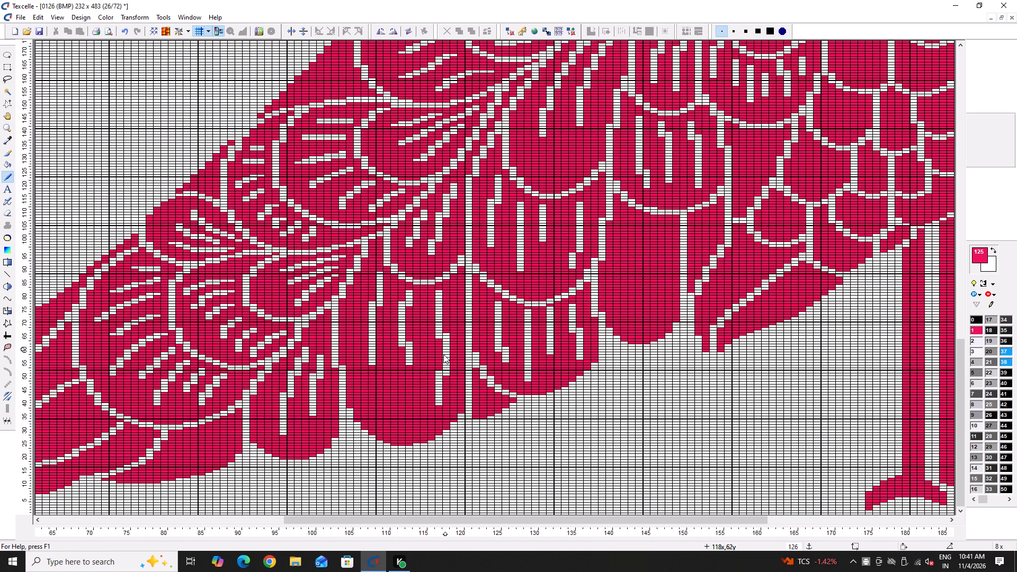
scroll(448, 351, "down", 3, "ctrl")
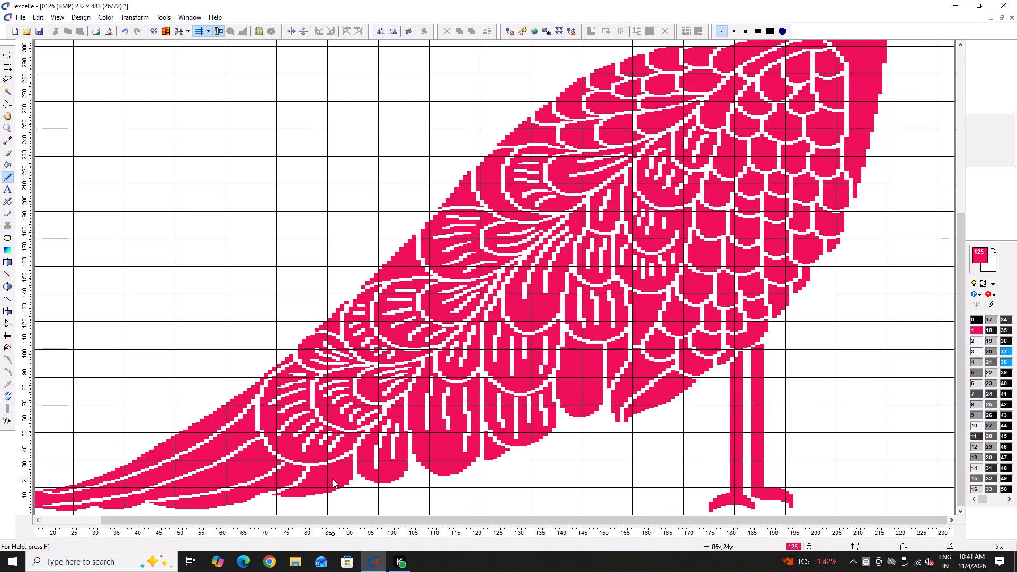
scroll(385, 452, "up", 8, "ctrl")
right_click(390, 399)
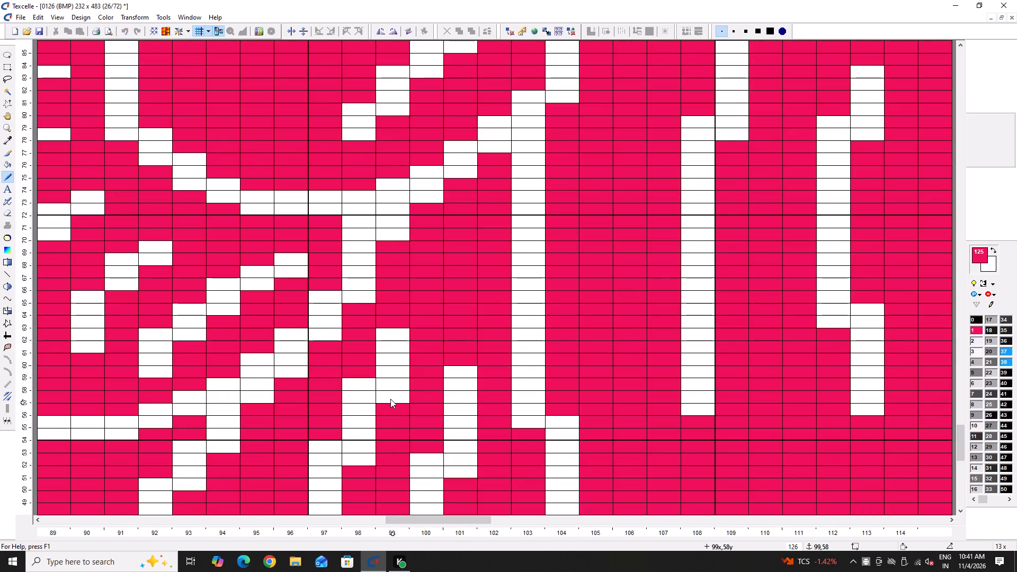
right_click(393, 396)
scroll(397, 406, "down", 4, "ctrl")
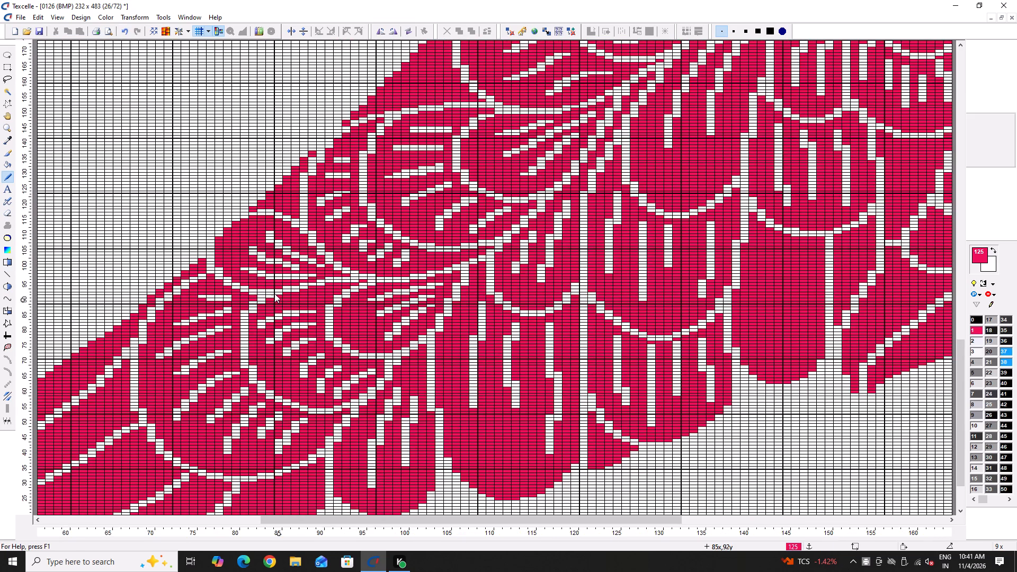
Smooth the white feather outline's upper bend in columns 81 to 84, around rows 87 to 94, with white and pink pixels.
scroll(274, 293, "up", 6, "ctrl")
right_click(185, 356)
left_click(157, 348)
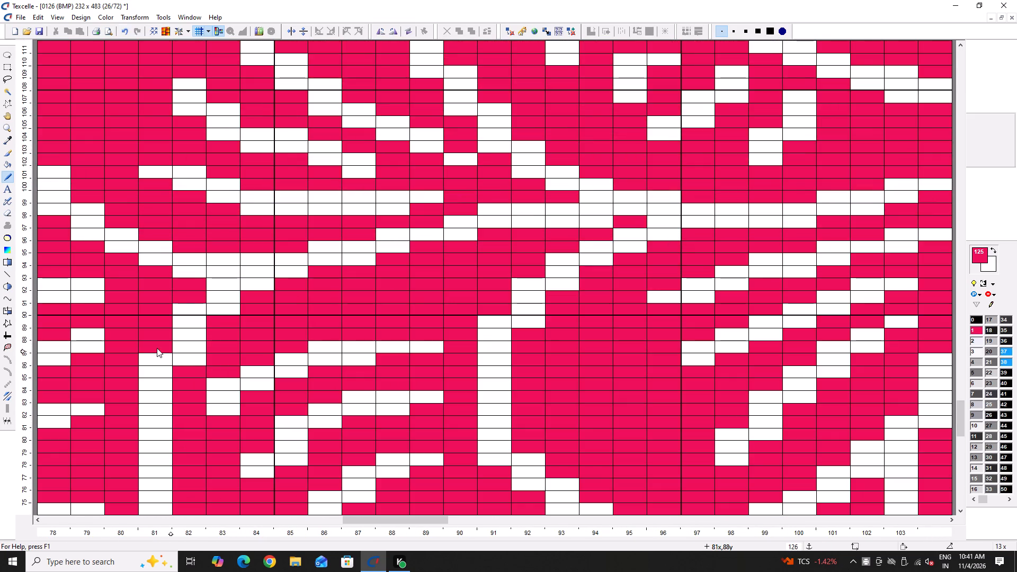
right_click(209, 319)
left_click(180, 302)
left_click(180, 305)
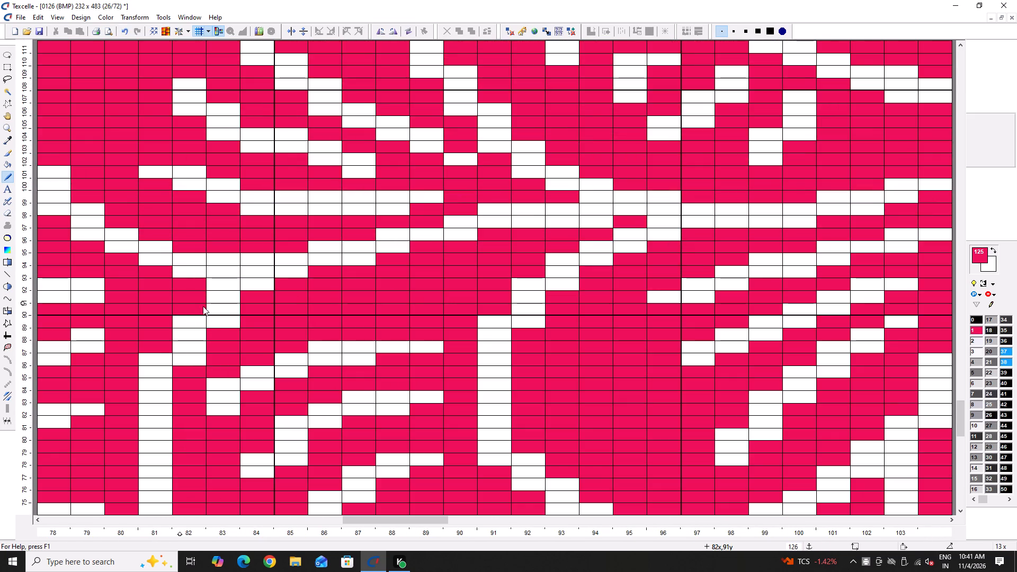
scroll(200, 291, "down", 1, "ctrl")
right_click(248, 287)
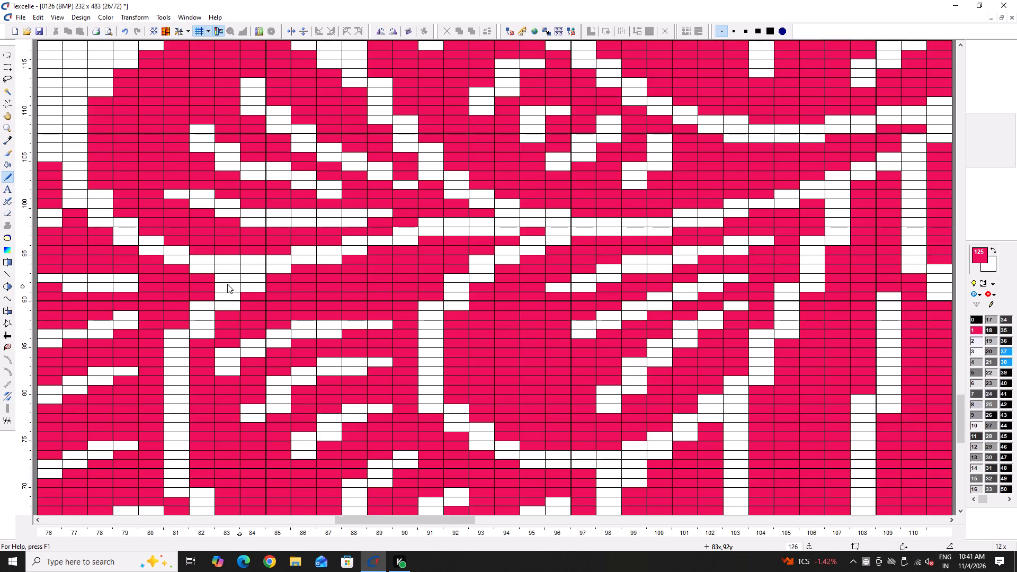
scroll(227, 284, "up", 1, "ctrl")
left_click(215, 264)
left_click(220, 270)
right_click(228, 258)
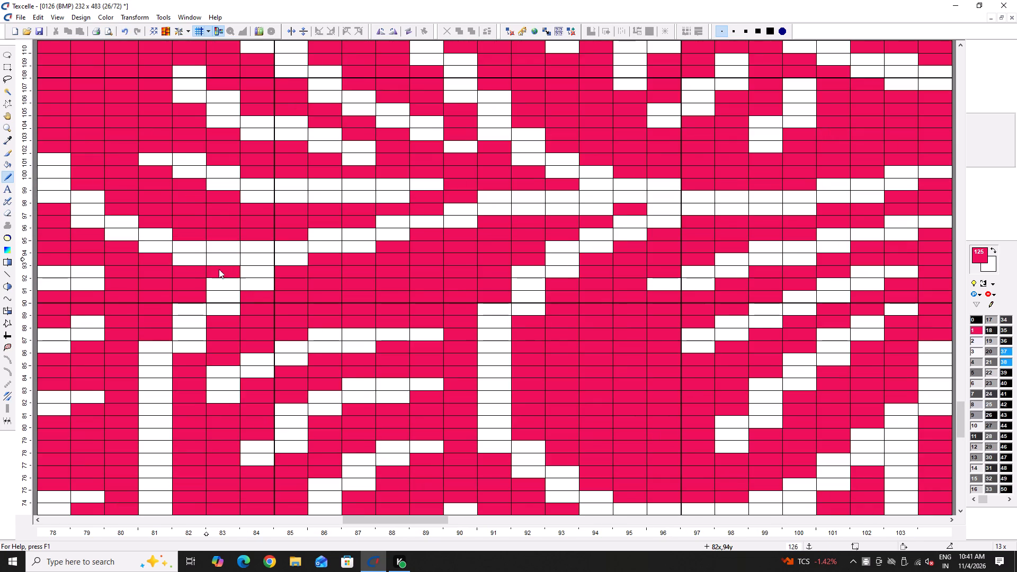
left_click(356, 245)
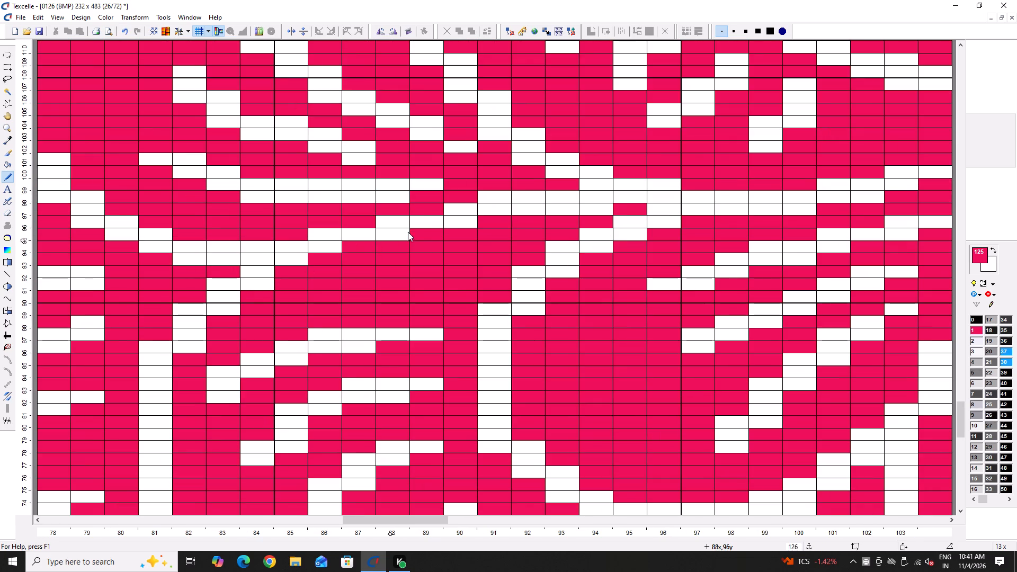
Smooth the same outline's lower bend in columns 81 to 85, around rows 71 to 60, into an even stair-step.
scroll(328, 277, "down", 1, "ctrl")
scroll(262, 412, "down", 1)
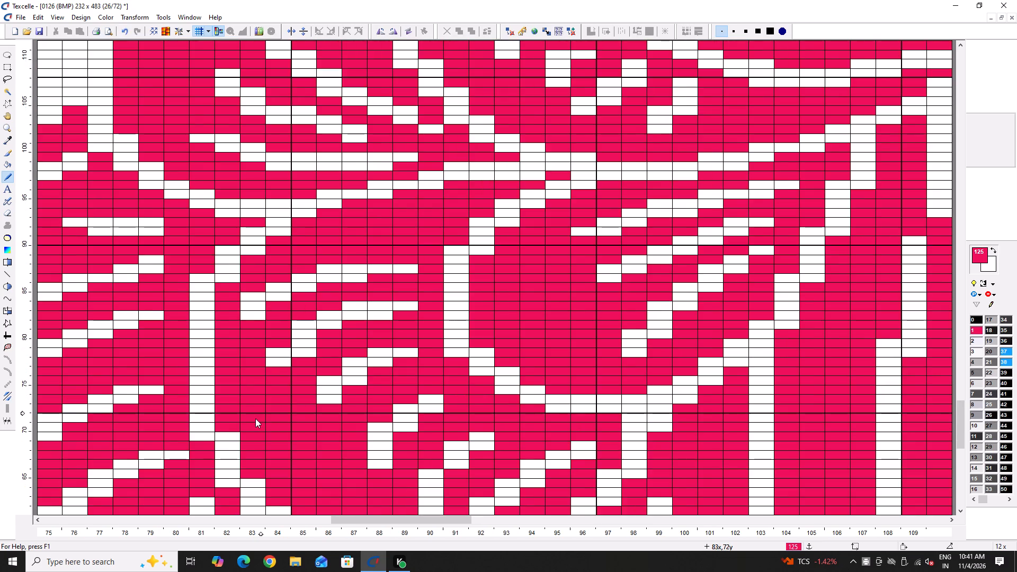
scroll(255, 418, "down", 2)
scroll(226, 315, "up", 1, "ctrl")
right_click(226, 315)
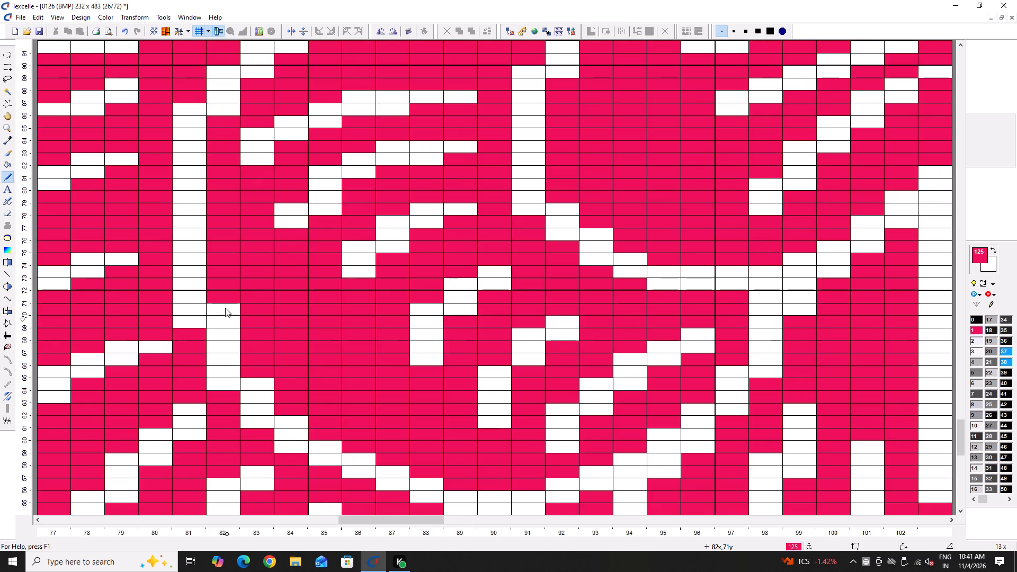
left_click(190, 328)
left_click(192, 319)
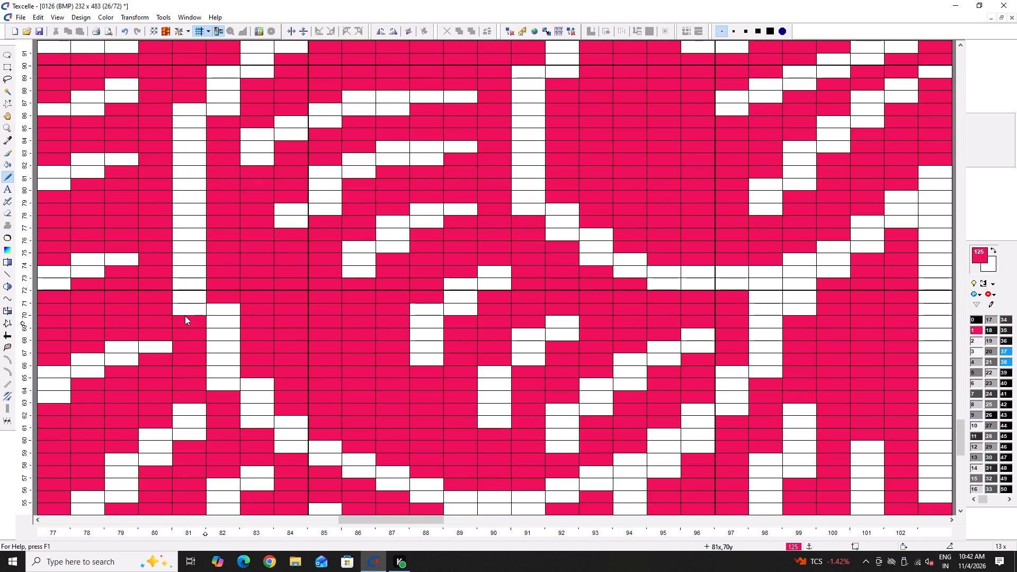
scroll(185, 316, "down", 3, "ctrl")
scroll(200, 332, "up", 2, "ctrl")
right_click(229, 332)
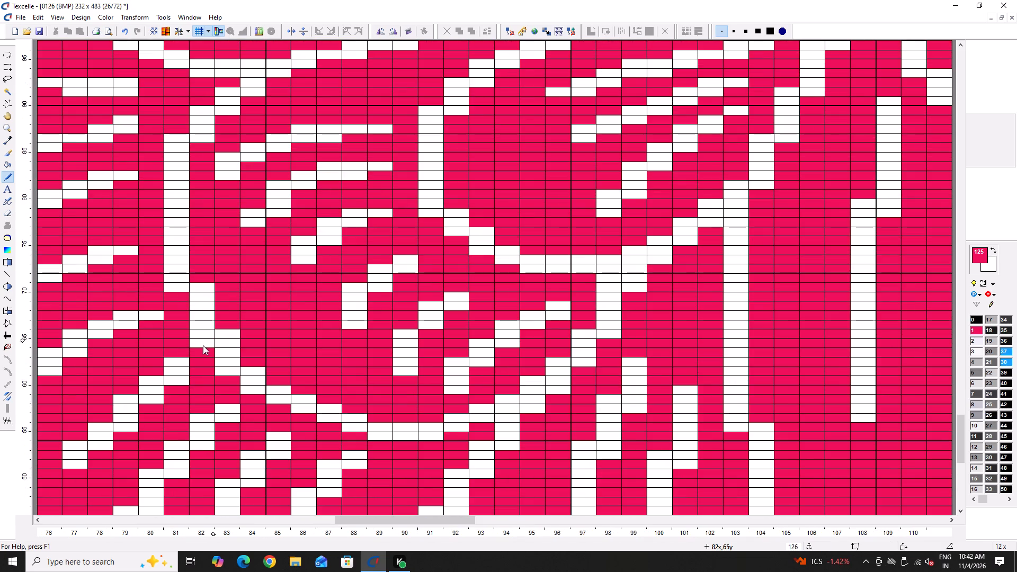
left_click(202, 345)
right_click(250, 363)
left_click(219, 374)
left_click(251, 390)
right_click(271, 381)
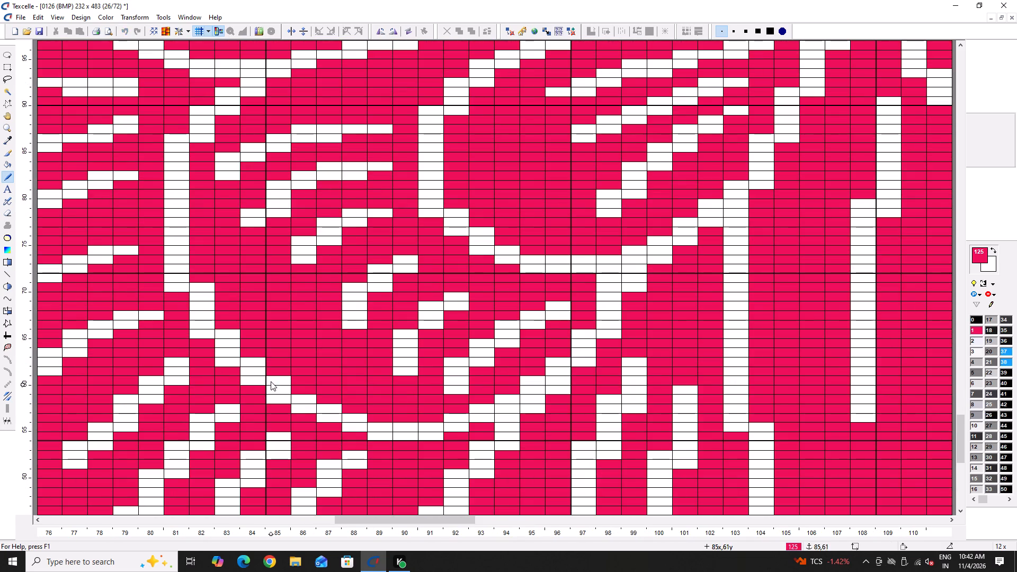
Redraw the lower end of the short white stroke in columns 84 and 85, around rows 78 to 81, as a clean stair-step.
scroll(274, 411, "down", 2, "ctrl")
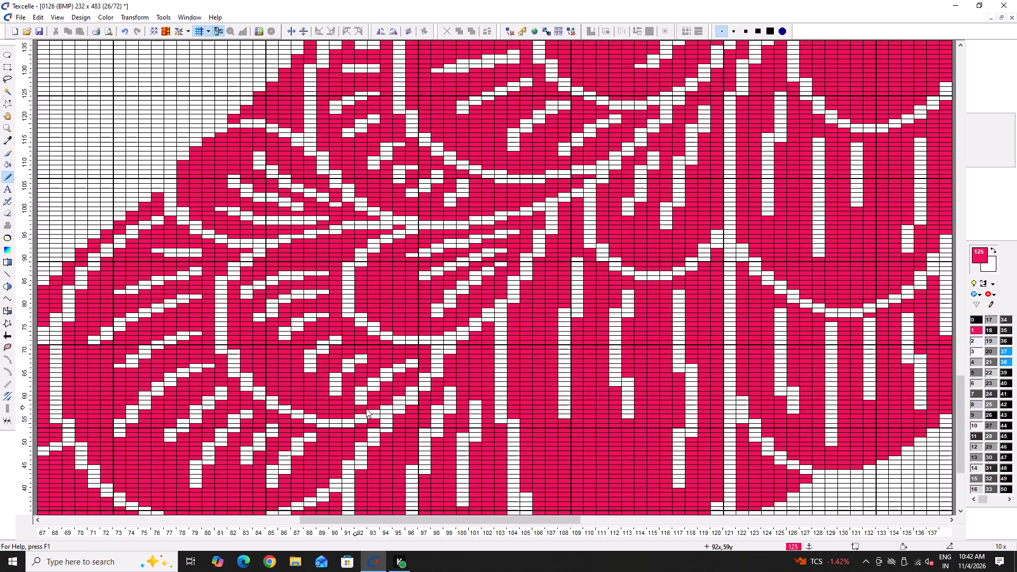
scroll(334, 396, "down", 4, "ctrl")
scroll(324, 327, "up", 6, "ctrl")
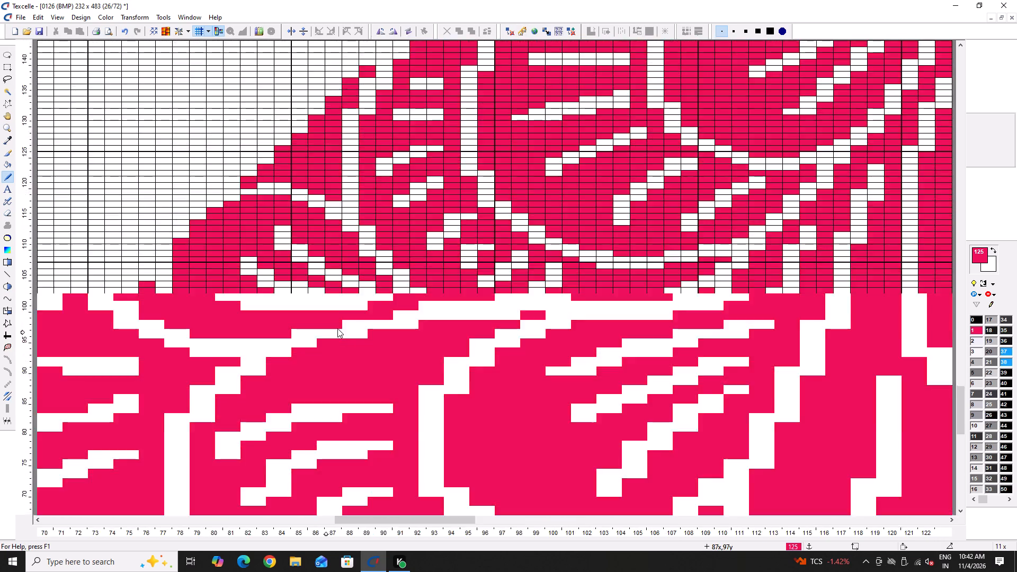
scroll(337, 328, "up", 1, "ctrl")
scroll(322, 355, "down", 2, "ctrl")
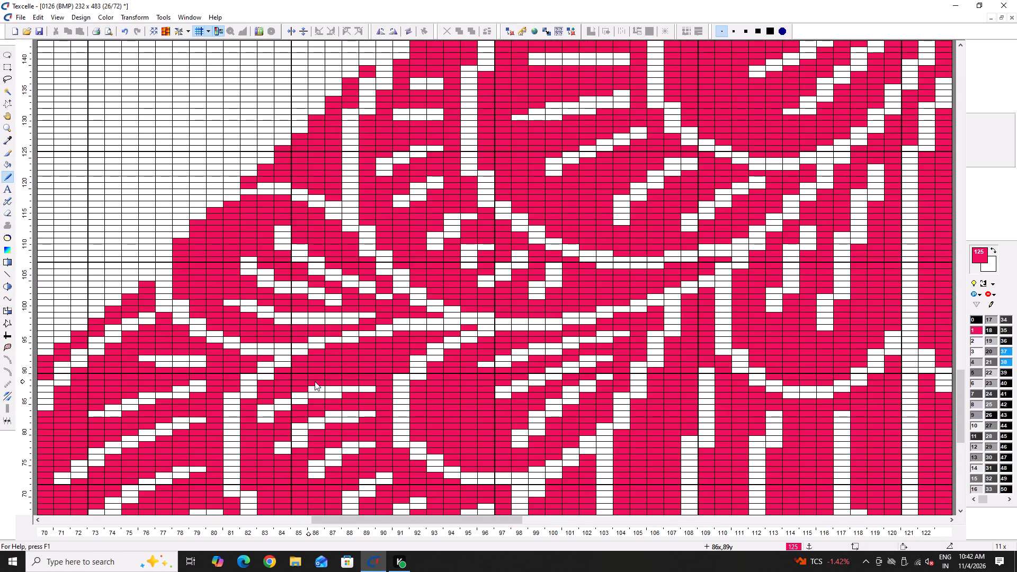
right_click(271, 406)
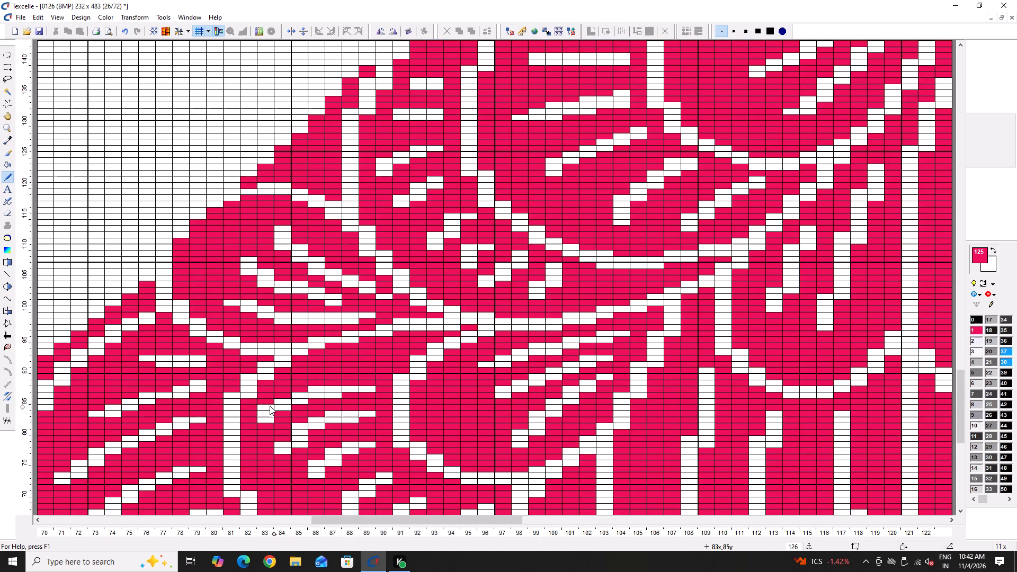
right_click_drag(282, 434, 283, 440)
right_click(283, 440)
scroll(286, 436, "up", 1, "ctrl")
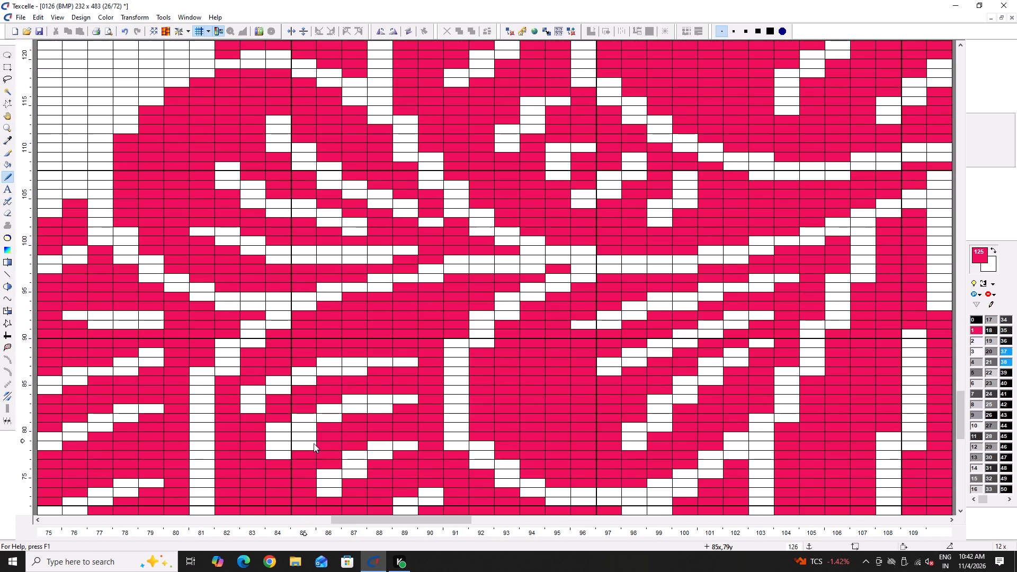
right_click(305, 443)
left_click_drag(305, 437, 306, 448)
right_click(265, 425)
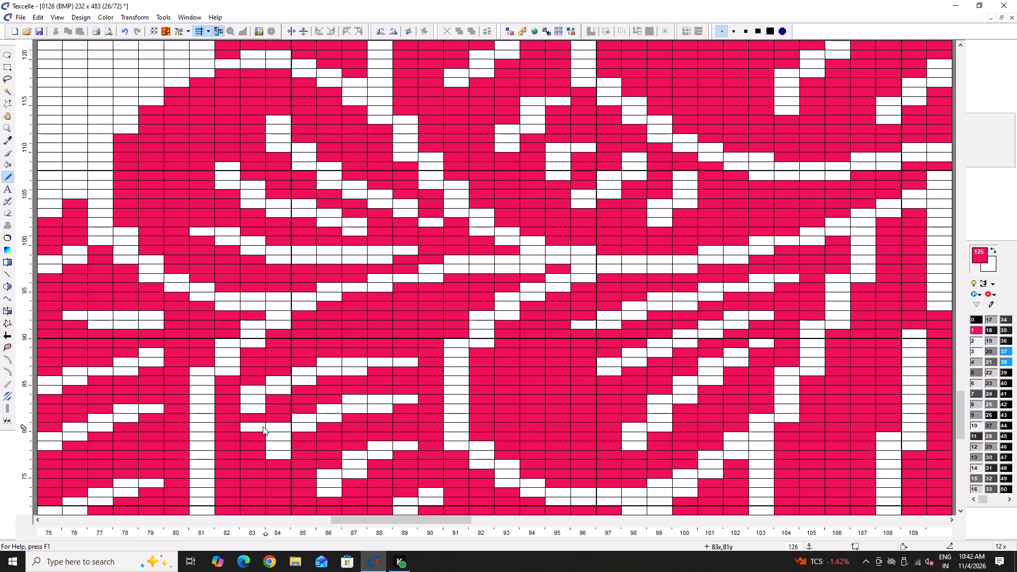
left_click_drag(262, 427, 261, 436)
scroll(280, 434, "up", 2, "ctrl")
left_click(331, 433)
right_click(331, 434)
left_click(296, 426)
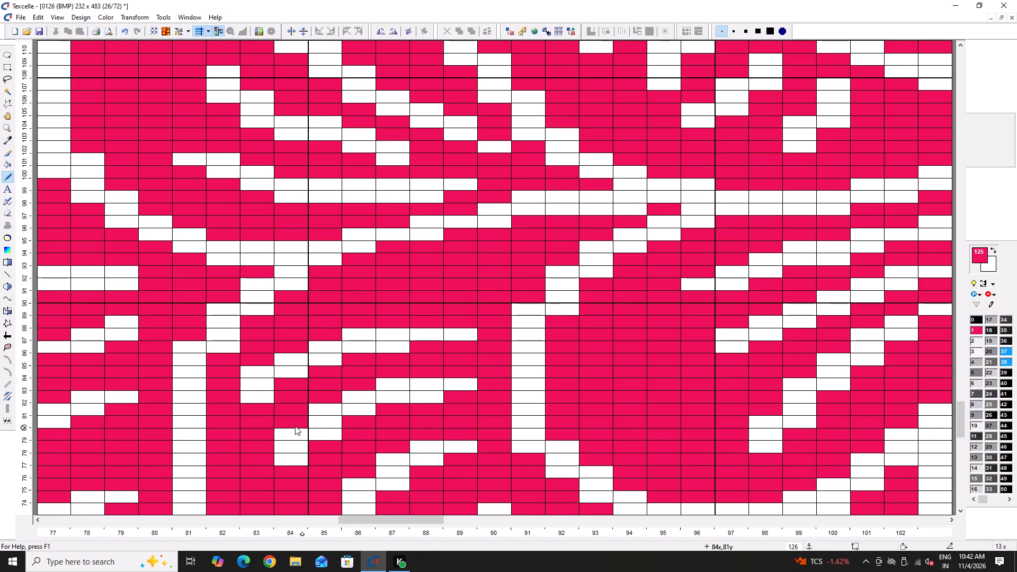
Lengthen two short white strokes inside the feather with white pixels at column 91, row 74 and column 93, row 70.
scroll(288, 427, "down", 4, "ctrl")
scroll(343, 449, "up", 4, "ctrl")
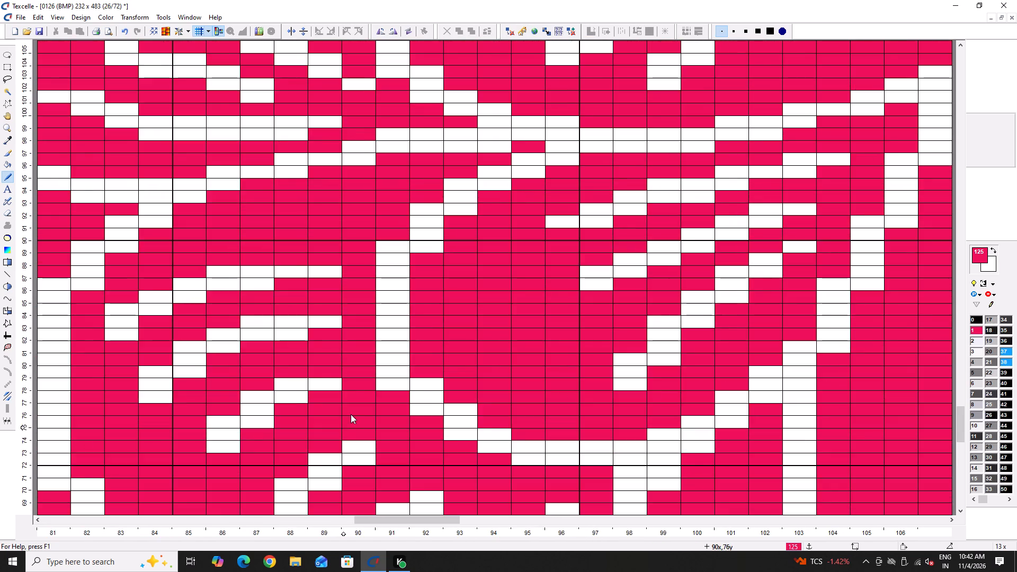
scroll(350, 418, "down", 2)
right_click(390, 337)
right_click(388, 346)
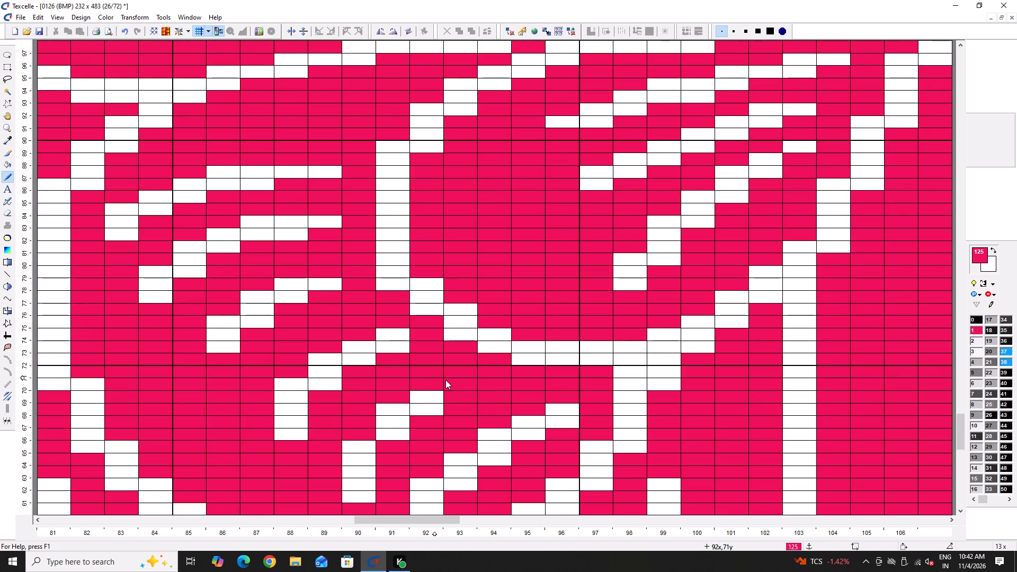
right_click(451, 380)
right_click(463, 389)
right_click(463, 390)
right_click(462, 393)
scroll(527, 403, "down", 1)
right_click(383, 395)
Even out the stepped white line by shifting pixels to column 108 around rows 100 to 103 and to column 103 around row 82.
scroll(383, 395, "down", 2, "ctrl")
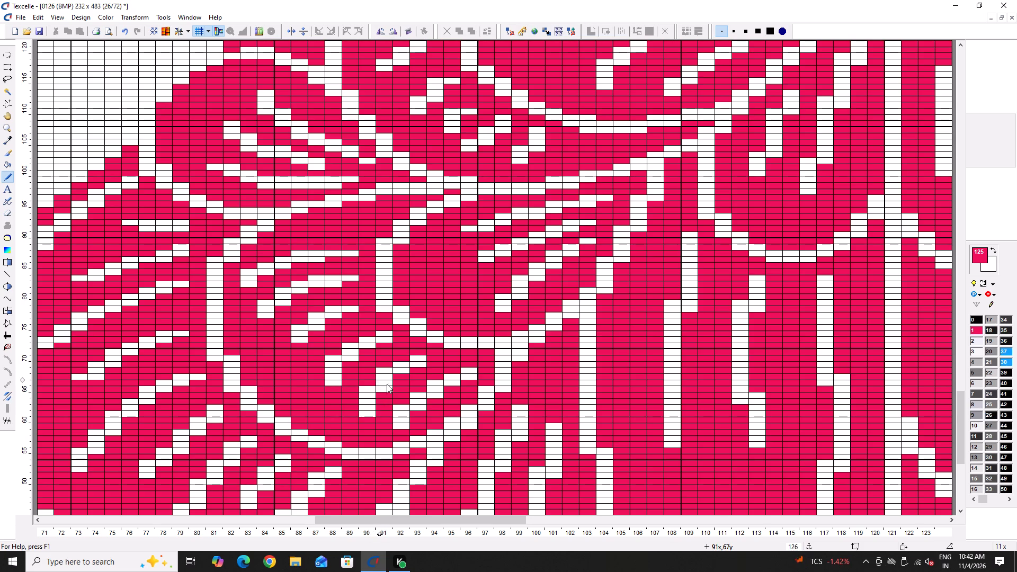
scroll(387, 385, "down", 4, "ctrl")
scroll(517, 323, "up", 6, "ctrl")
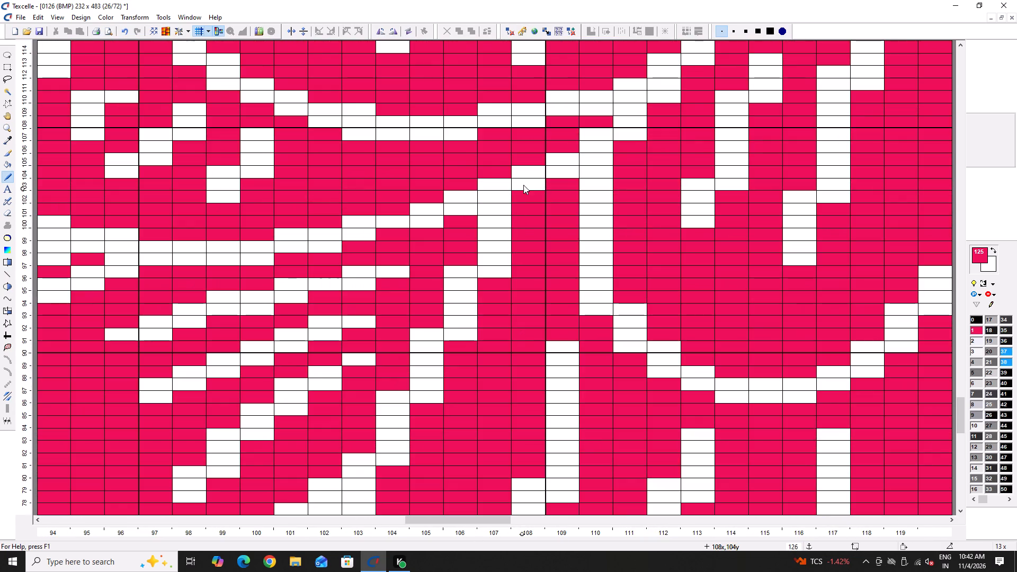
right_click_drag(523, 185, 517, 218)
left_click(497, 210)
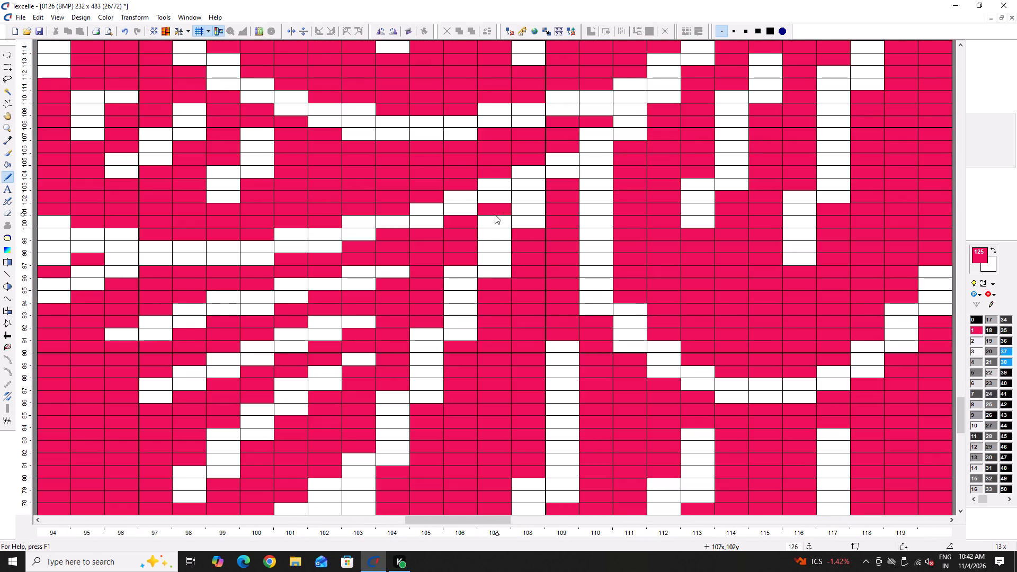
left_click(493, 221)
right_click(525, 230)
scroll(494, 238, "down", 4, "ctrl")
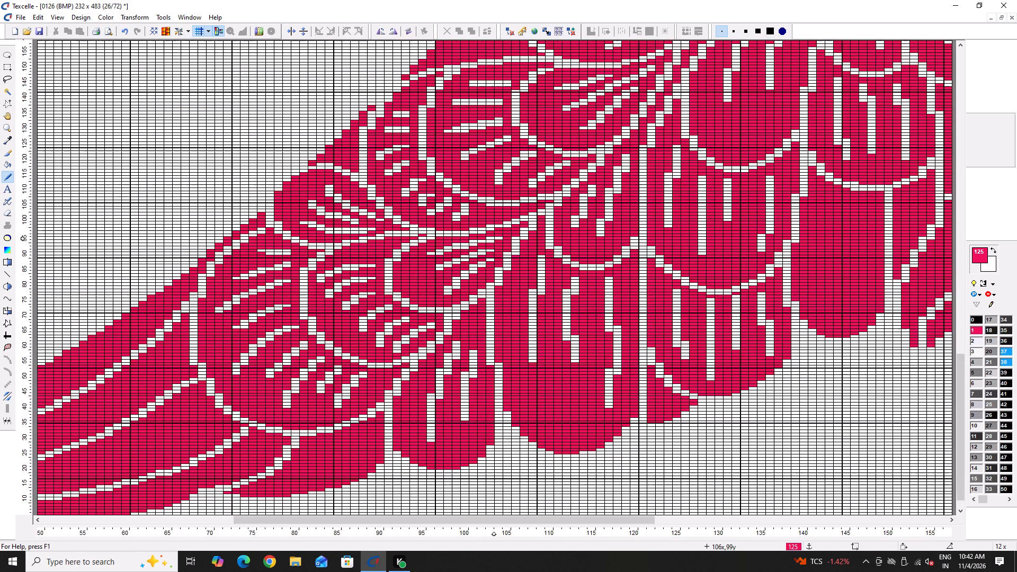
scroll(508, 280, "up", 5, "ctrl")
right_click_drag(500, 273, 495, 276)
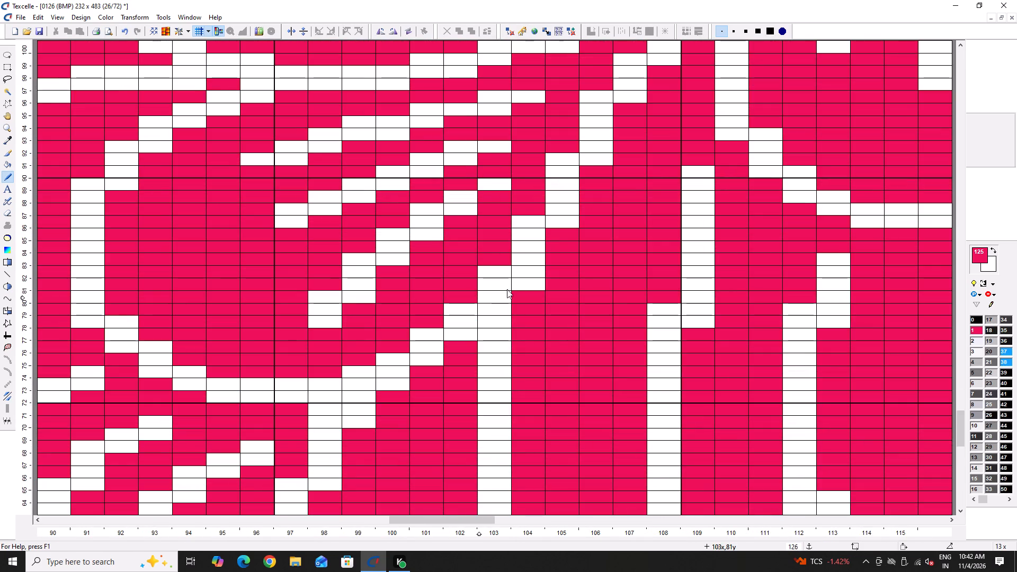
left_click(518, 287)
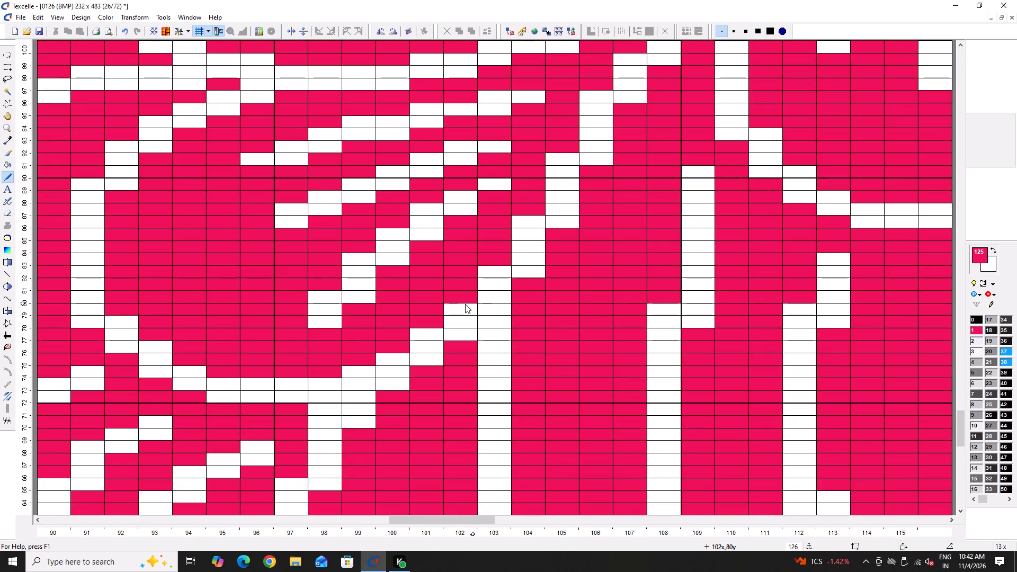
Look over the feathers across the wing and body up to the peacock's head for remaining uneven lines.
scroll(409, 338, "down", 2, "ctrl")
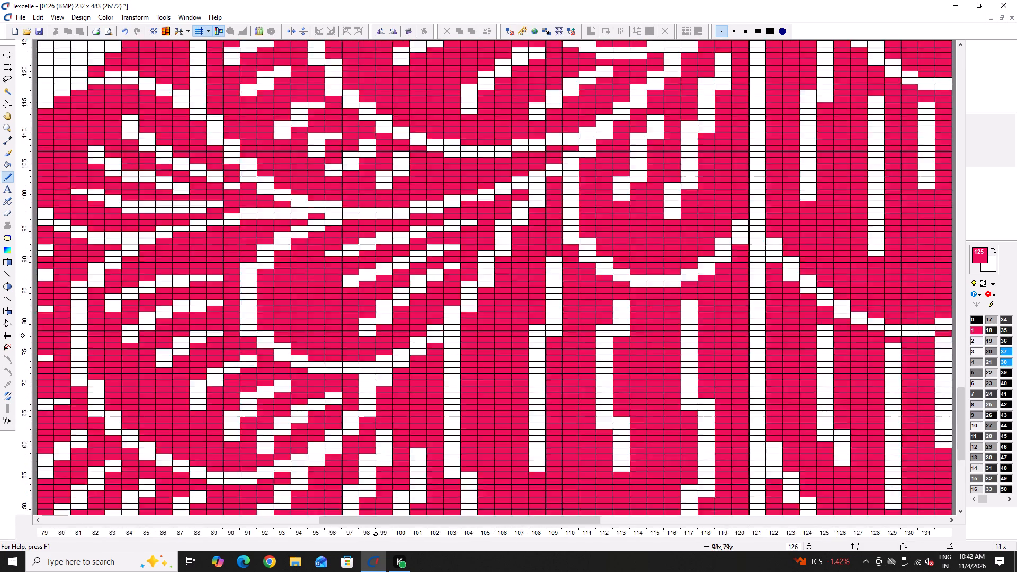
scroll(372, 334, "down", 3, "ctrl")
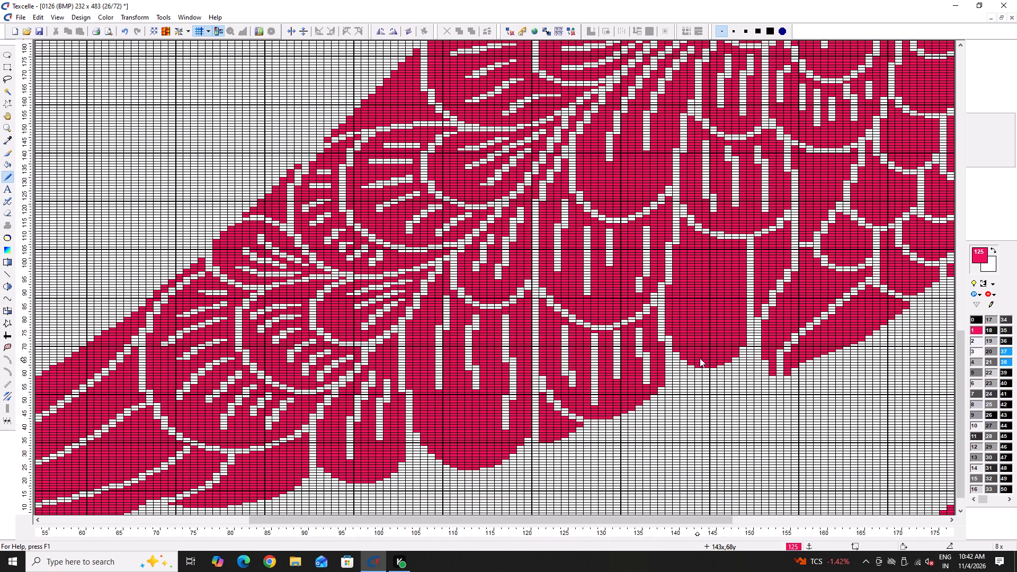
key("Right")
key("Right")
key("Right")
scroll(688, 198, "up", 2)
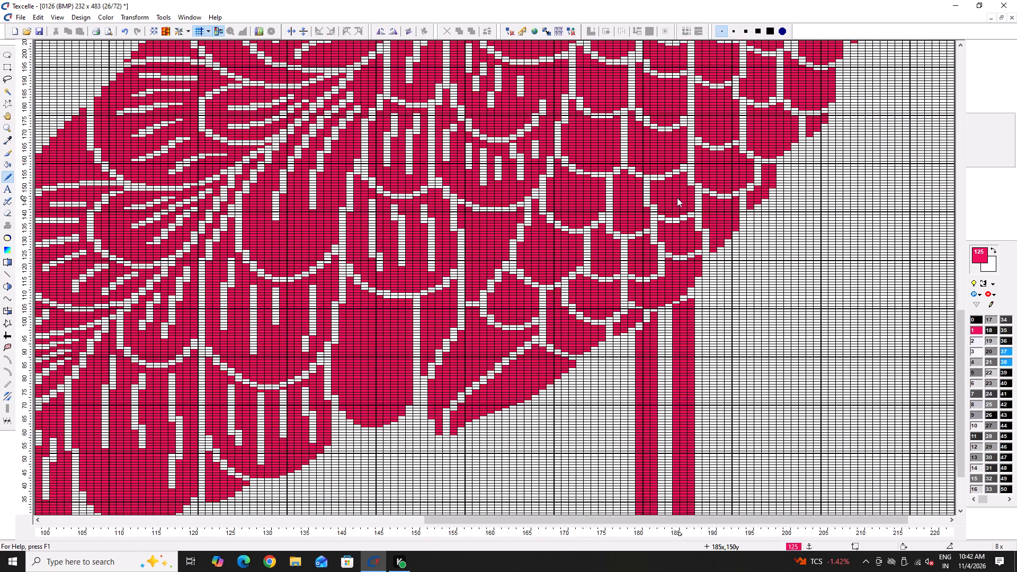
scroll(698, 196, "up", 3)
scroll(718, 184, "up", 7, "ctrl")
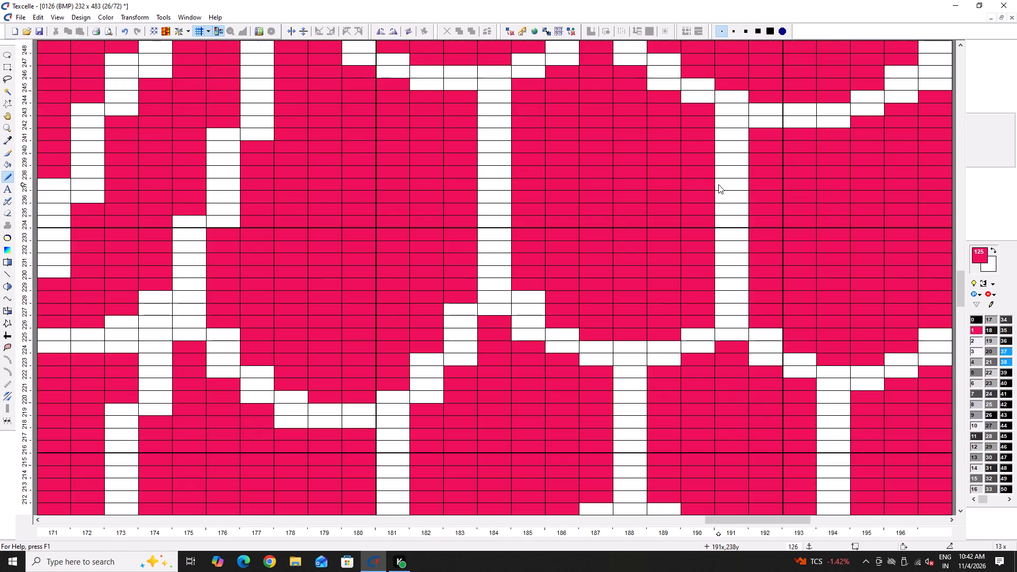
scroll(717, 185, "down", 7, "ctrl")
scroll(720, 183, "up", 4)
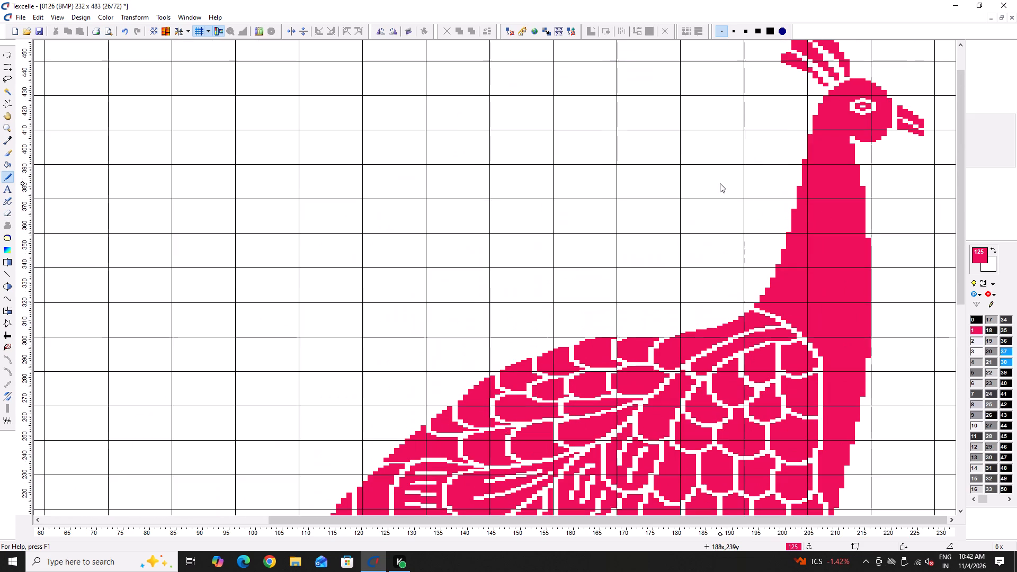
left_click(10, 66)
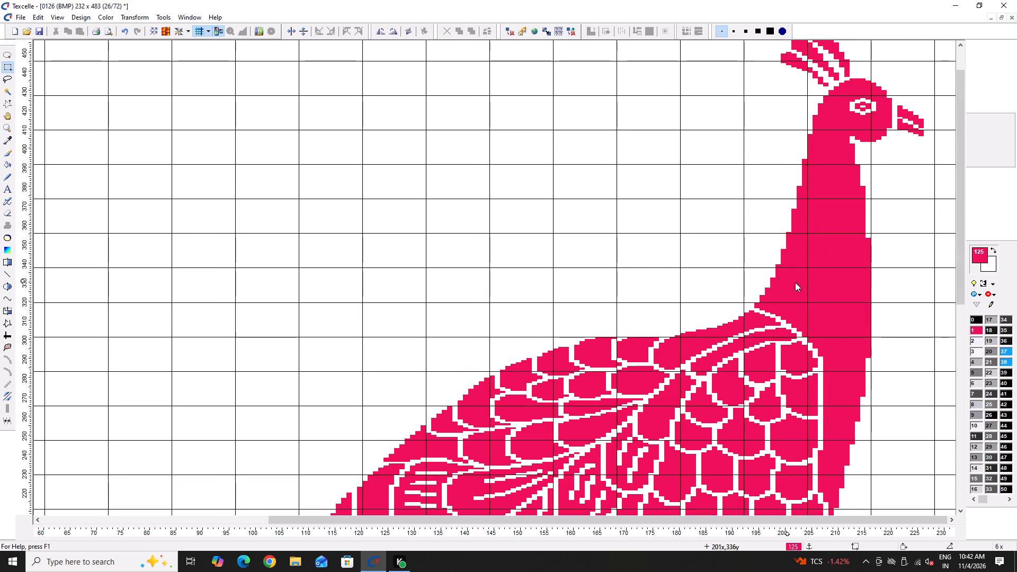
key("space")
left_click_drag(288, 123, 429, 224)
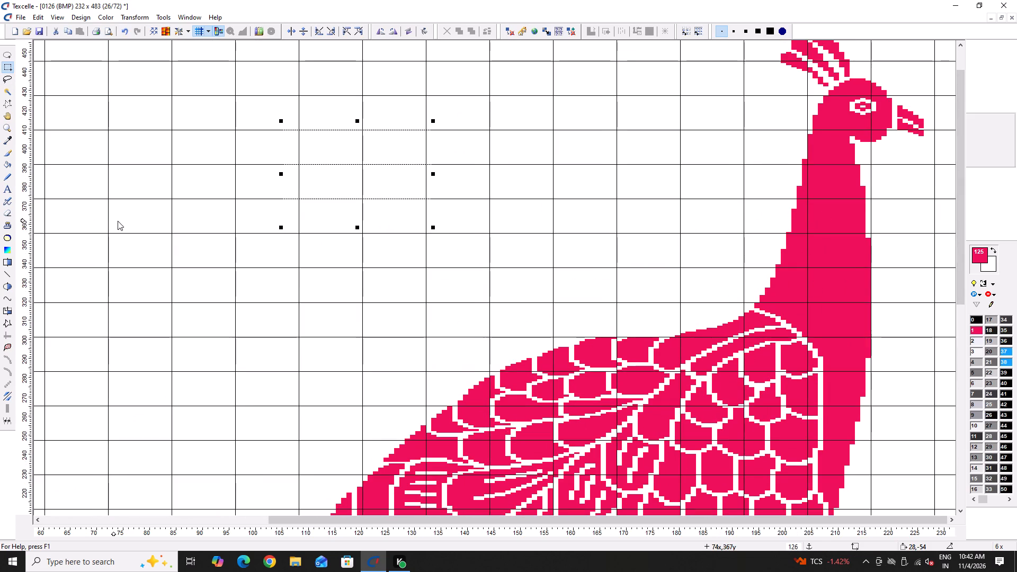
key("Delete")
Draw a filled pink rectangle about 42 by 89 pixels in the blank background beside the peacock's neck.
left_click(8, 260)
left_click_drag(138, 102, 289, 207)
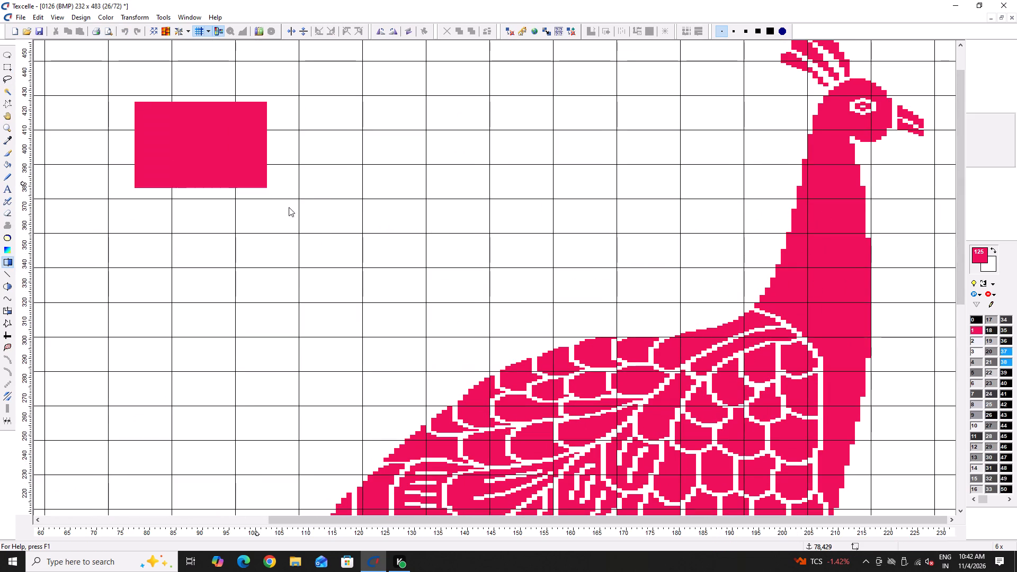
left_click_drag(289, 207, 353, 270)
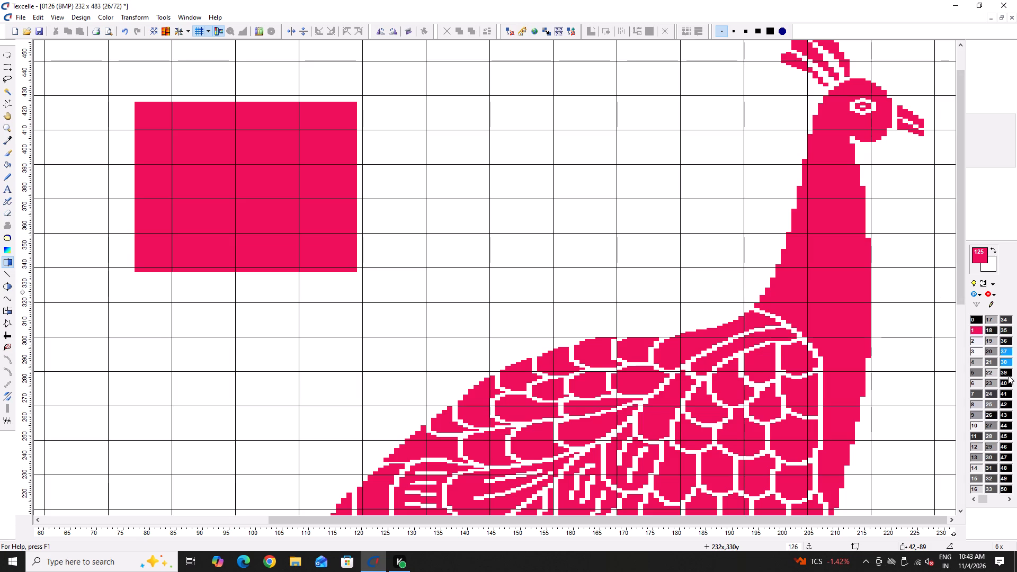
Draw a diagonal stepped line in black colour 39 inside the pink rectangle, from column 83, row 391 to column 93, row 401.
left_click(1009, 368)
key("x")
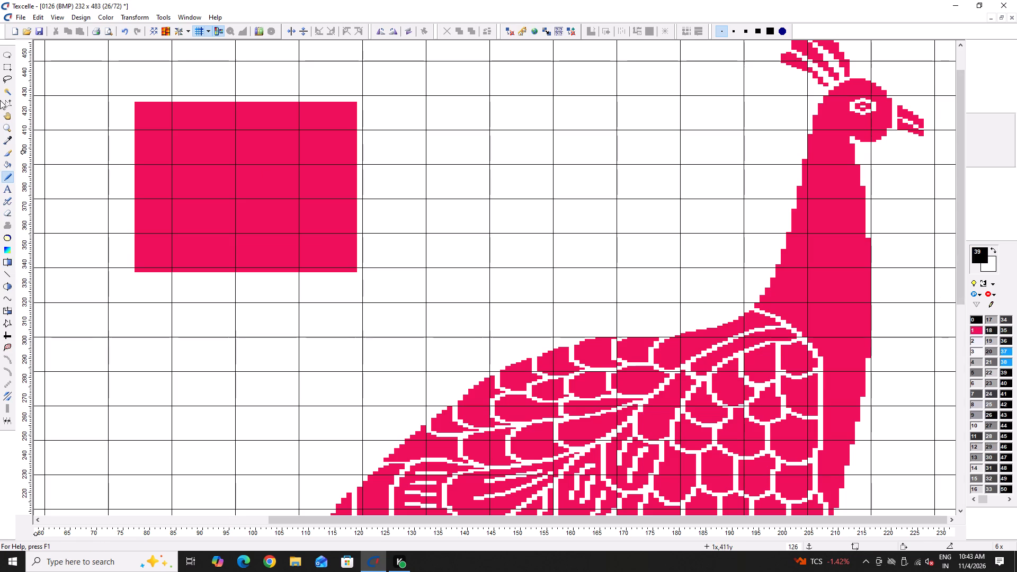
scroll(139, 142, "up", 9, "ctrl")
left_click(216, 278)
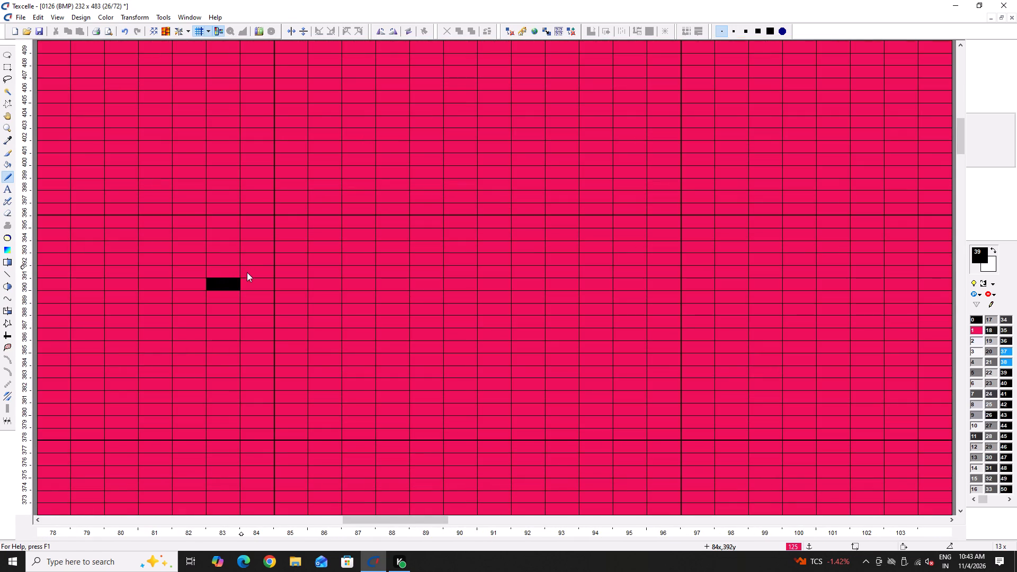
key("l")
left_click_drag(254, 272, 534, 193)
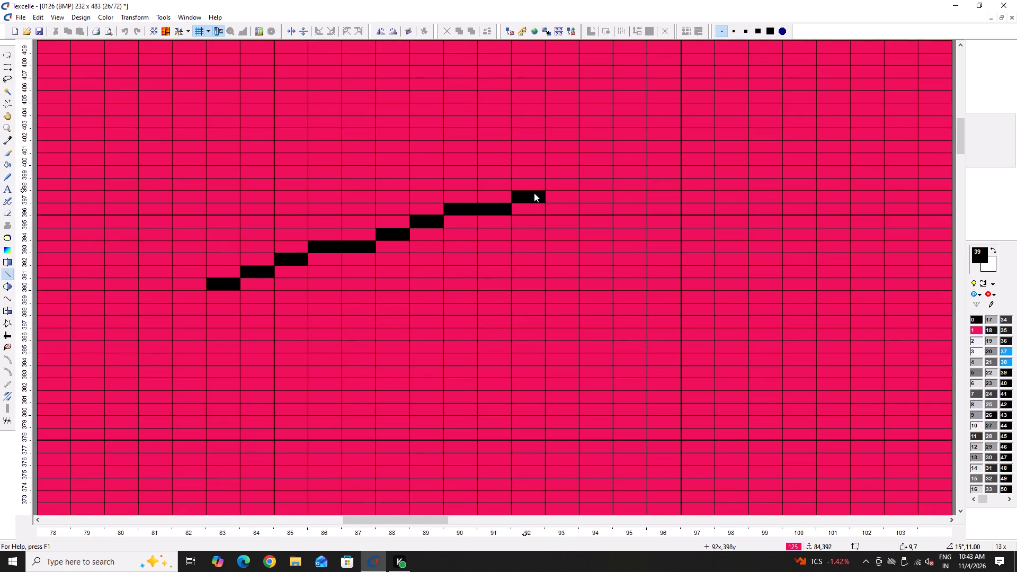
left_click_drag(534, 193, 574, 158)
left_click(574, 158)
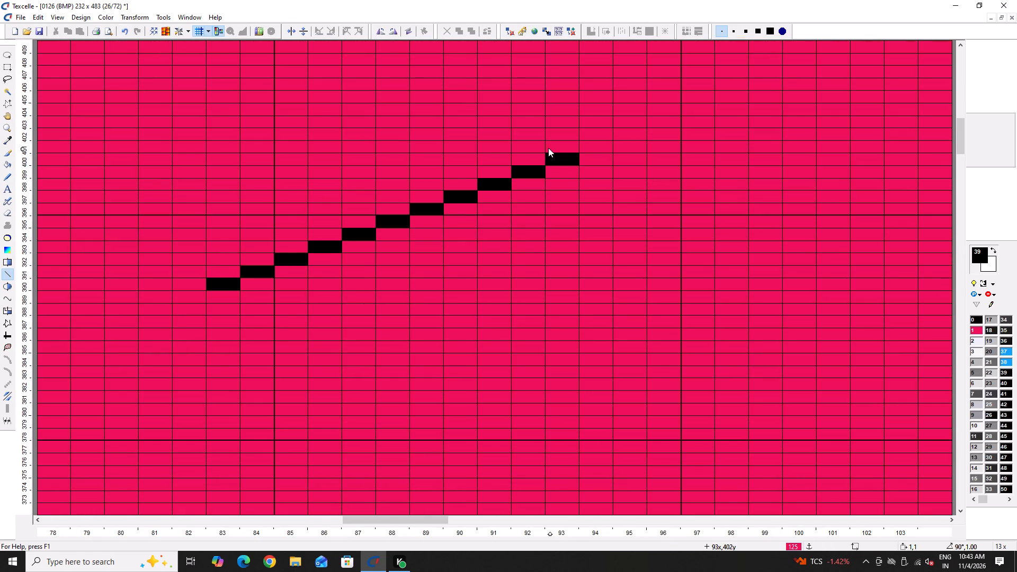
scroll(283, 309, "up", 2, "ctrl")
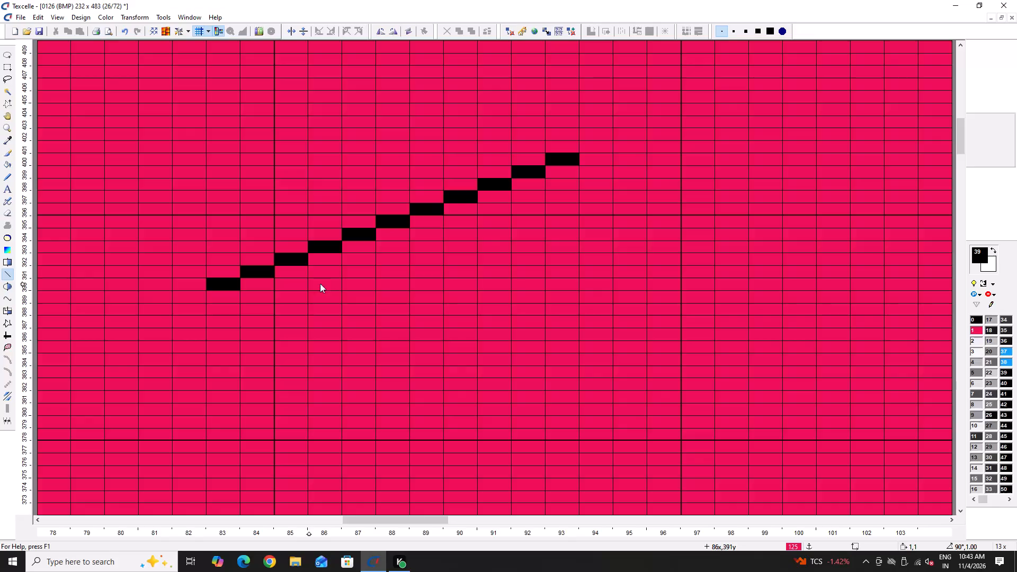
Draw two more parallel black stepped lines below the first, reaching up to column 95, row 399 and column 97, row 397.
left_click_drag(348, 283, 636, 181)
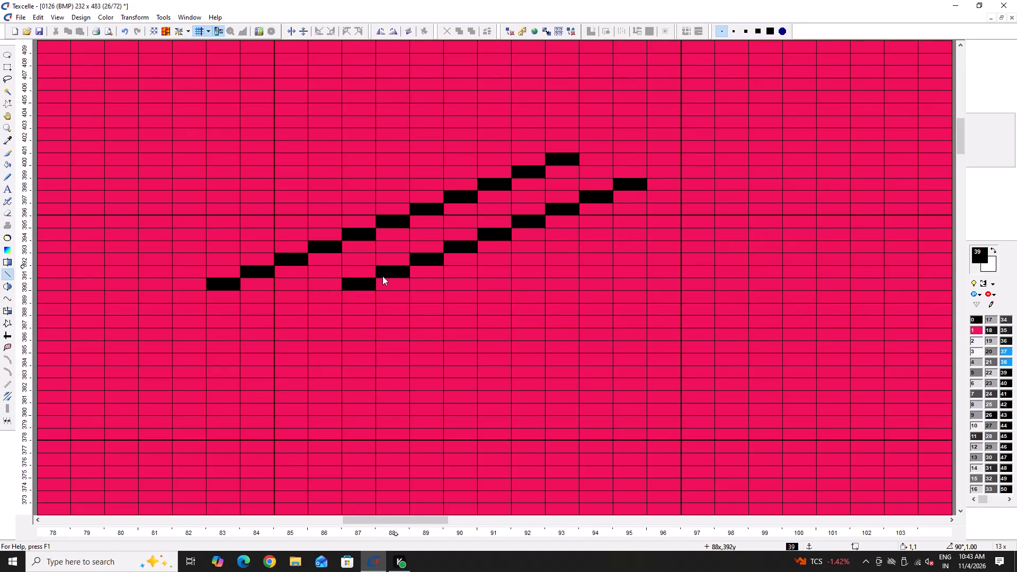
left_click_drag(327, 298, 262, 319)
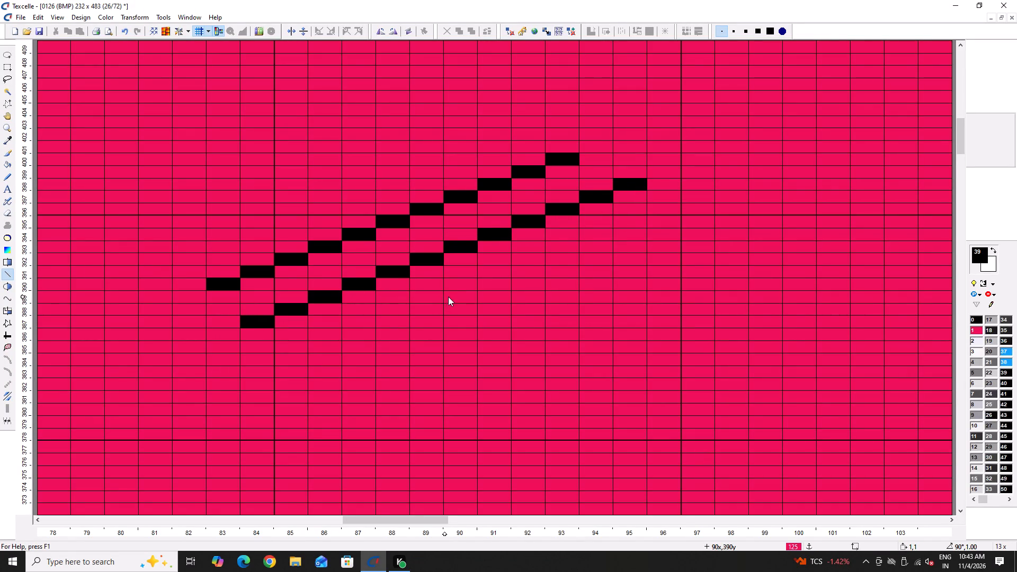
left_click_drag(459, 296, 688, 208)
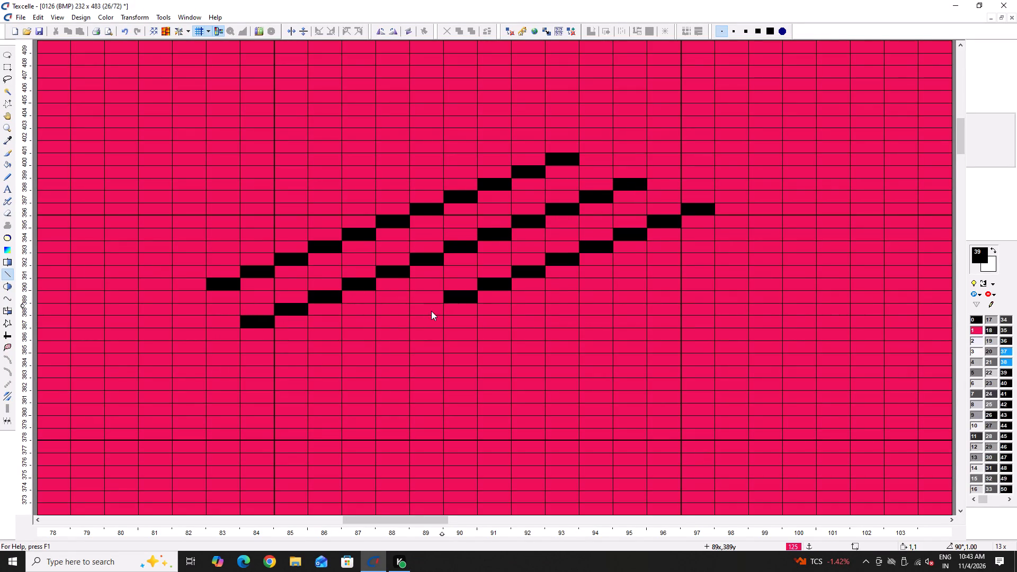
left_click_drag(431, 311, 423, 312)
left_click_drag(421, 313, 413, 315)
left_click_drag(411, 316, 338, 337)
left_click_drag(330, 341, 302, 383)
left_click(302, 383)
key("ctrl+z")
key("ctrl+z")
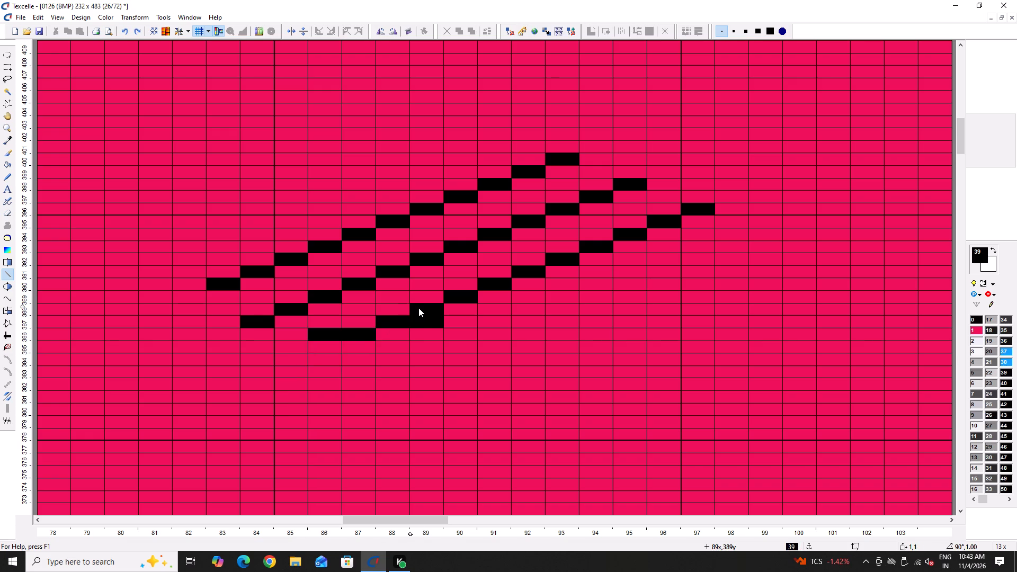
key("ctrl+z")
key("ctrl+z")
Extend the lowest black line one pixel per step from column 88, row 388 down to column 85, row 385.
left_click_drag(399, 316, 383, 325)
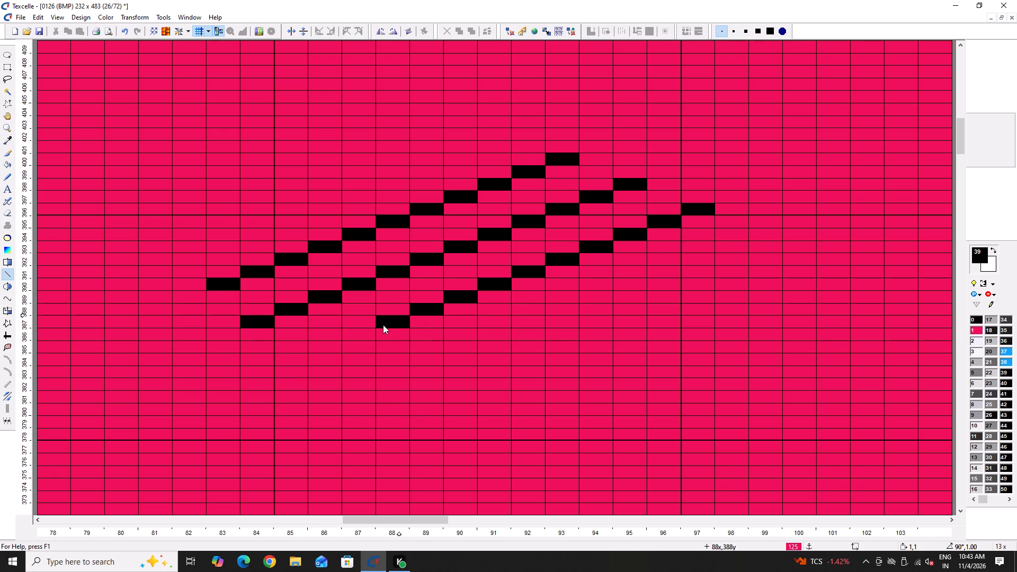
left_click(364, 337)
left_click(336, 345)
left_click(293, 361)
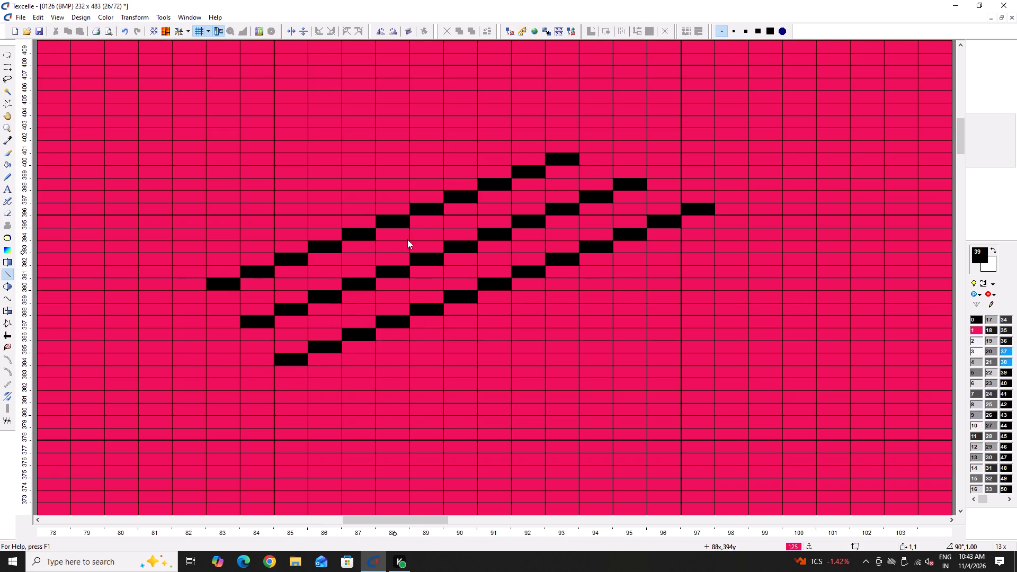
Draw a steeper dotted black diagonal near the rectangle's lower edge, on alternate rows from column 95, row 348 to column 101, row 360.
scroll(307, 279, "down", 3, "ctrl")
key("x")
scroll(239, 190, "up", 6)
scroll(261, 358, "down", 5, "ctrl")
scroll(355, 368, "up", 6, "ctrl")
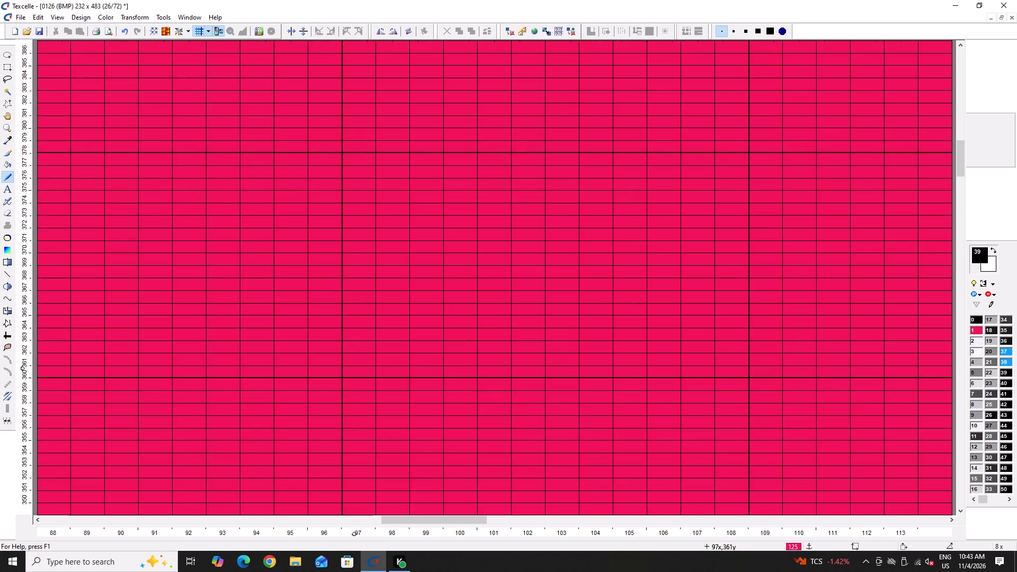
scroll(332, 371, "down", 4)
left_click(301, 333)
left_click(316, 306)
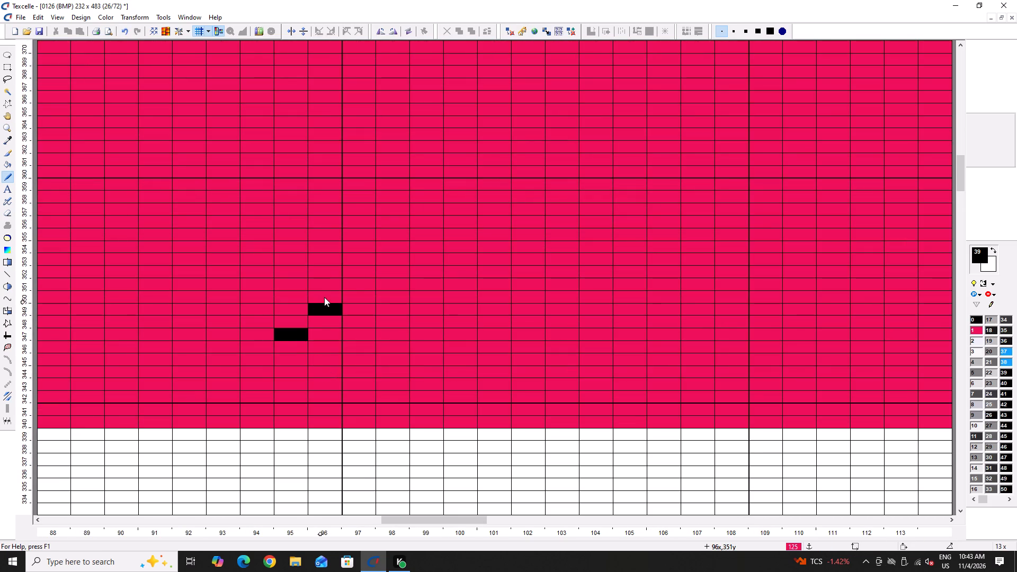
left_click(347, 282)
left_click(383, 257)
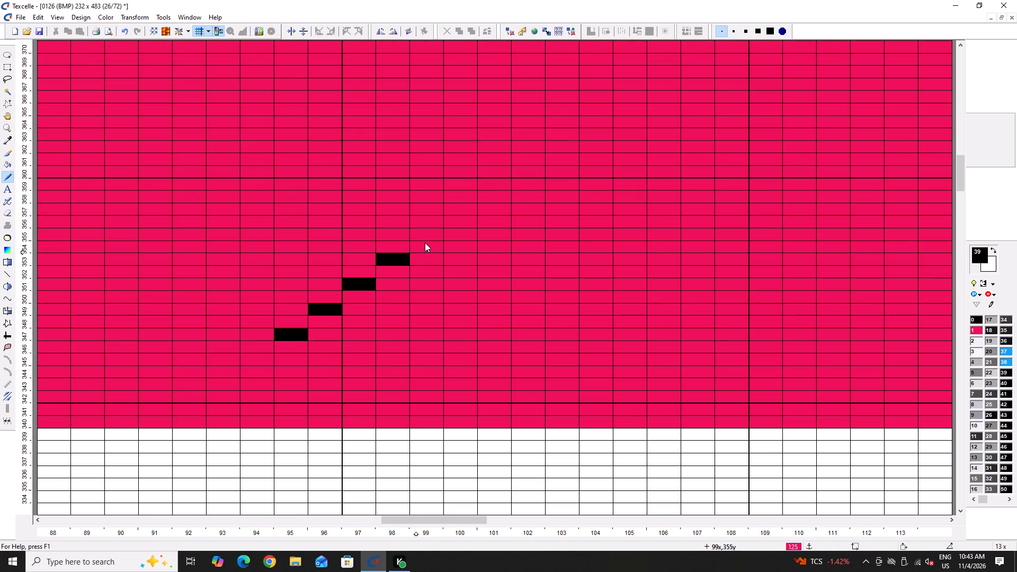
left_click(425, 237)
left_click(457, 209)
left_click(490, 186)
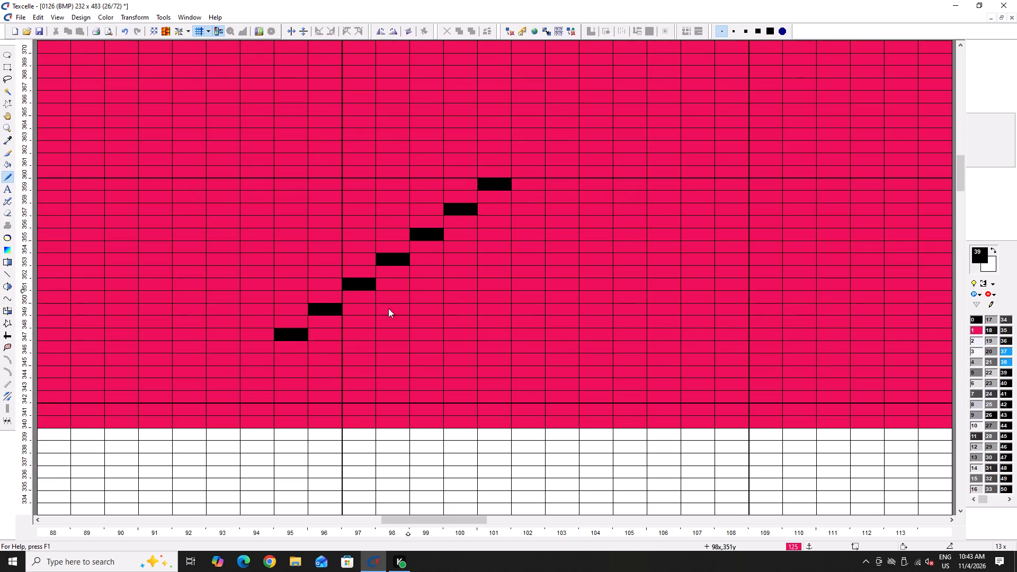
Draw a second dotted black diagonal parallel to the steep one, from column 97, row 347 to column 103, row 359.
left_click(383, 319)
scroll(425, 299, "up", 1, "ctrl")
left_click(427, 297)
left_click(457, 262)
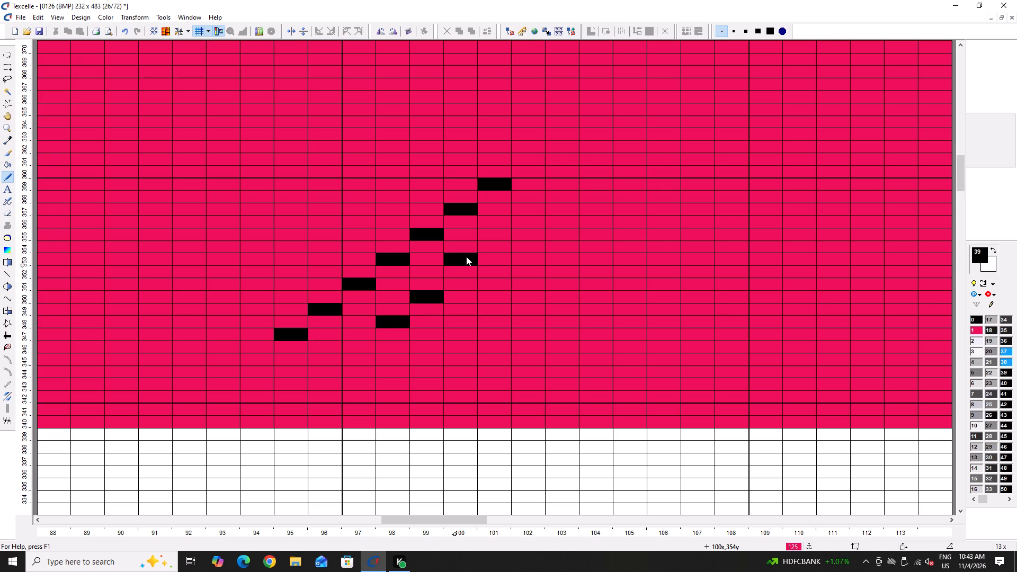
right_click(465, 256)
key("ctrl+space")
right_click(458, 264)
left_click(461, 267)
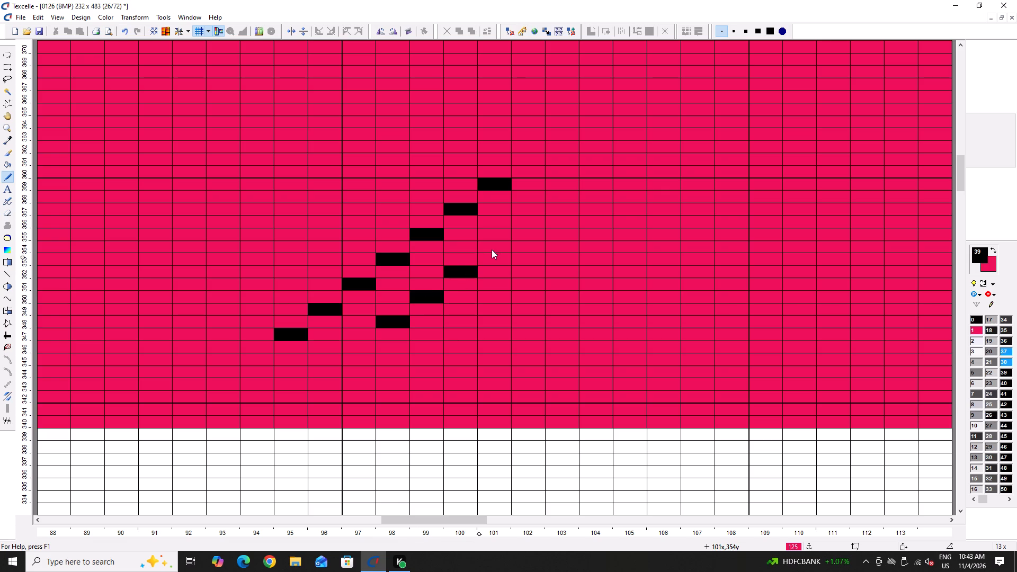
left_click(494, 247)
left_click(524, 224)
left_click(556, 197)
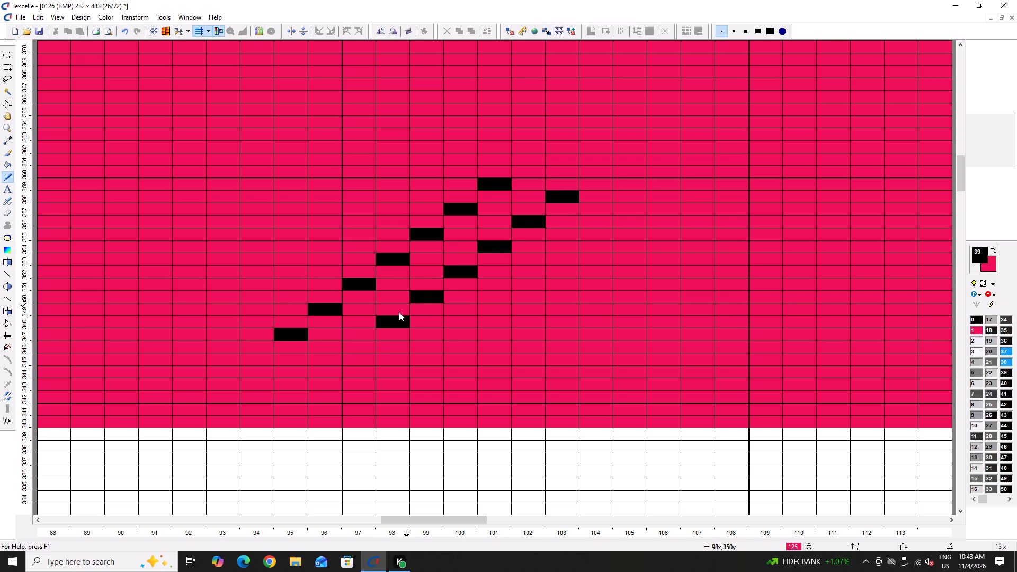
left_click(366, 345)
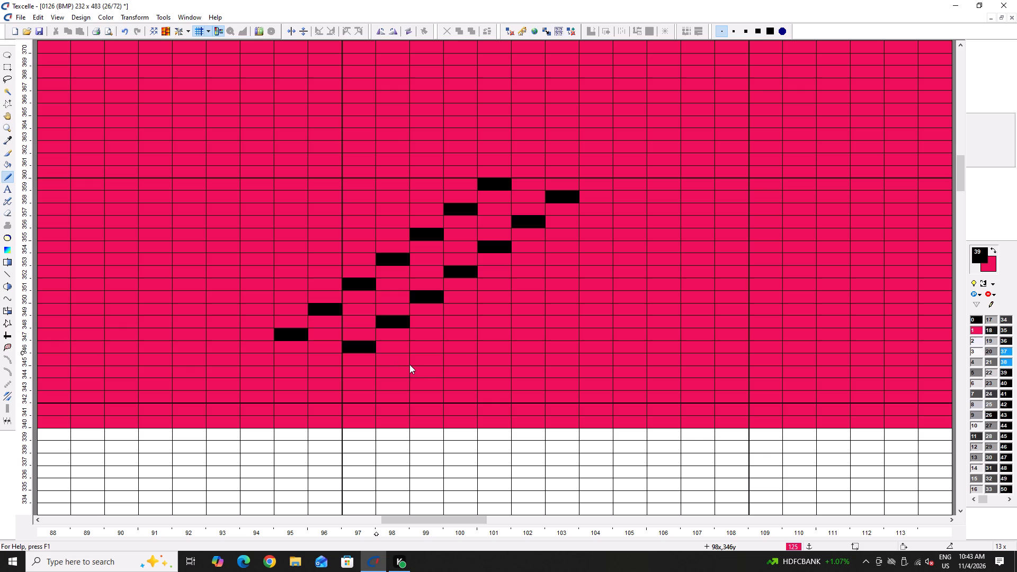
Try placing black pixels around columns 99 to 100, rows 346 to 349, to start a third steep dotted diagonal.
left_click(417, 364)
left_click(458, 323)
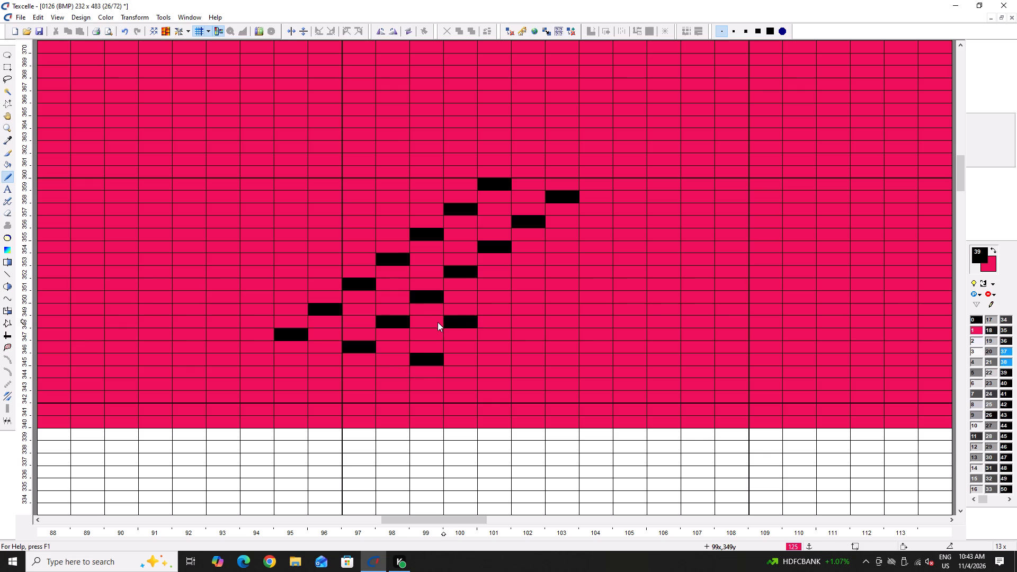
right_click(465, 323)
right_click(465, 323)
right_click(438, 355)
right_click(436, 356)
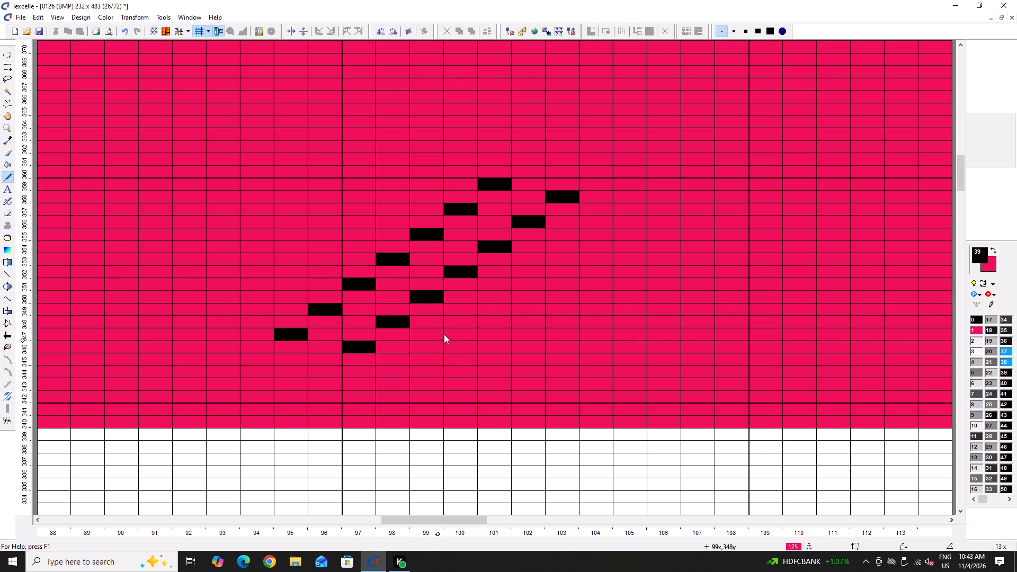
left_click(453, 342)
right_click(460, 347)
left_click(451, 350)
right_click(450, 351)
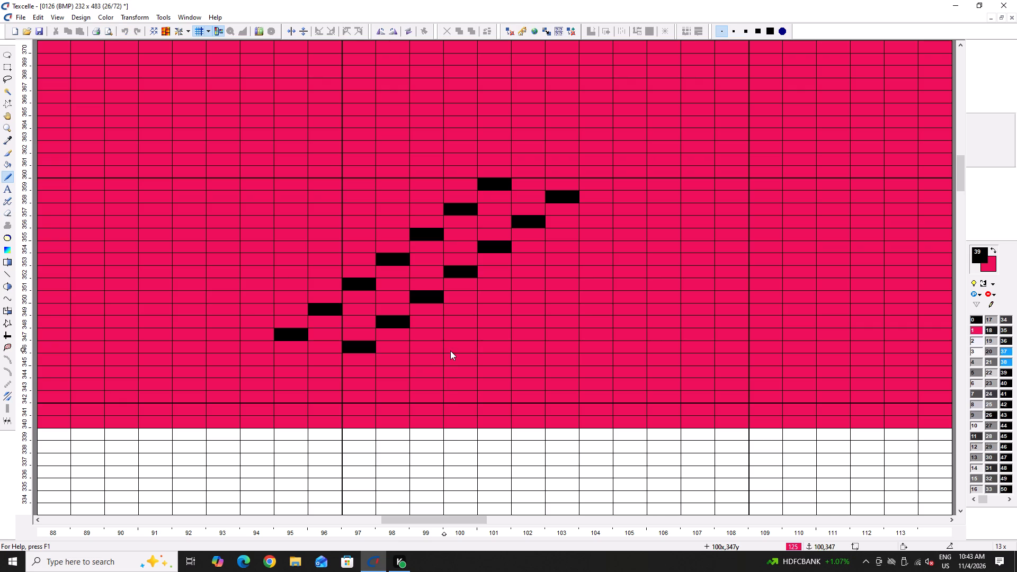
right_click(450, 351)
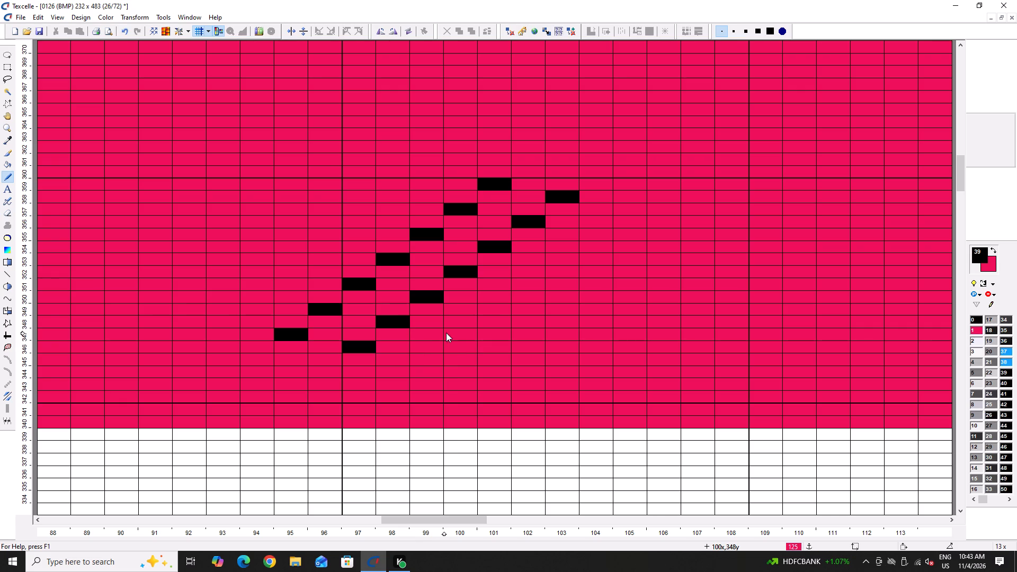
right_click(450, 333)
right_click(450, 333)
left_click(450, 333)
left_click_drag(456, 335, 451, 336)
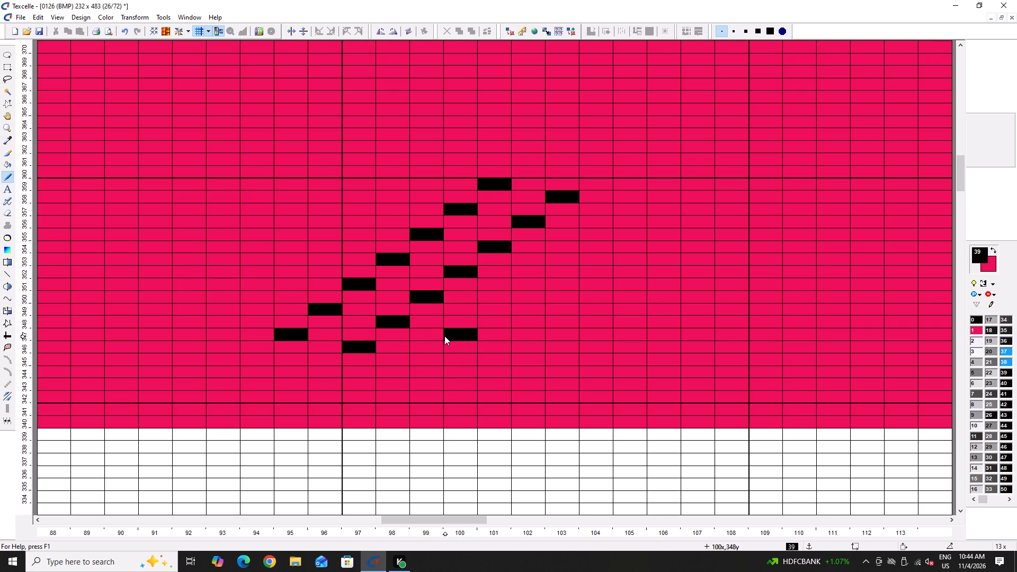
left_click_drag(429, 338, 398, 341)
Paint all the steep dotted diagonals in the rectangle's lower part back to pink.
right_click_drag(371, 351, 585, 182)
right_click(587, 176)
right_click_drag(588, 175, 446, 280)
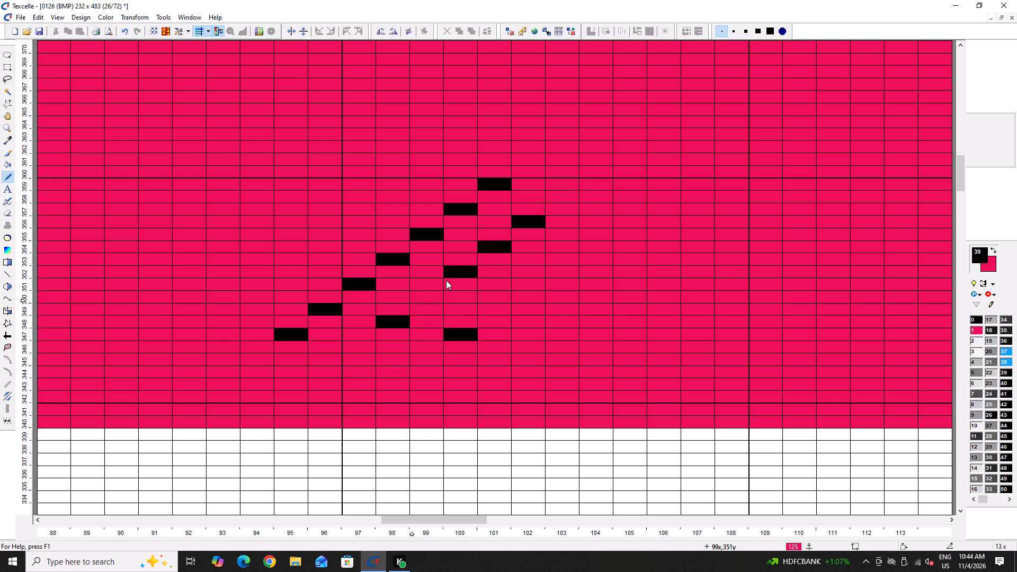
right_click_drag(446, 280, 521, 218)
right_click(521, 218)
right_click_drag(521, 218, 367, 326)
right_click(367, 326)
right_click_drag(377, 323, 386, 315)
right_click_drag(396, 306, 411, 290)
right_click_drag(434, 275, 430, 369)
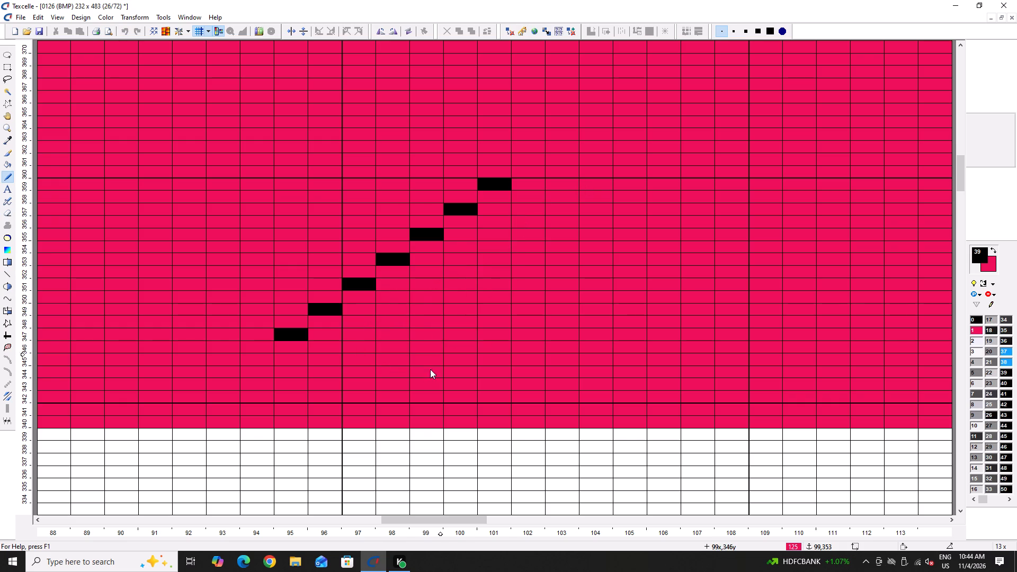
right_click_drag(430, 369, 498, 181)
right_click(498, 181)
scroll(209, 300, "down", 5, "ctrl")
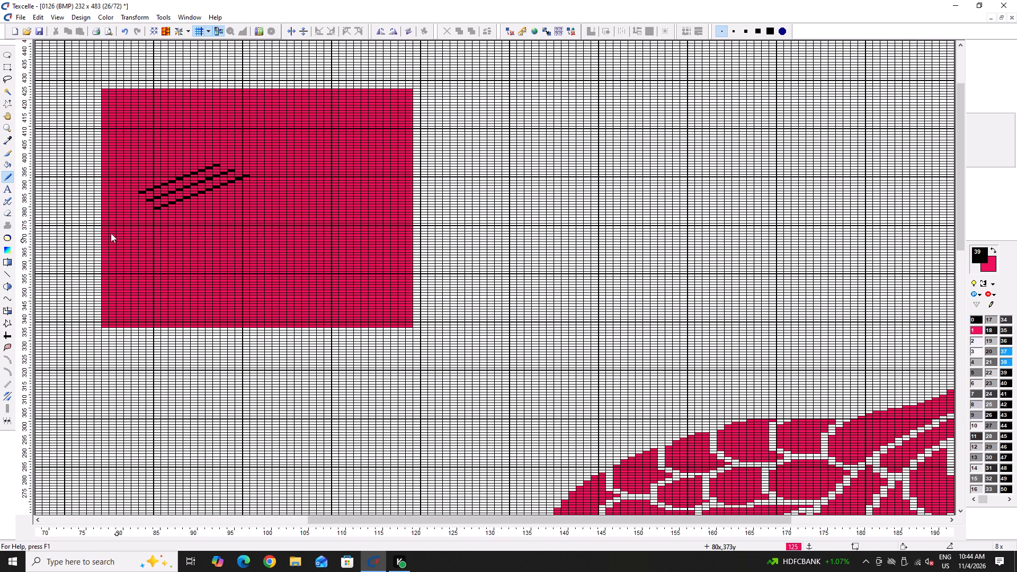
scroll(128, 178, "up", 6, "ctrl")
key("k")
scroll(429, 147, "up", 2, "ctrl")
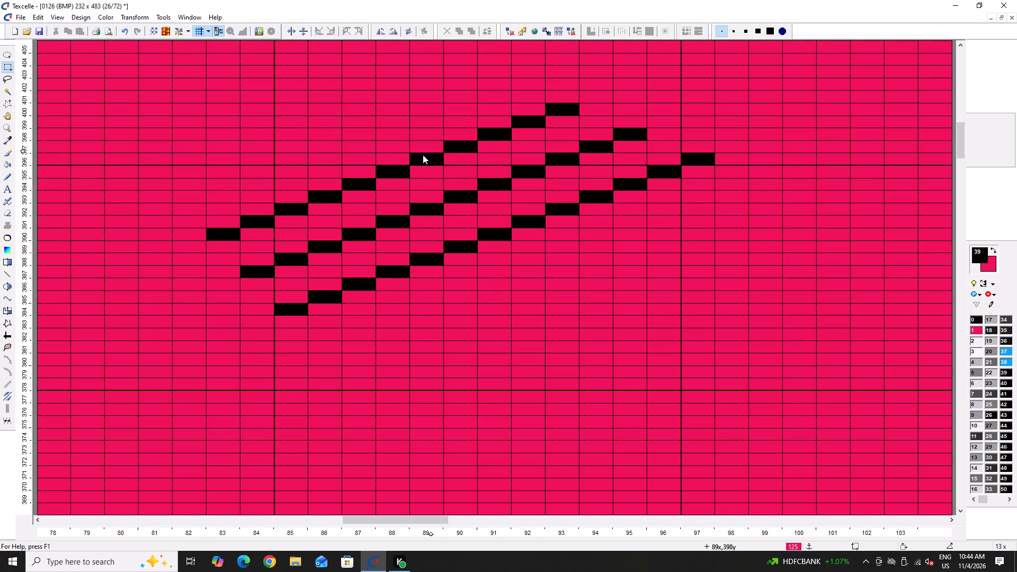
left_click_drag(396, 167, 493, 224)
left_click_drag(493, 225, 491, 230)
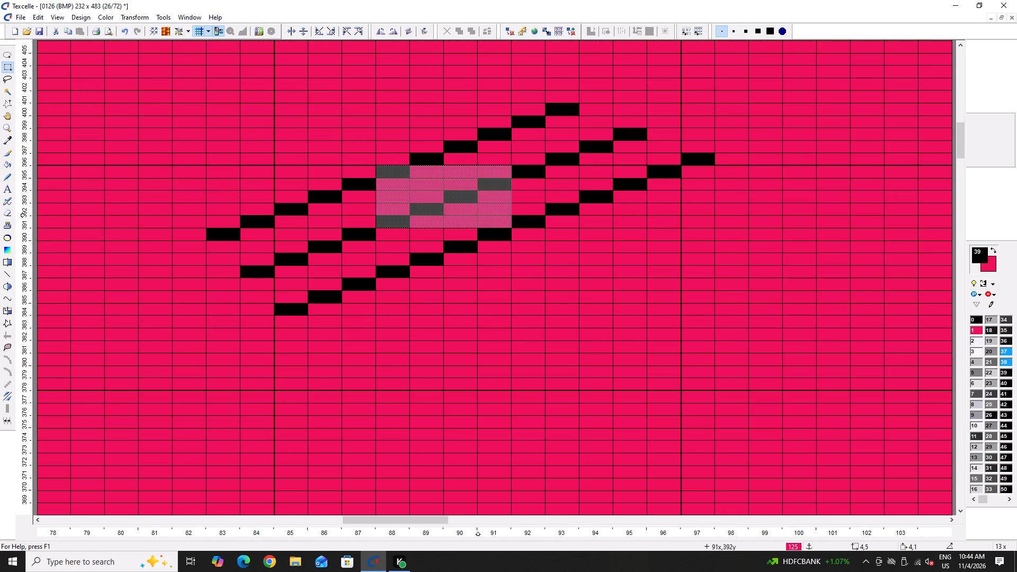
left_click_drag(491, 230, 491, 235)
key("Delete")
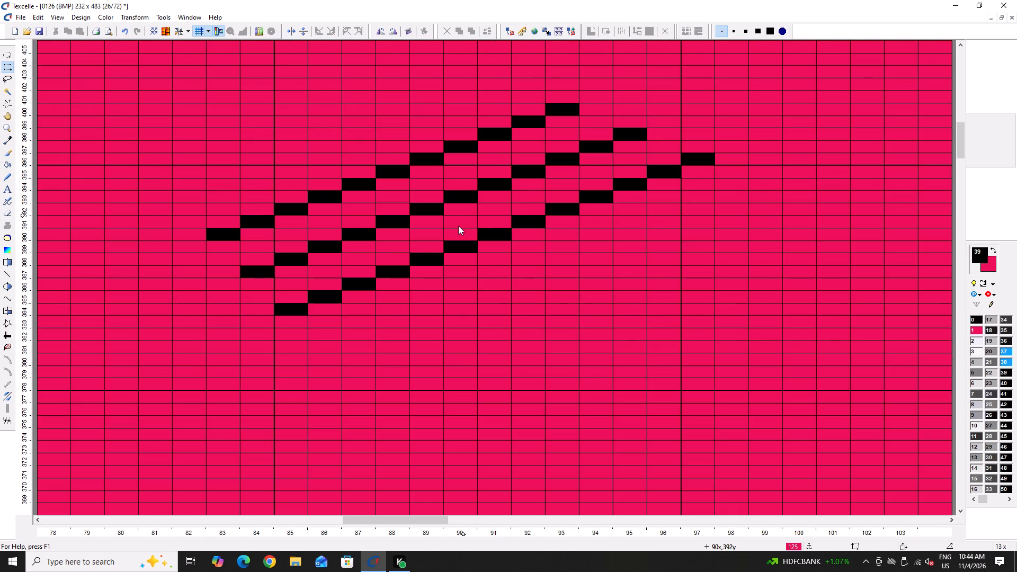
Extract a 4 by 4 repeat block from the black diagonals, starting at column 89, row 397, and store it as the pattern.
key("k")
left_click_drag(425, 159, 539, 217)
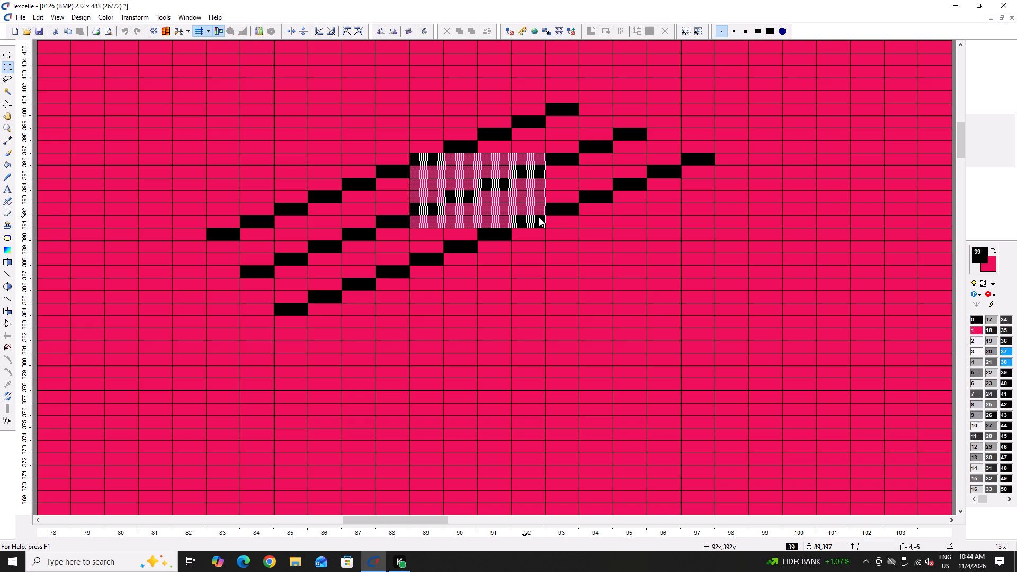
left_click_drag(539, 217, 540, 201)
right_click(506, 187)
right_click(506, 187)
left_click(483, 180)
left_click_drag(471, 184, 980, 161)
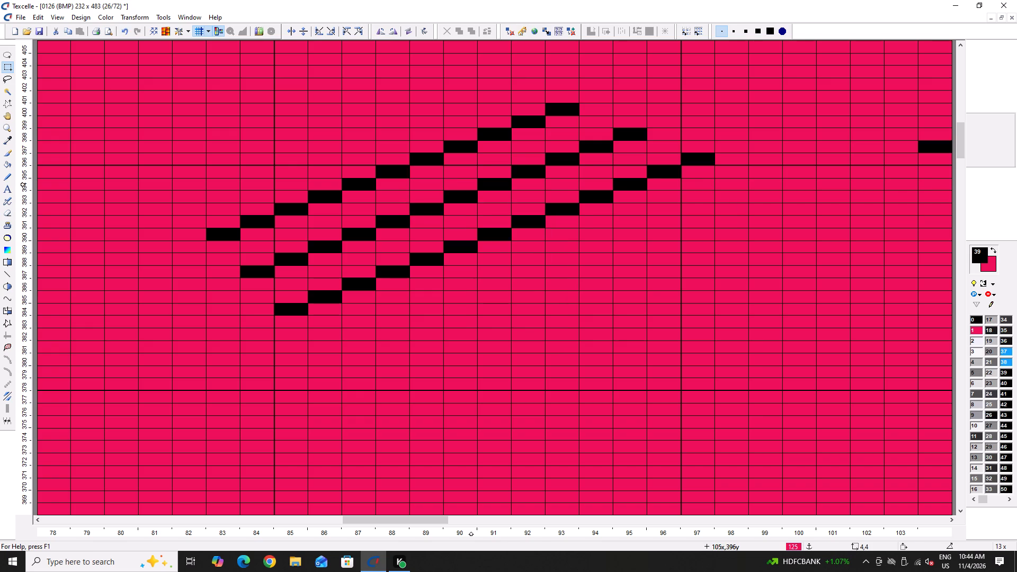
left_click_drag(980, 161, 984, 144)
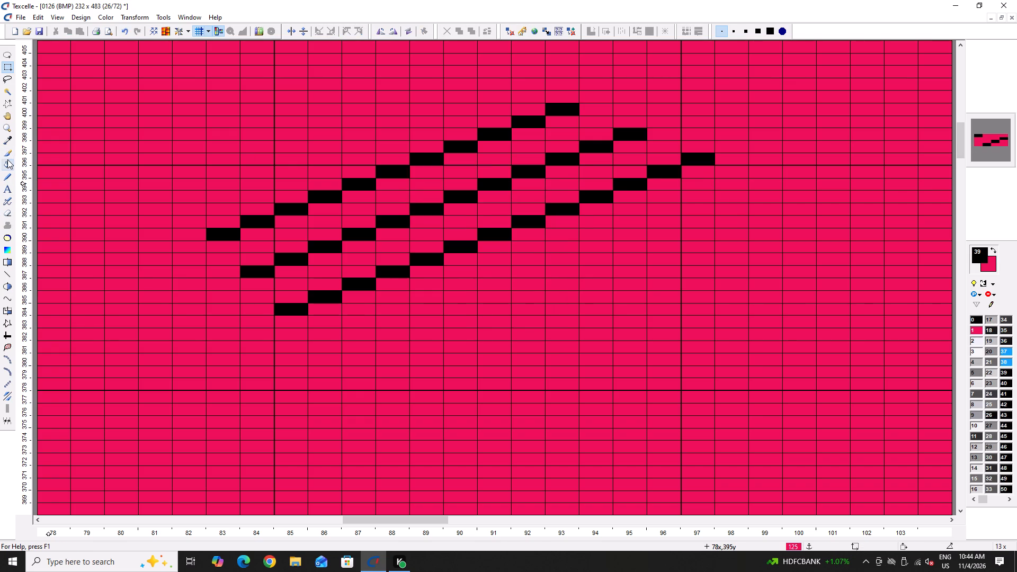
Configure the bucket to fill with Pattern, using a border width of 1 on the Left and Right sides.
left_click(7, 159)
right_click(7, 159)
left_click(64, 51)
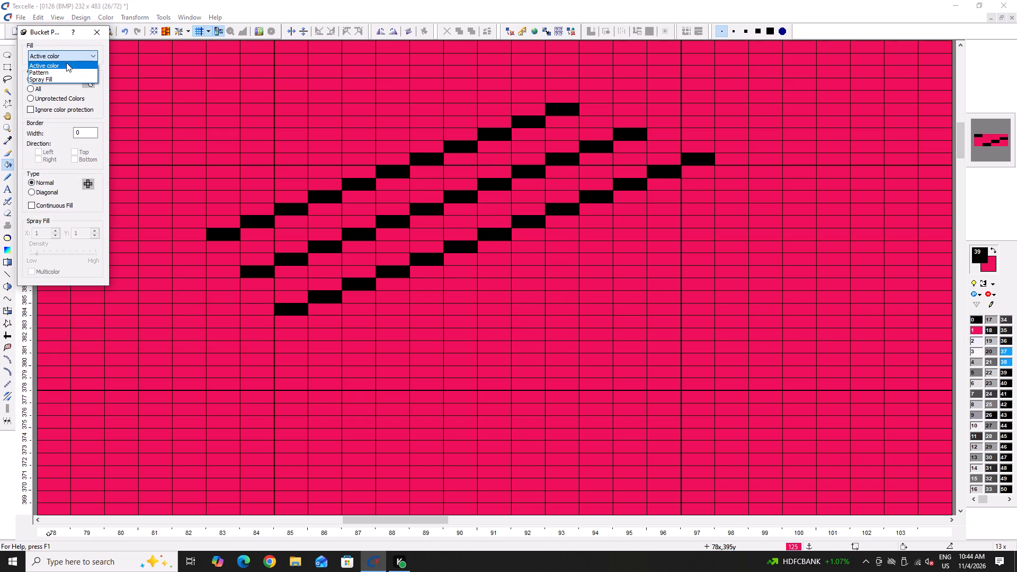
left_click(67, 70)
left_click_drag(83, 130, 39, 137)
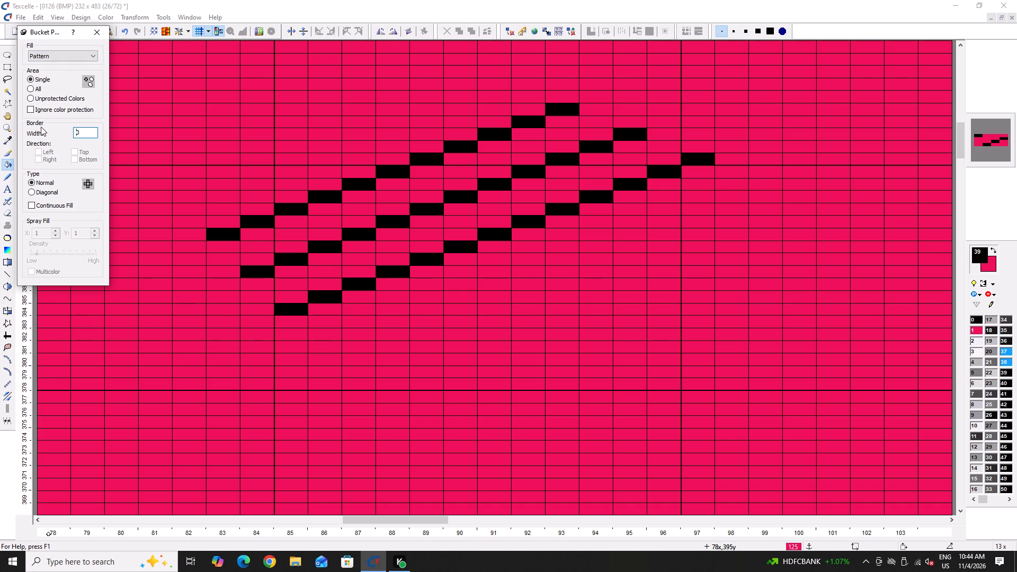
key("1")
left_click(34, 151)
left_click(38, 159)
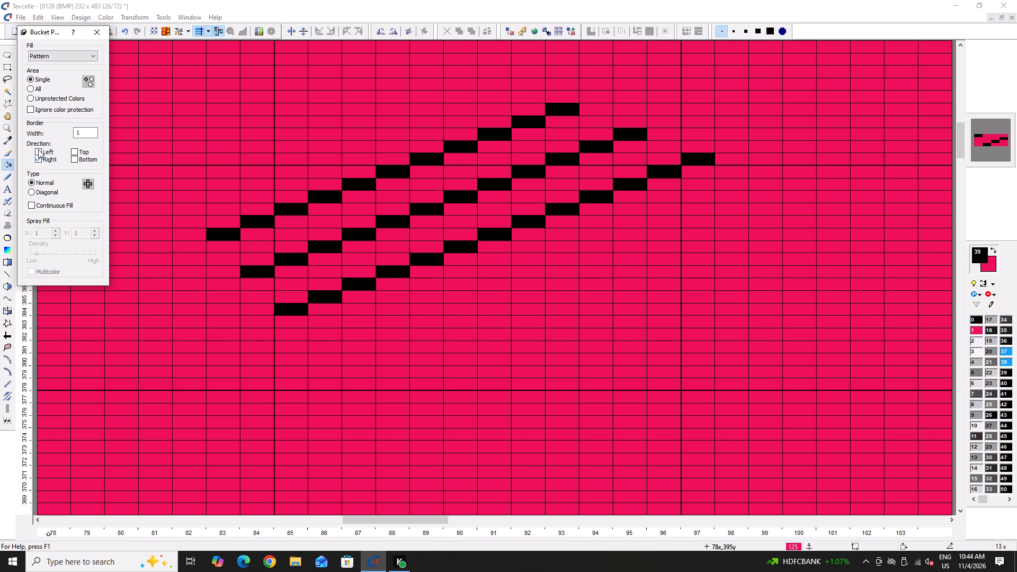
left_click(38, 149)
left_click(102, 30)
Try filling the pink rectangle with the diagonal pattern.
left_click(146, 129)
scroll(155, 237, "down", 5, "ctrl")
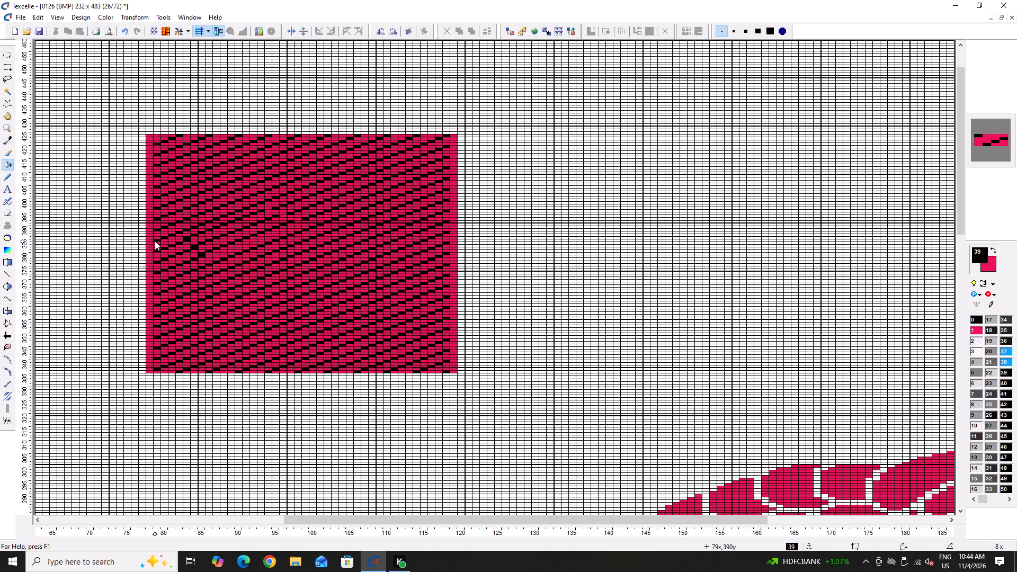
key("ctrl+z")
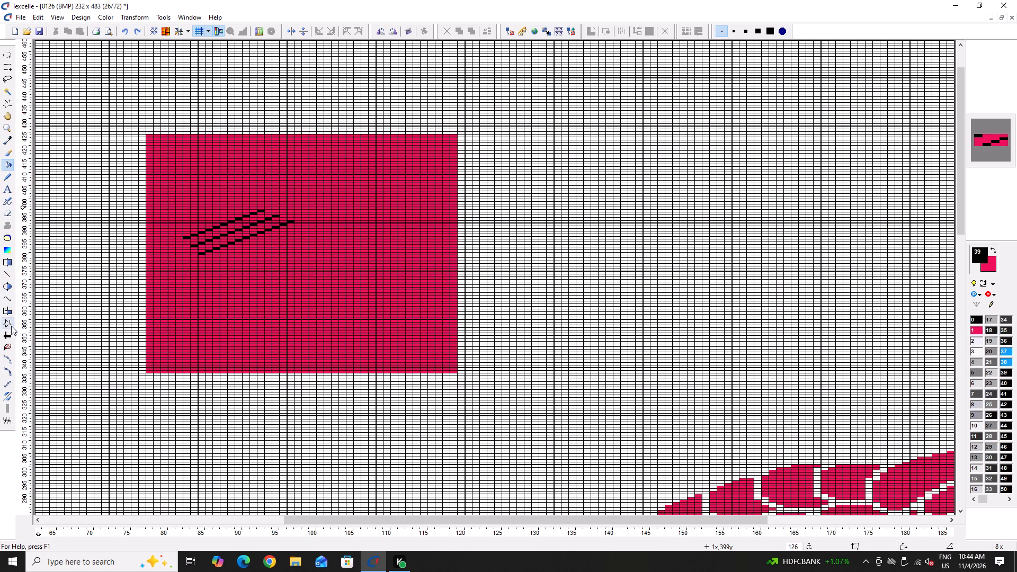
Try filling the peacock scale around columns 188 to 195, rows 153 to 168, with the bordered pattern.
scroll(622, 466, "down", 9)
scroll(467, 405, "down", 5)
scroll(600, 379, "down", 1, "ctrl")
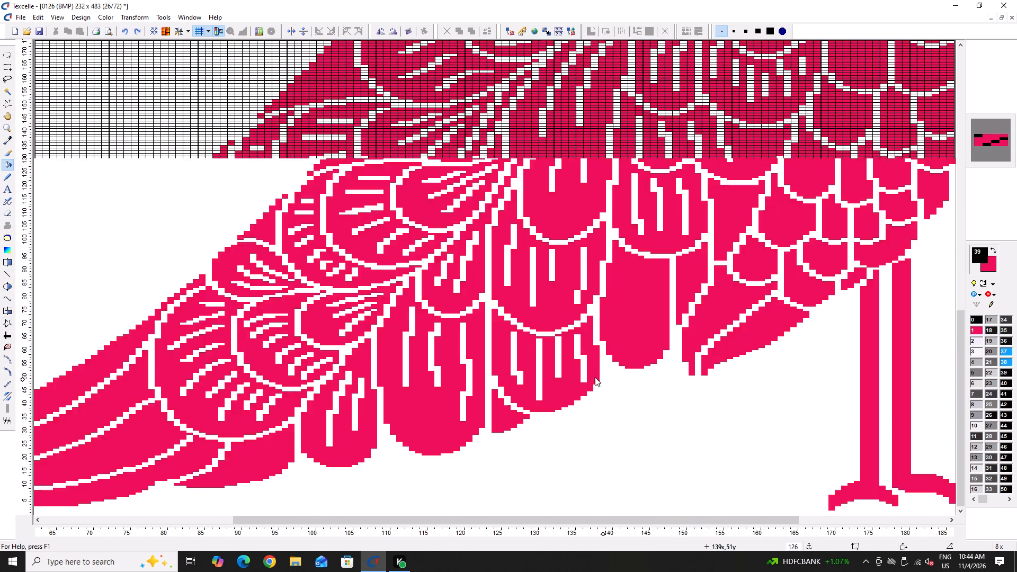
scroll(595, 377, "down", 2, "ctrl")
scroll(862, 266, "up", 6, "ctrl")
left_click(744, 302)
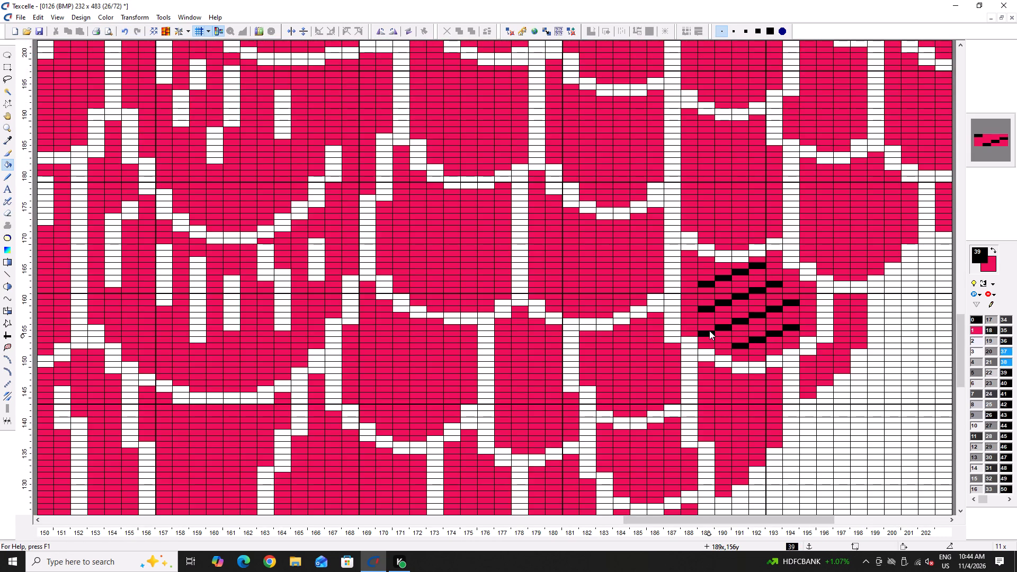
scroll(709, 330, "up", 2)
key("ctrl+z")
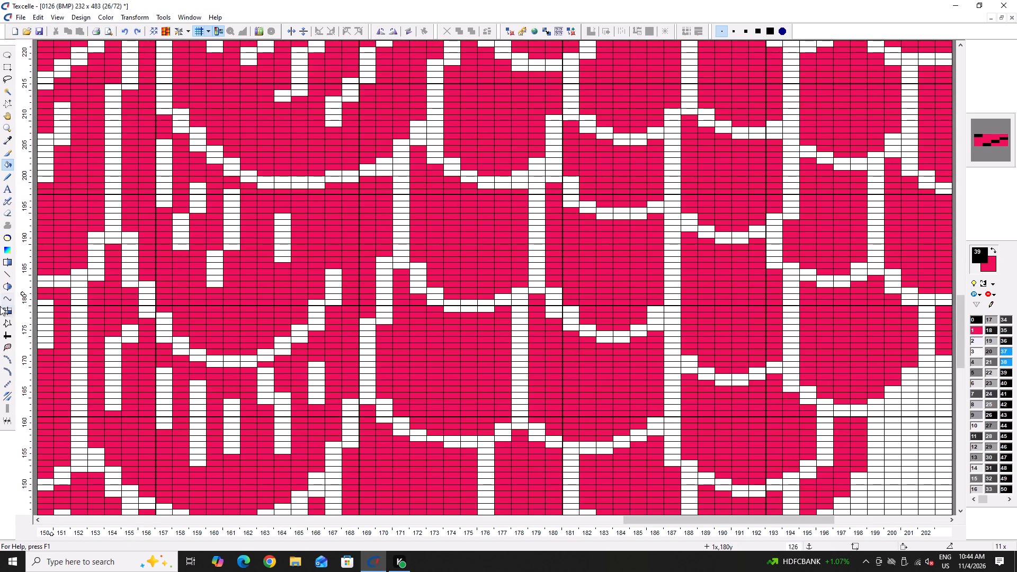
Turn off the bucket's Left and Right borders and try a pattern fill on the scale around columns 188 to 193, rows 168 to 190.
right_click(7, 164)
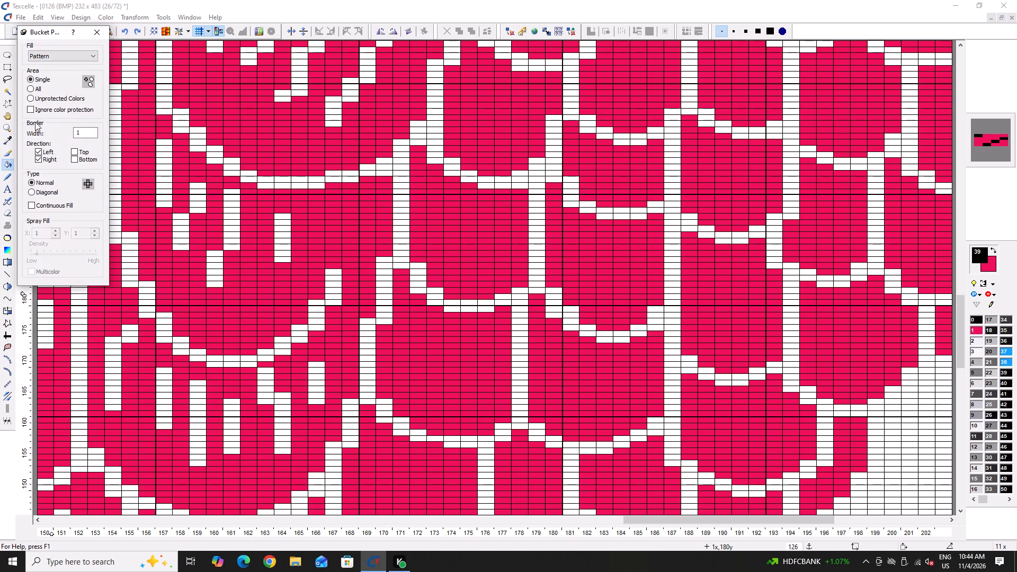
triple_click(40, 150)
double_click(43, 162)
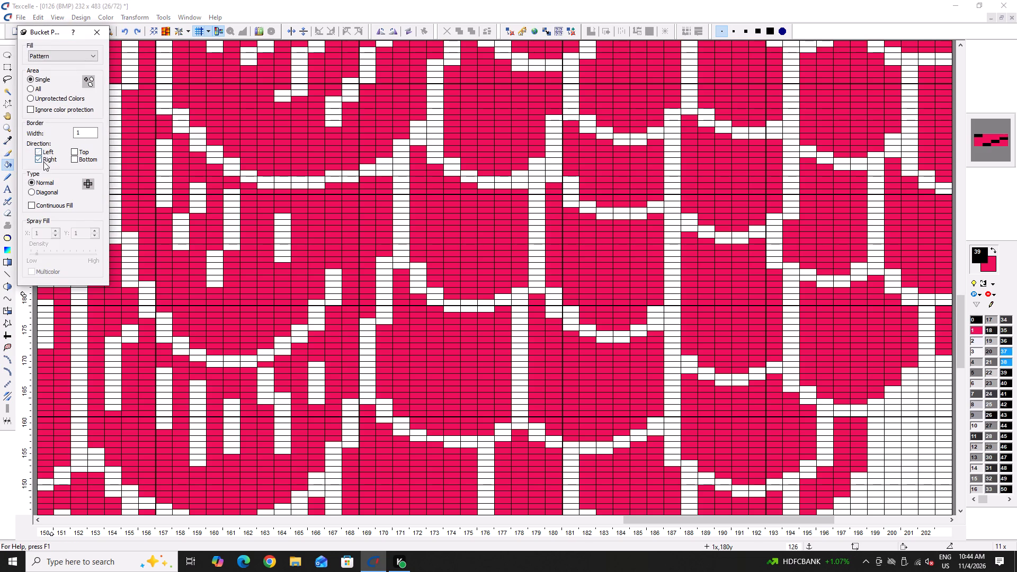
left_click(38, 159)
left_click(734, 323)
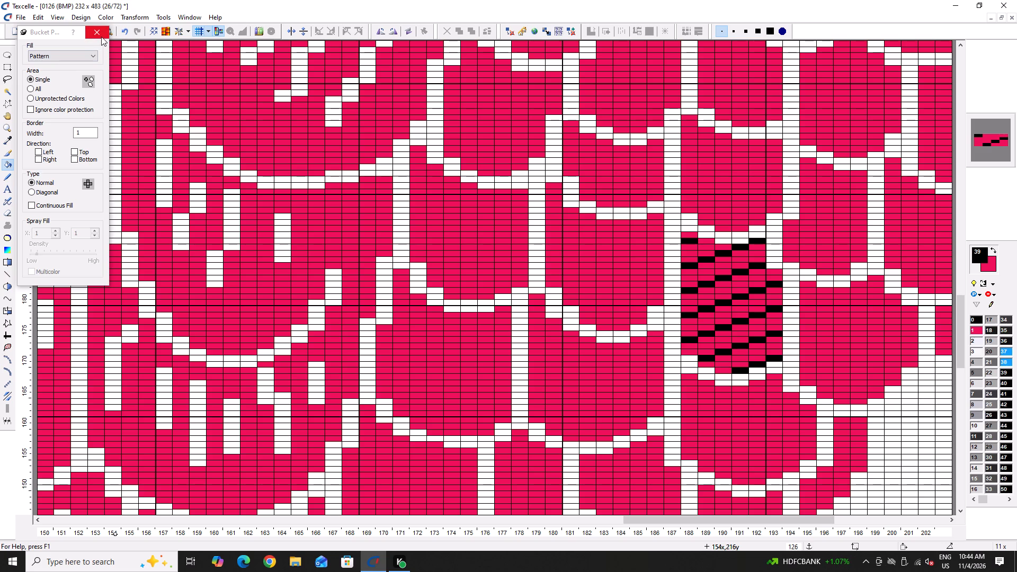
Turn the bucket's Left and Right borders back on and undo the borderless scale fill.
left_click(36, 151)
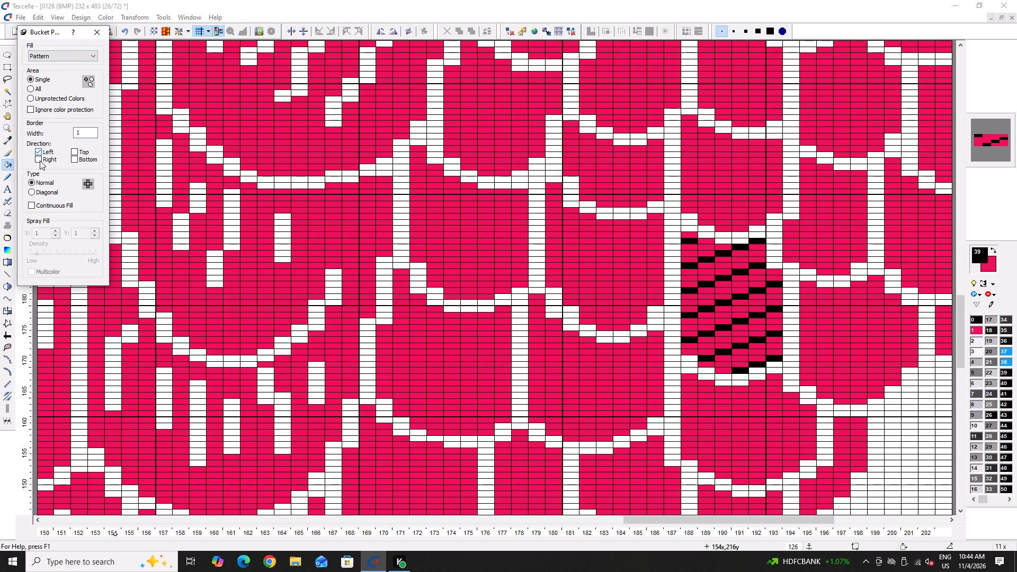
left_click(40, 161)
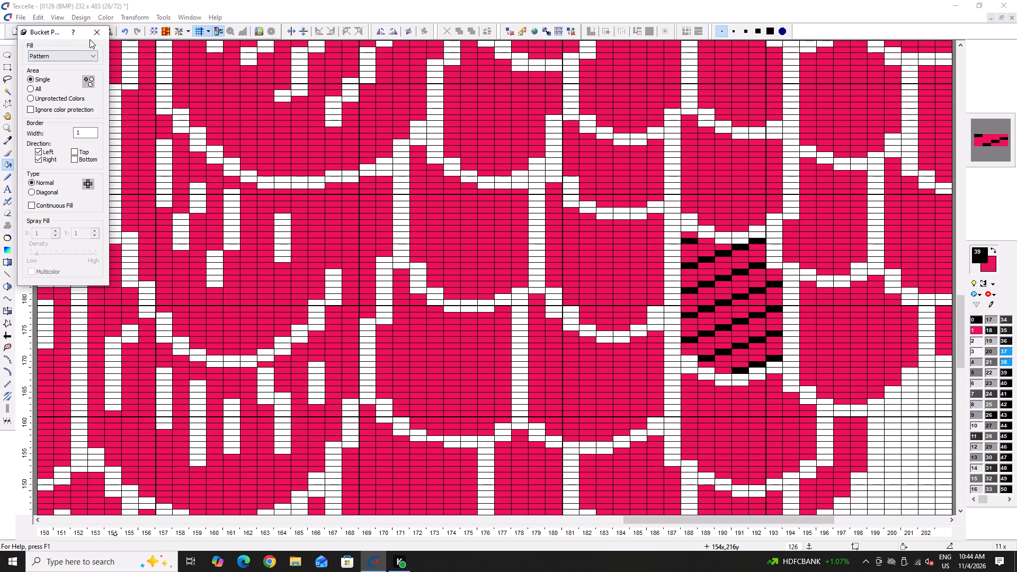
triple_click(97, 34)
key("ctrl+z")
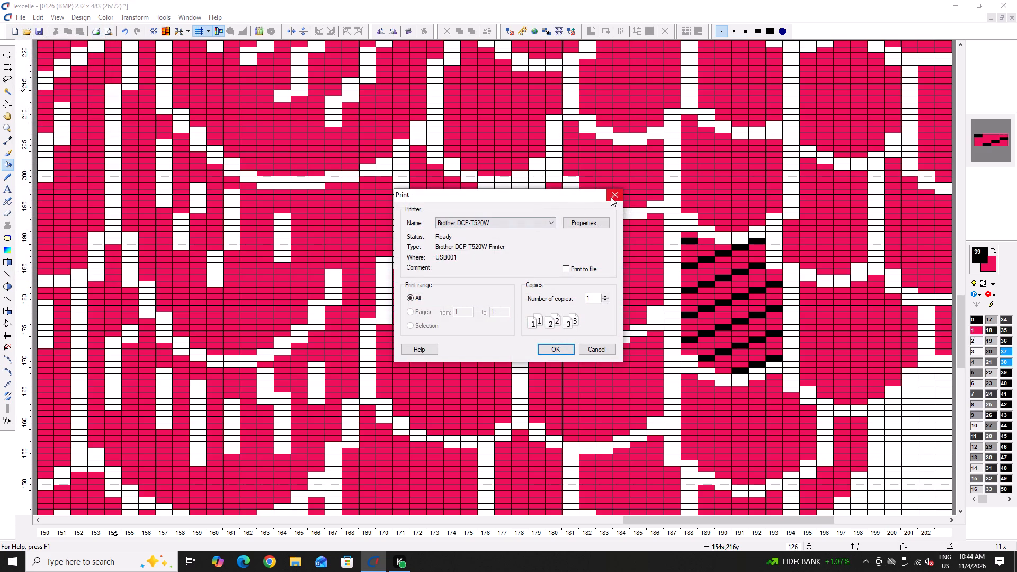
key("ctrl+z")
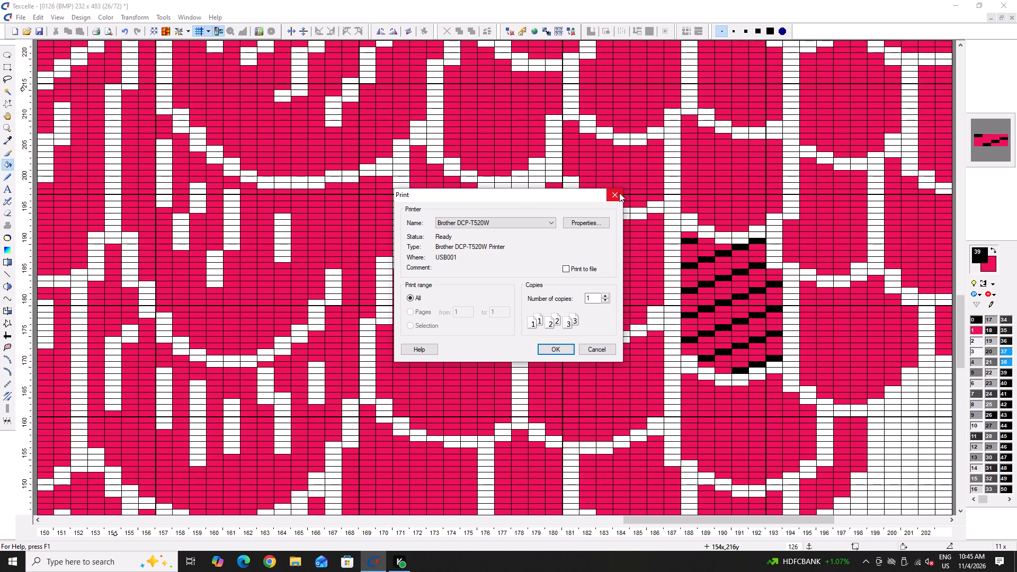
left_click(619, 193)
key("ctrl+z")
Fill seven neighbouring body scales with the bordered diagonal pattern, between columns 171 and 201, rows 152 to 200.
double_click(742, 292)
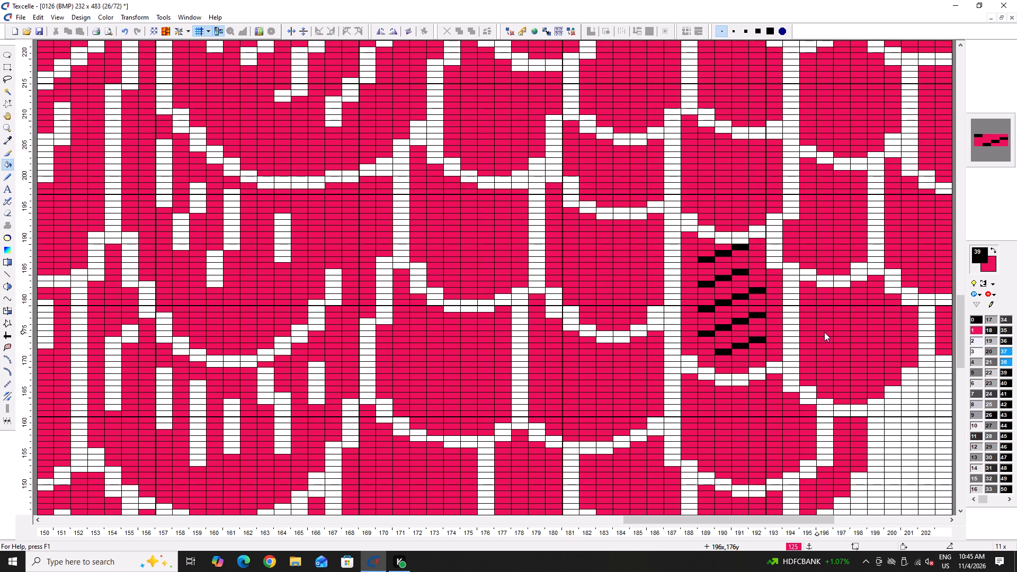
triple_click(825, 333)
left_click(782, 418)
left_click(628, 378)
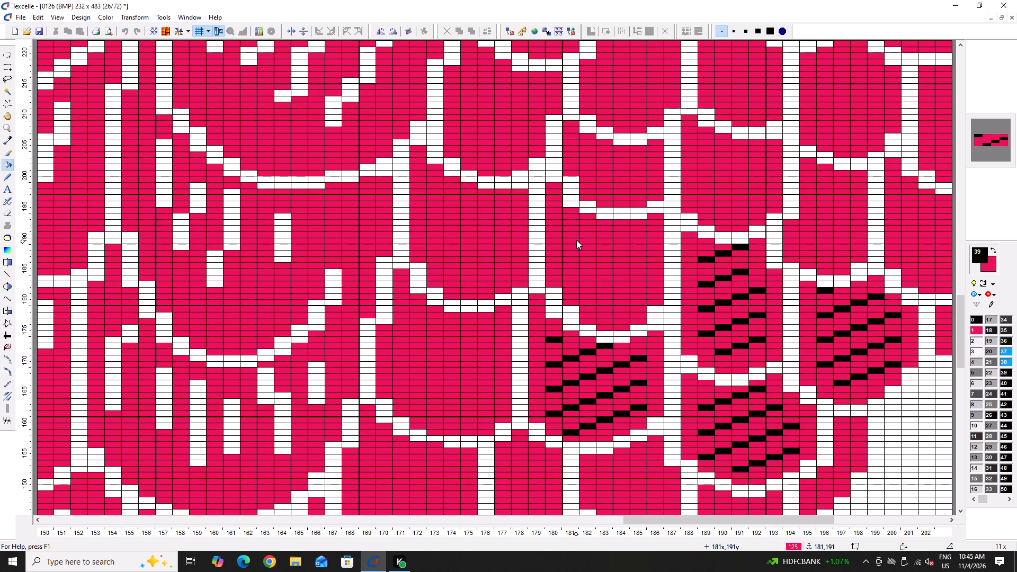
left_click(576, 240)
left_click(485, 254)
left_click(453, 373)
Pattern-fill the next five scales above them, between columns 174 and 194, rows 191 to 225.
scroll(470, 372, "up", 2)
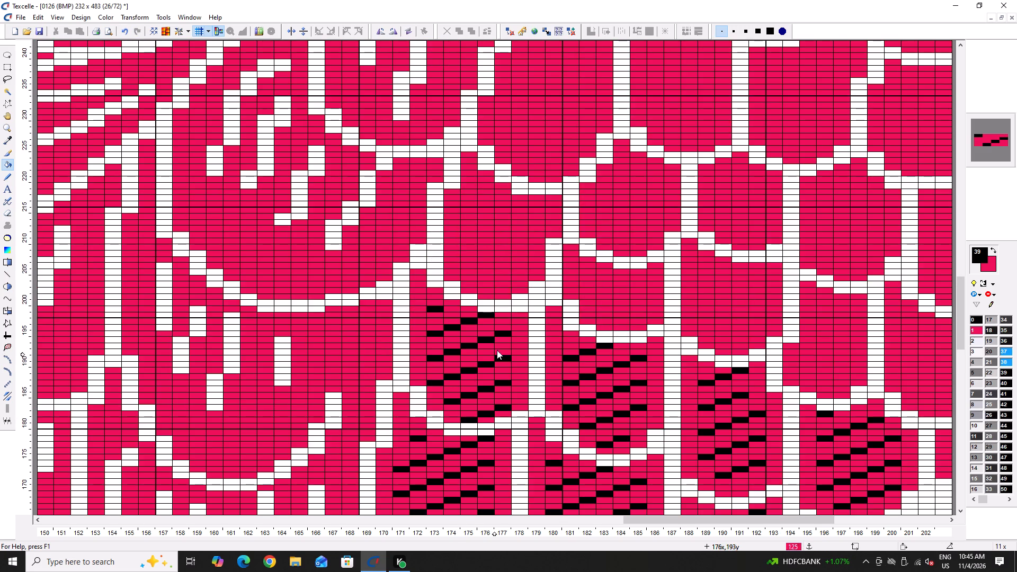
left_click(499, 250)
left_click(625, 310)
left_click(624, 314)
left_click(713, 305)
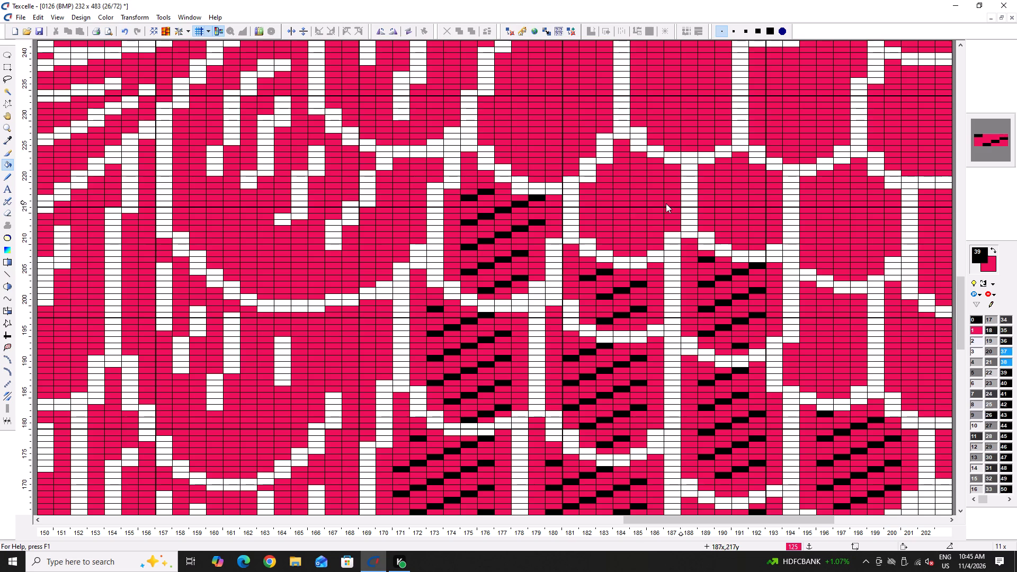
left_click(628, 210)
left_click(744, 207)
Pattern-fill five more scales toward the breast edge, between columns 185 and 208, rows 198 to 247.
scroll(364, 424, "down", 5, "ctrl")
scroll(807, 383, "up", 5, "ctrl")
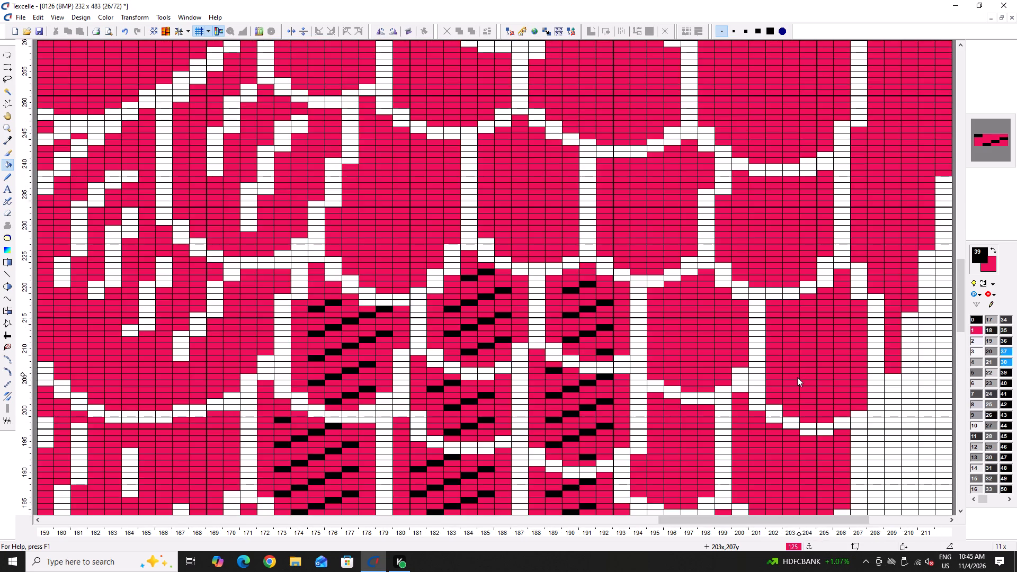
key("Right")
key("Right")
left_click(520, 336)
left_click(602, 354)
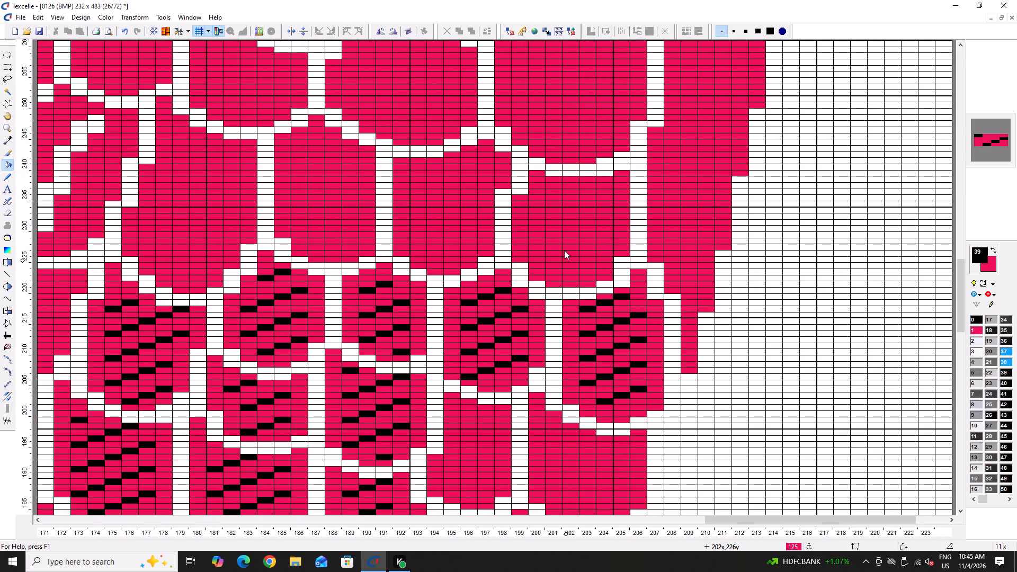
left_click(564, 249)
double_click(475, 227)
left_click(335, 222)
Pattern-fill the four scales running diagonally up the neck side, between columns 176 and 194, rows 224 to 294.
scroll(386, 379, "up", 4)
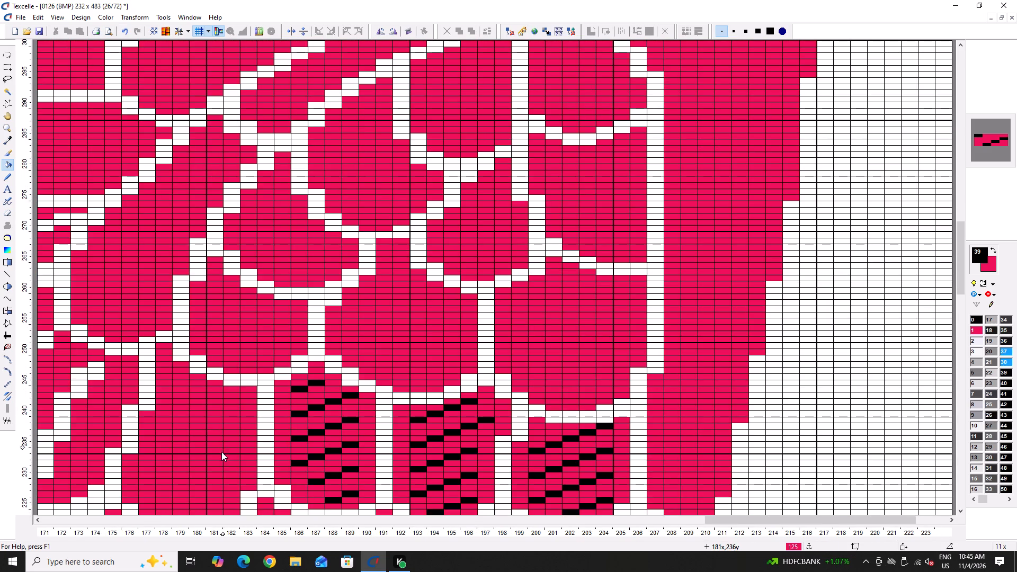
left_click(220, 453)
left_click(266, 319)
triple_click(309, 239)
left_click(312, 239)
left_click(381, 187)
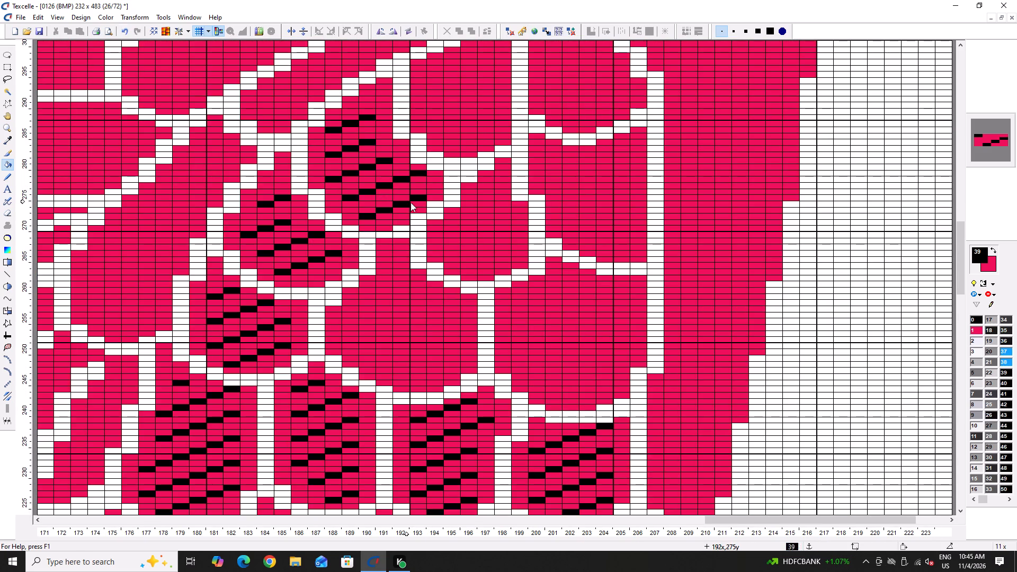
Pattern-fill the six remaining upper breast scales, between columns 188 and 207, rows 242 to 303.
scroll(418, 208, "up", 2)
left_click(592, 196)
left_click(461, 239)
left_click(628, 336)
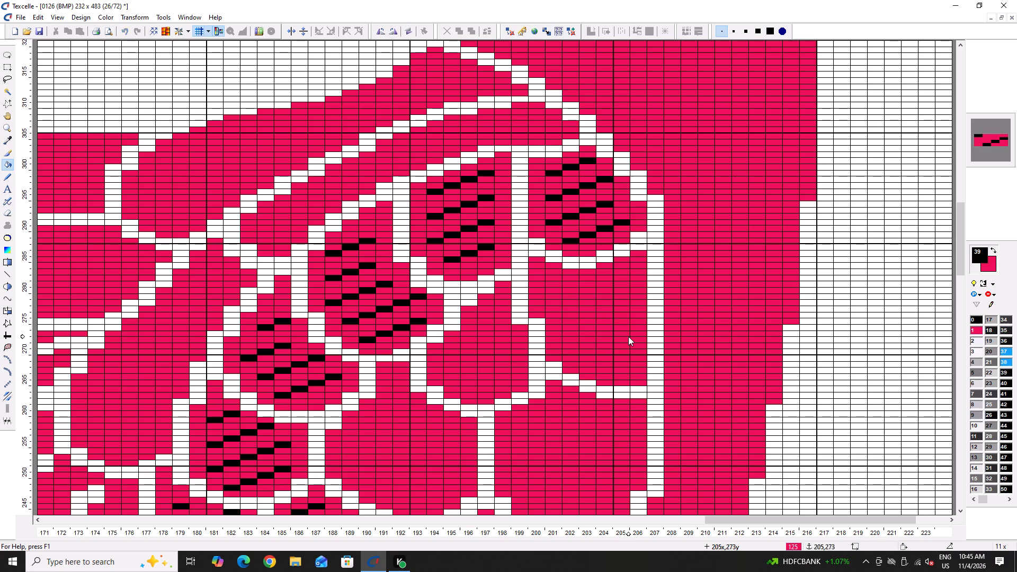
left_click(492, 359)
left_click(543, 447)
left_click(425, 458)
Pattern-fill the two unfilled scales near the breast edge, between columns 194 and 207, rows 183 to 203.
scroll(428, 433, "down", 4)
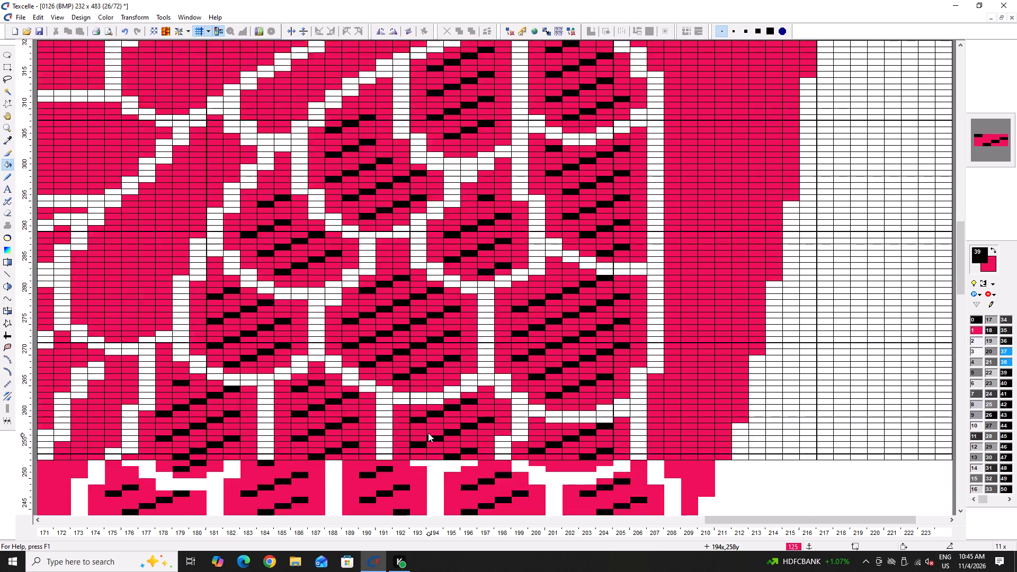
scroll(428, 433, "down", 3)
left_click(481, 377)
left_click(597, 408)
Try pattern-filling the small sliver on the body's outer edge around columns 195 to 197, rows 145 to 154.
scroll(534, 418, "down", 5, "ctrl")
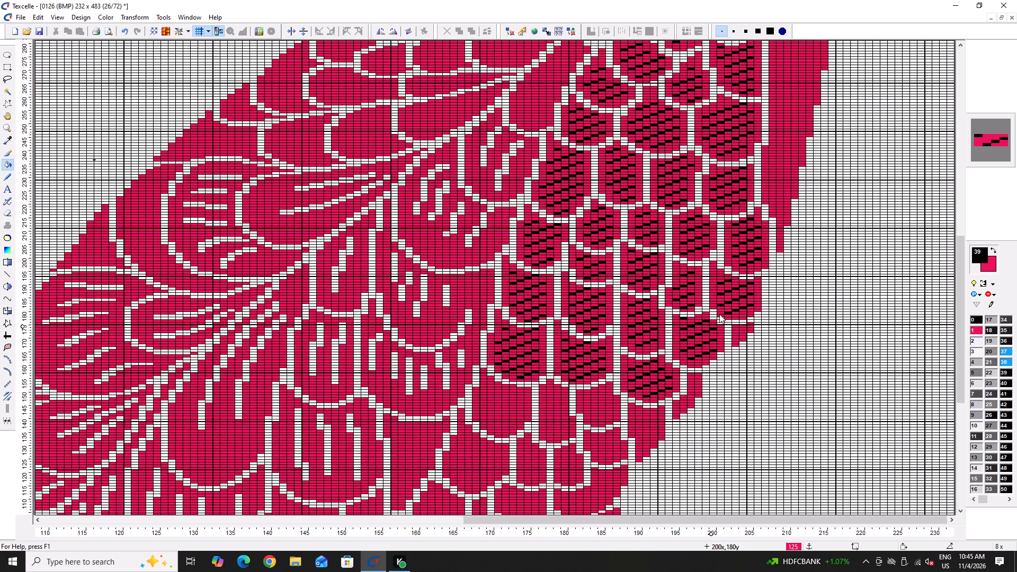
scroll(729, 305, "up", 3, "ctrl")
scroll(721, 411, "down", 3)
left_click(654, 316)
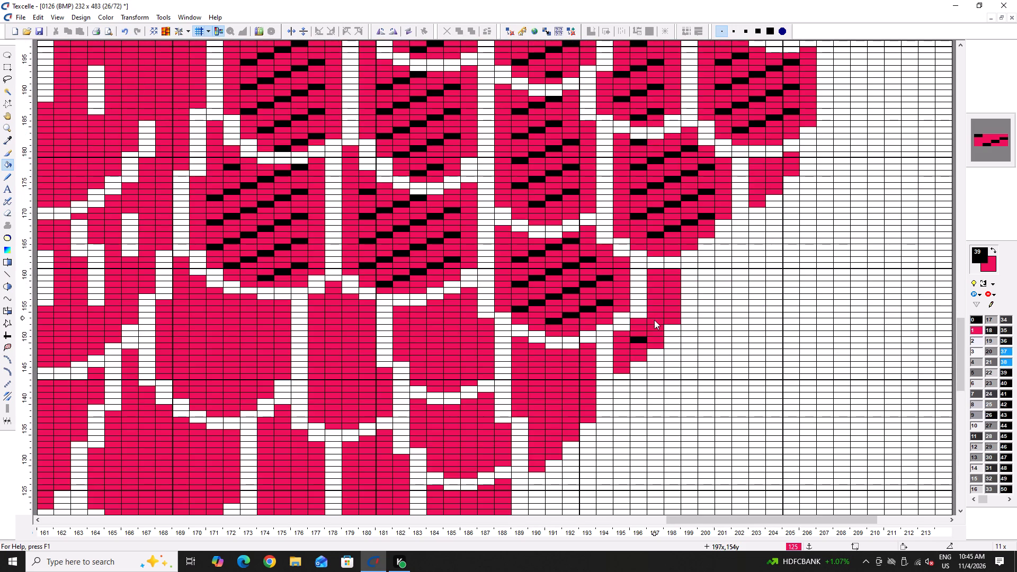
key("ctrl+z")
Pattern-fill five scales on the lower body, between columns 168 and 194, rows 128 to 160.
double_click(571, 408)
left_click(462, 440)
left_click(455, 349)
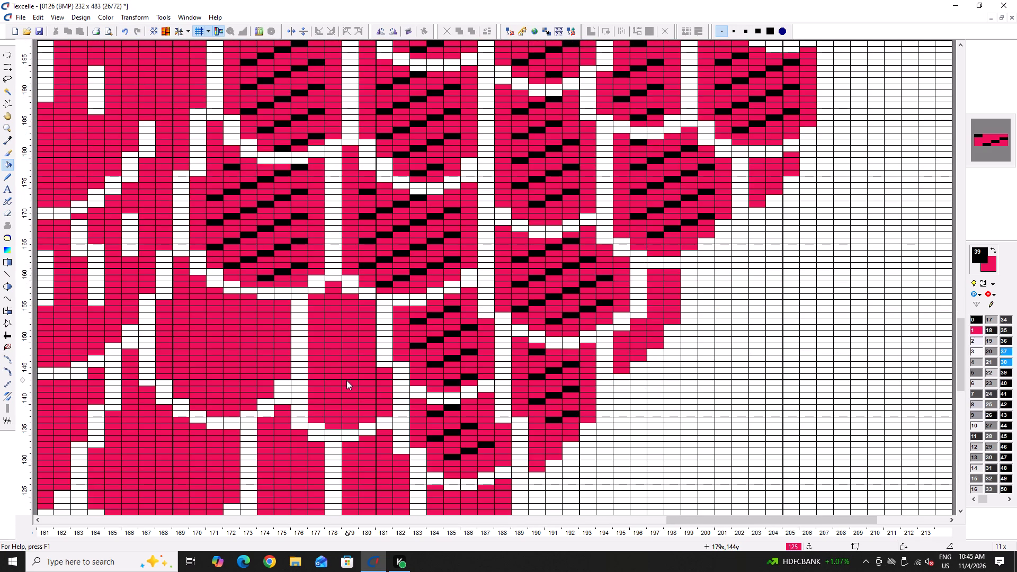
left_click(346, 380)
left_click(238, 356)
Pattern-fill the five scales below those, above the legs, between columns 164 and 188, rows 103 to 139.
scroll(243, 360, "down", 2)
left_click(167, 344)
left_click(283, 351)
left_click(359, 367)
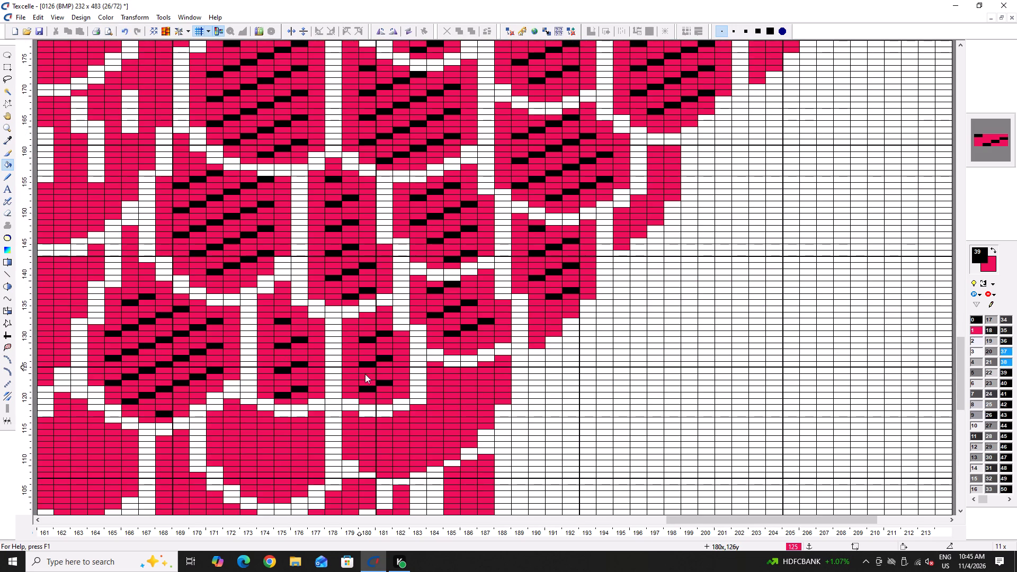
left_click(418, 437)
left_click(262, 451)
Pattern-fill the lower edge section around columns 168 to 176 and the long slanted feather at columns 153 to 167.
scroll(328, 439, "down", 3)
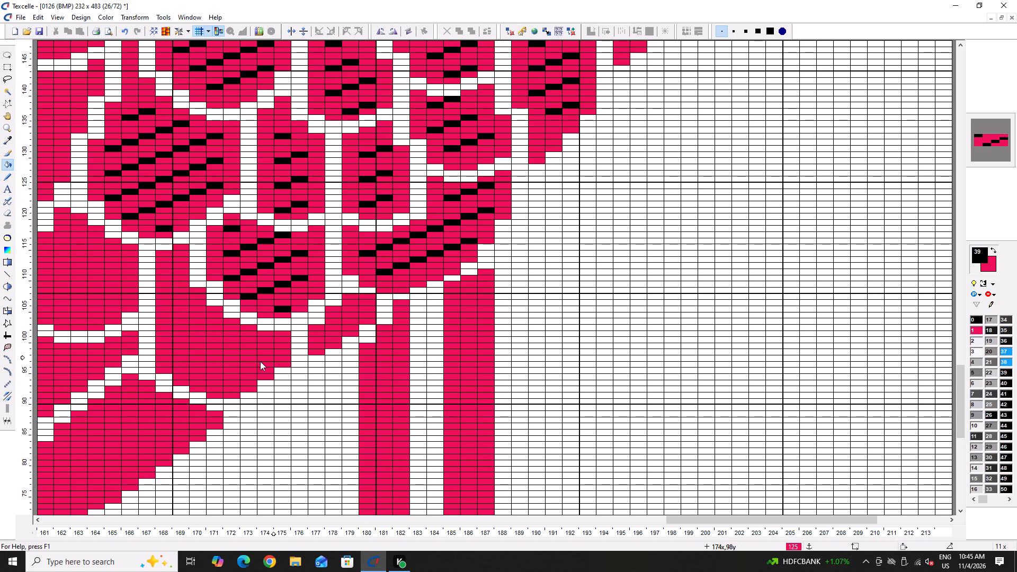
left_click(258, 361)
left_click(335, 323)
scroll(339, 326, "down", 3, "ctrl")
key("ctrl+z")
left_click(430, 341)
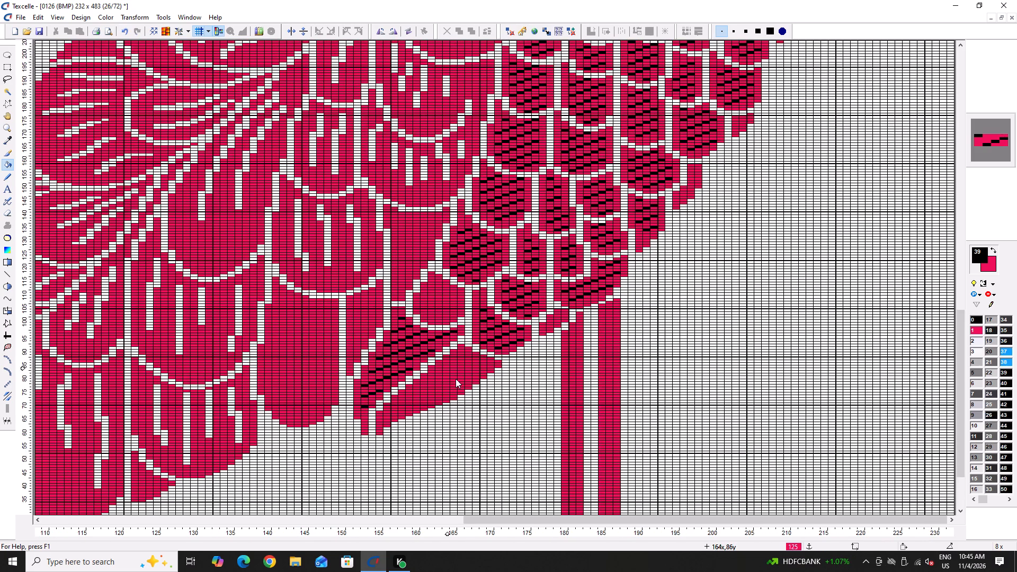
Undo the pattern fills in the two slanted feathers at columns 153 to 171, beside the legs.
left_click(460, 386)
key("ctrl+z")
key("ctrl+z")
Mirror the fill pattern block vertically.
right_click(990, 123)
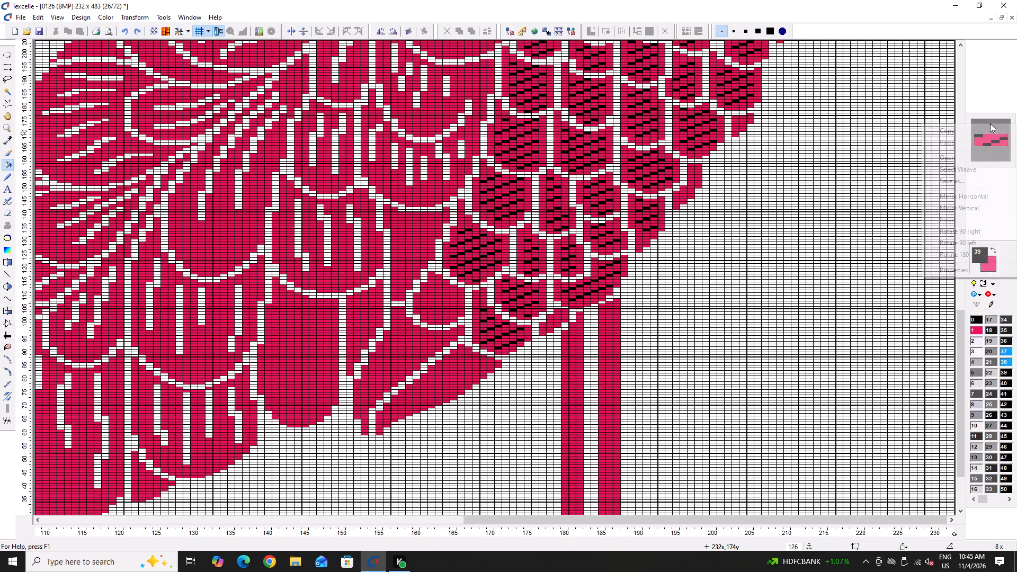
right_click(990, 126)
right_click(989, 137)
right_click(989, 141)
right_click(987, 147)
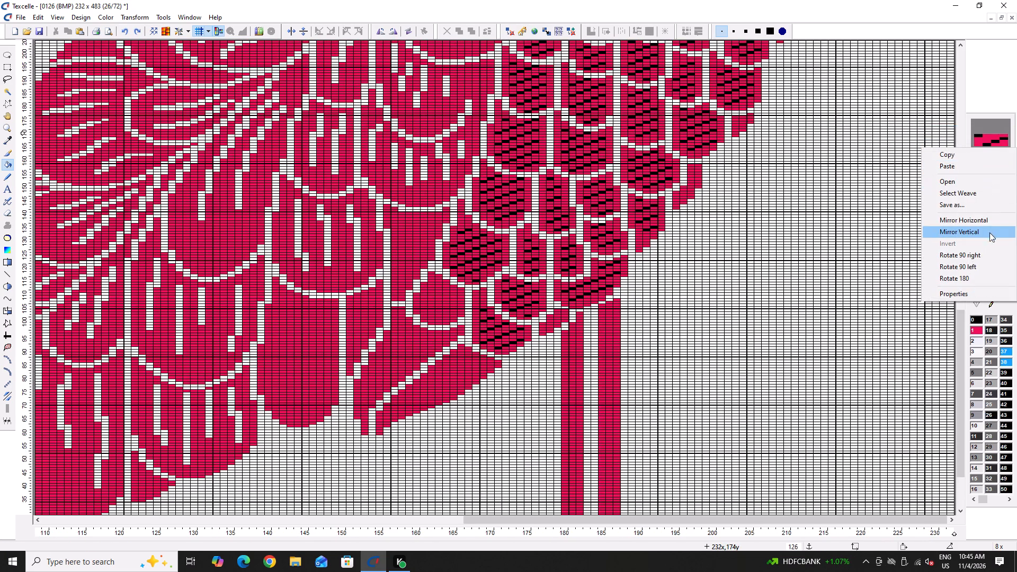
left_click(976, 230)
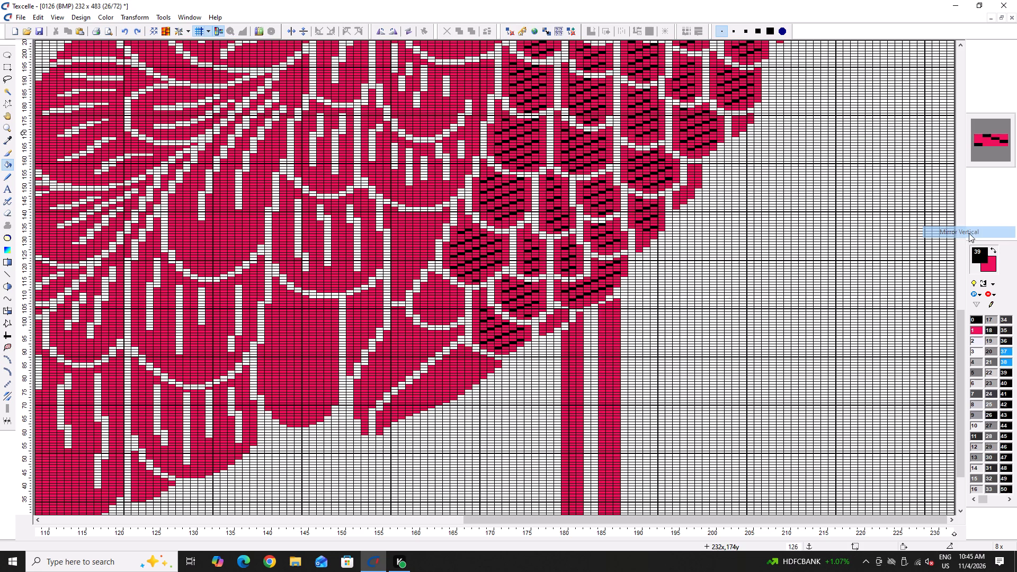
Pattern-fill the two slanted feathers at columns 153 to 171 and the unfilled scale above them, around columns 159 to 166.
left_click(408, 358)
left_click(447, 375)
scroll(380, 334, "down", 2, "ctrl")
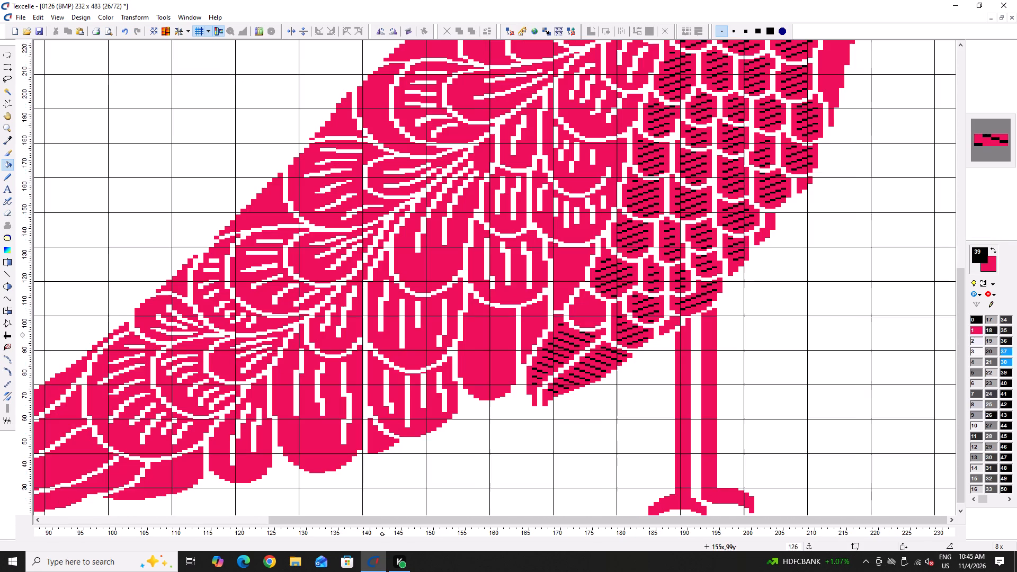
double_click(601, 312)
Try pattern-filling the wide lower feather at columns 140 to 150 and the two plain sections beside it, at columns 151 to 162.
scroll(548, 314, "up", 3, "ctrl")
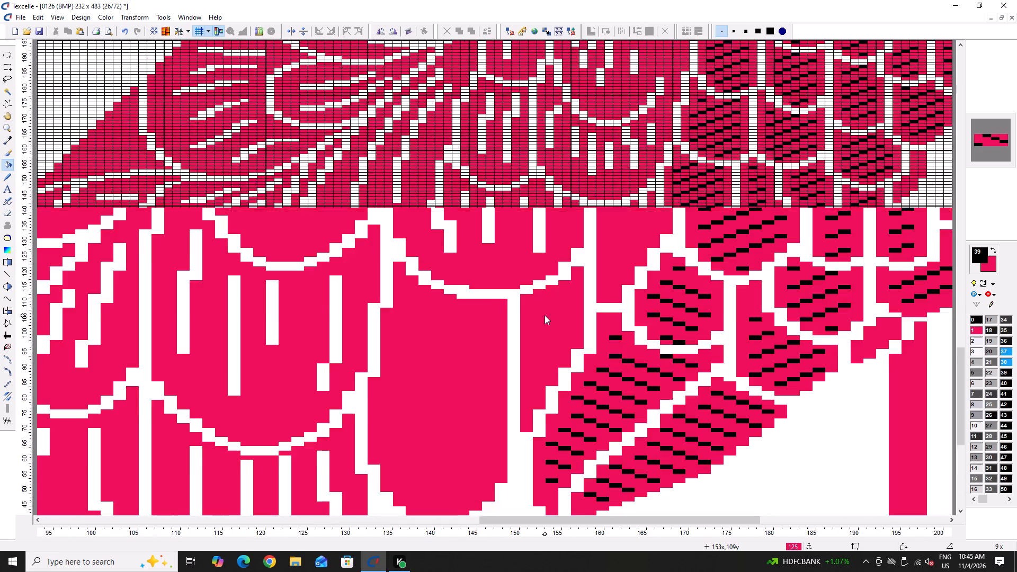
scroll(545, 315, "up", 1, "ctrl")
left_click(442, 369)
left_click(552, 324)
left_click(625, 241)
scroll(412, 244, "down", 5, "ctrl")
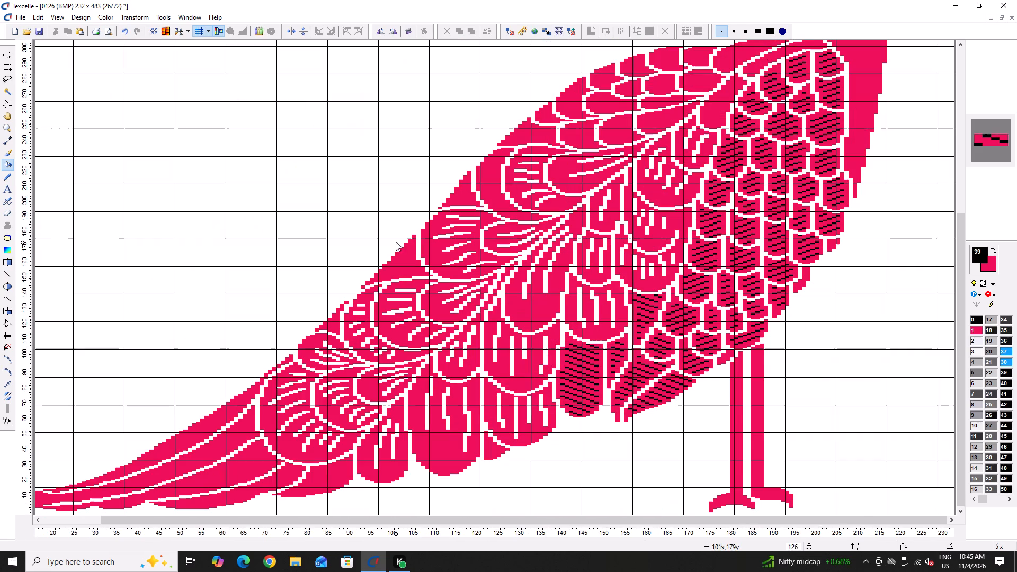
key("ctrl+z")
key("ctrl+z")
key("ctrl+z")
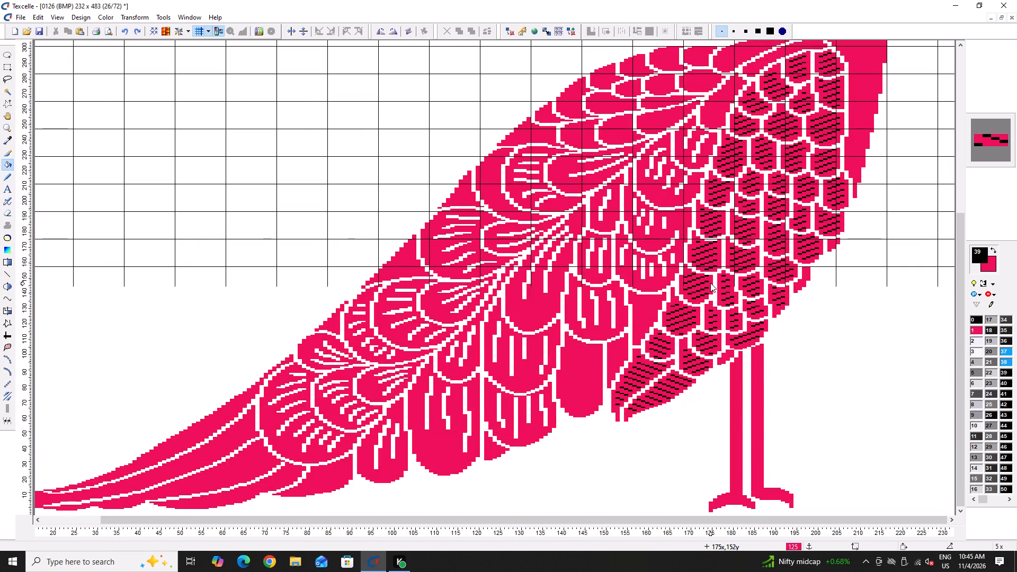
Pattern-fill the peacock's head, neck and breast area with the mirrored block.
scroll(726, 272, "up", 2)
scroll(716, 275, "down", 1, "ctrl")
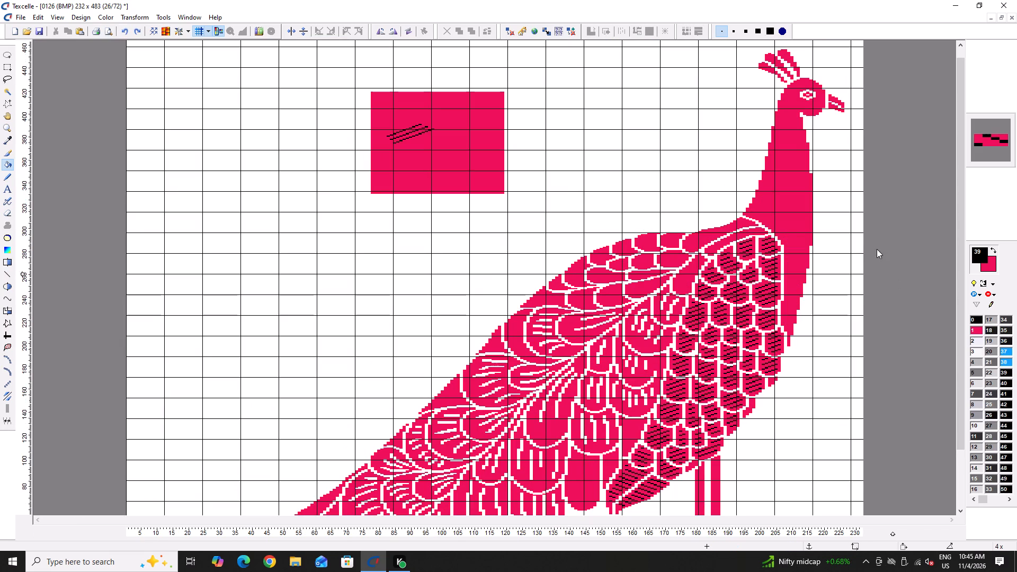
left_click(782, 195)
Pencil the missing black pattern cells on the neck's front edge in column 216 at rows 345, 349 and 353.
scroll(786, 191, "up", 4, "ctrl")
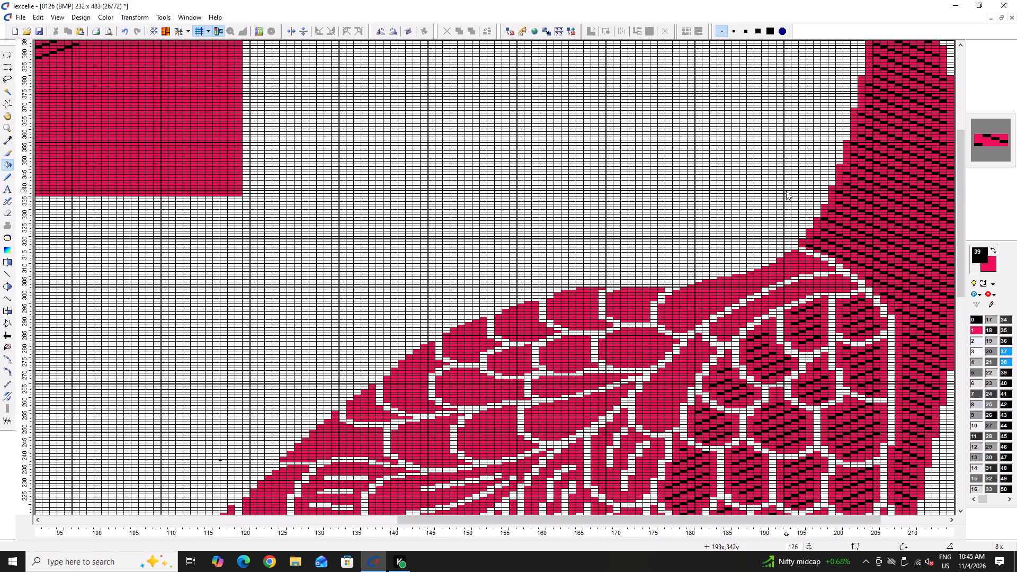
key("Right")
key("Right")
key("Right")
key("Right")
key("Right")
key("Right")
key("Right")
key("Right")
key("Right")
key("Right")
key("Right")
key("Right")
key("Right")
scroll(810, 203, "up", 2, "ctrl")
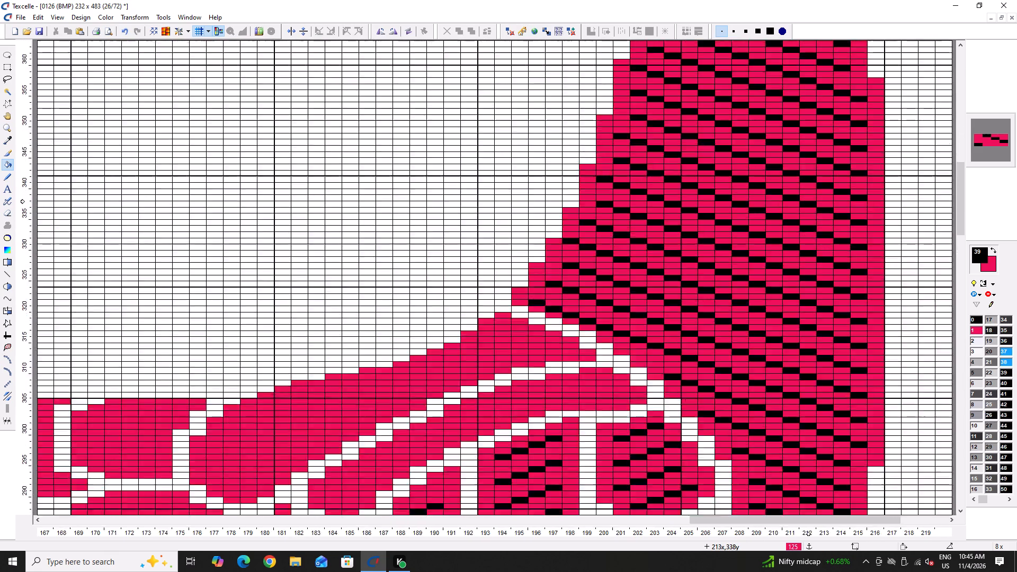
scroll(810, 203, "up", 2, "ctrl")
scroll(601, 268, "up", 3)
key("x")
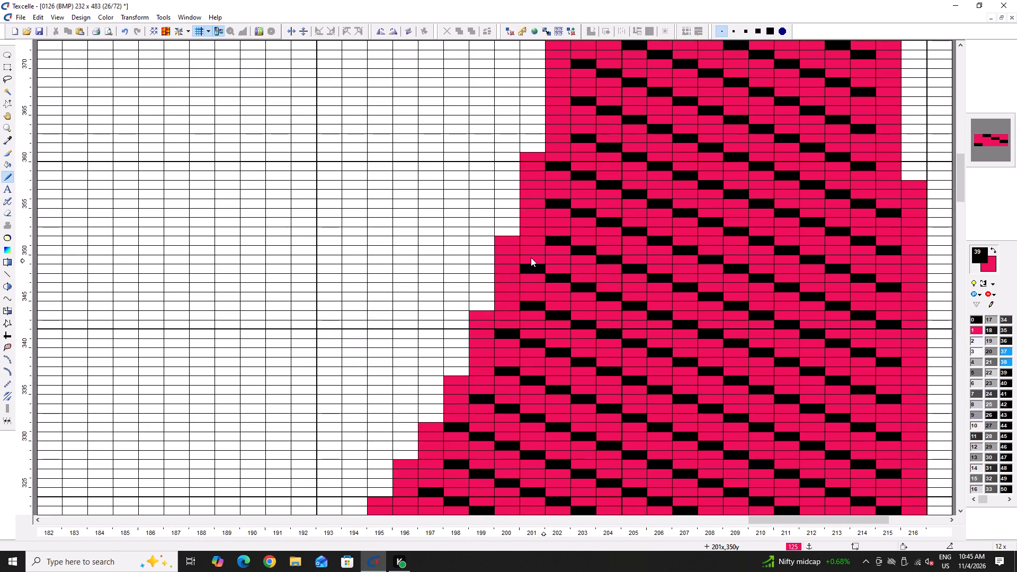
key("Right")
key("Right")
key("Right")
left_click(610, 299)
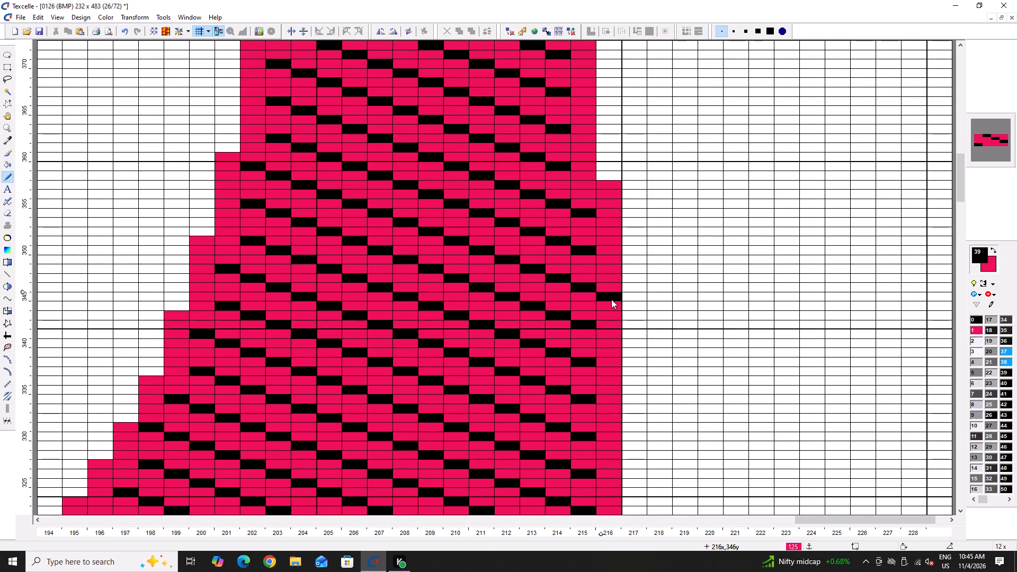
scroll(615, 247, "up", 2, "ctrl")
left_click(634, 249)
key("ctrl+z")
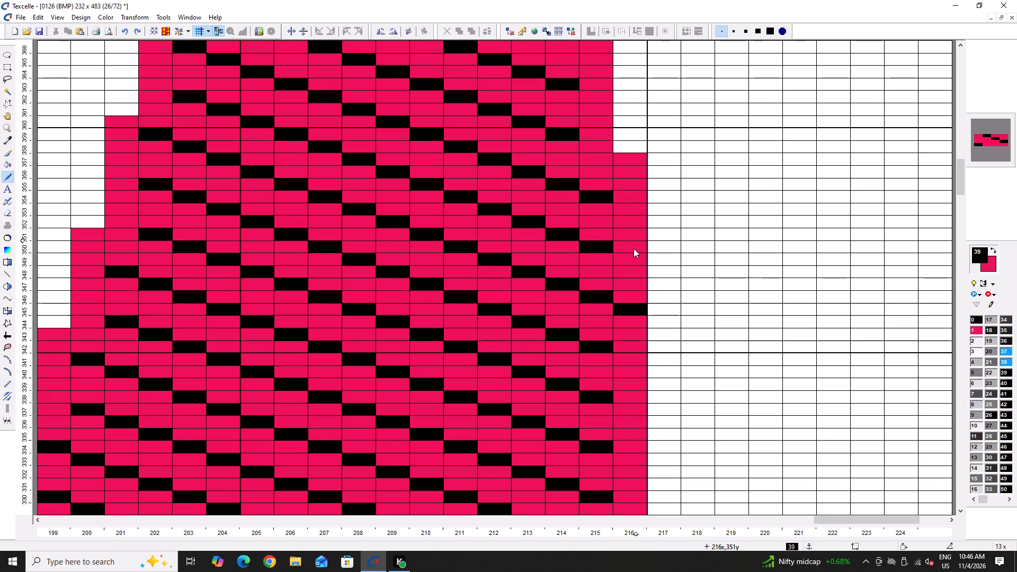
left_click(631, 254, "ctrl")
left_click(636, 201)
left_click(636, 207)
right_click(637, 192)
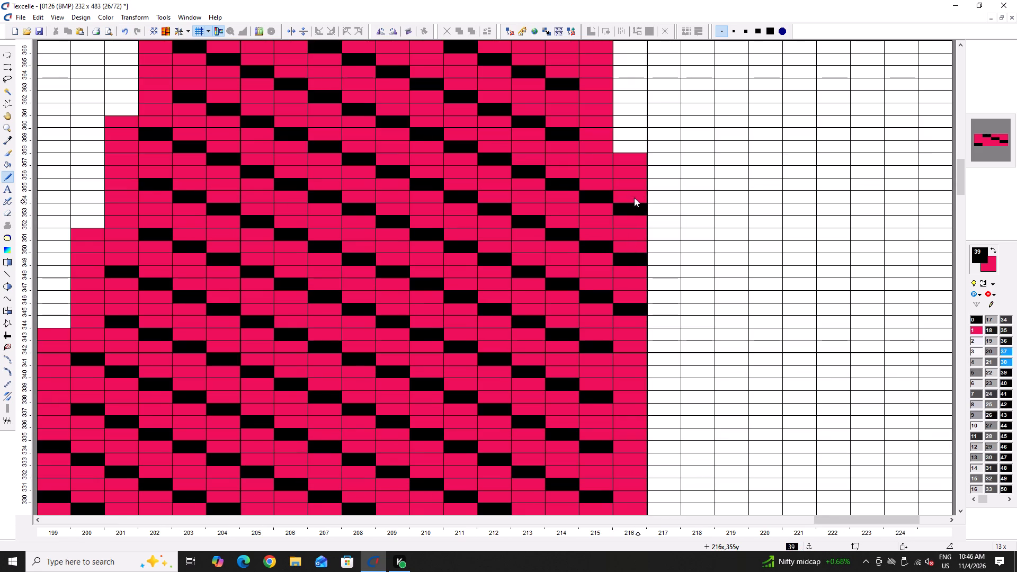
Add black pattern cells in column 216 at rows 341, 337 and 333, restoring misplaced cells to pink.
left_click(632, 350)
right_click(632, 350)
right_click(634, 351)
left_click(630, 364)
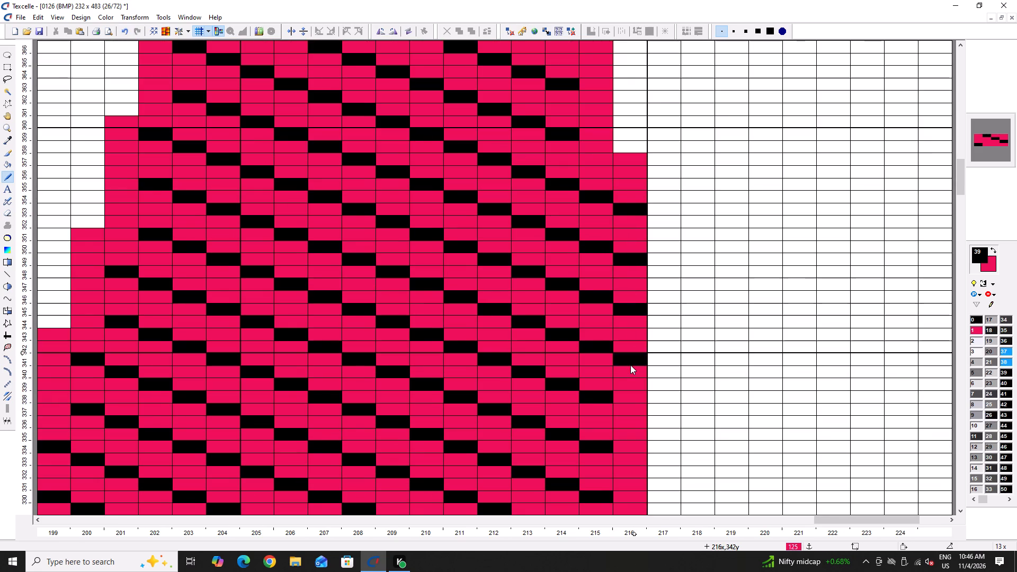
scroll(630, 365, "down", 1)
left_click(632, 357)
left_click(634, 400)
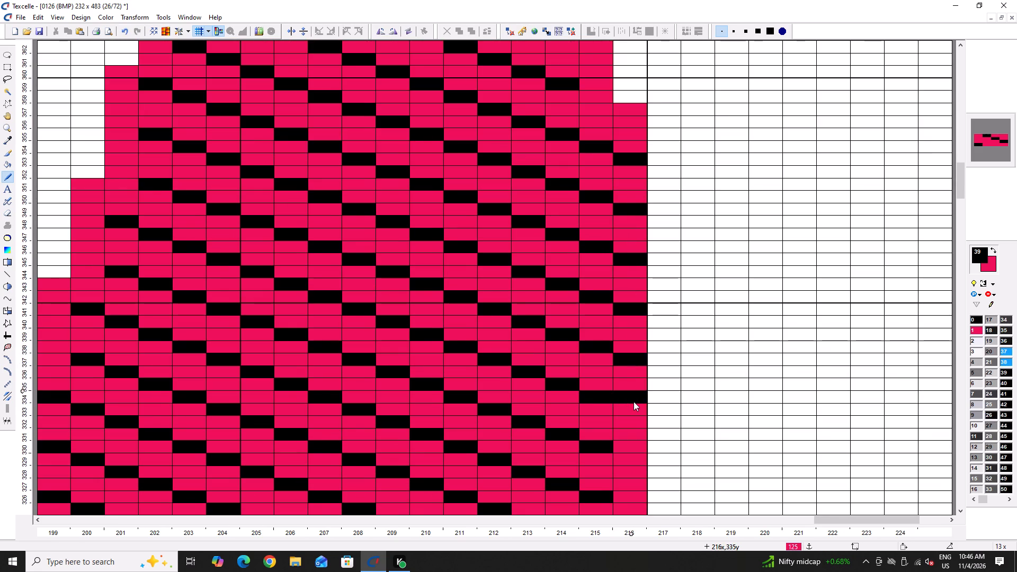
right_click(635, 399)
left_click(631, 413)
Continue the black cells down column 216 on every fourth row, from row 329 to row 297.
scroll(633, 395, "down", 5, "ctrl")
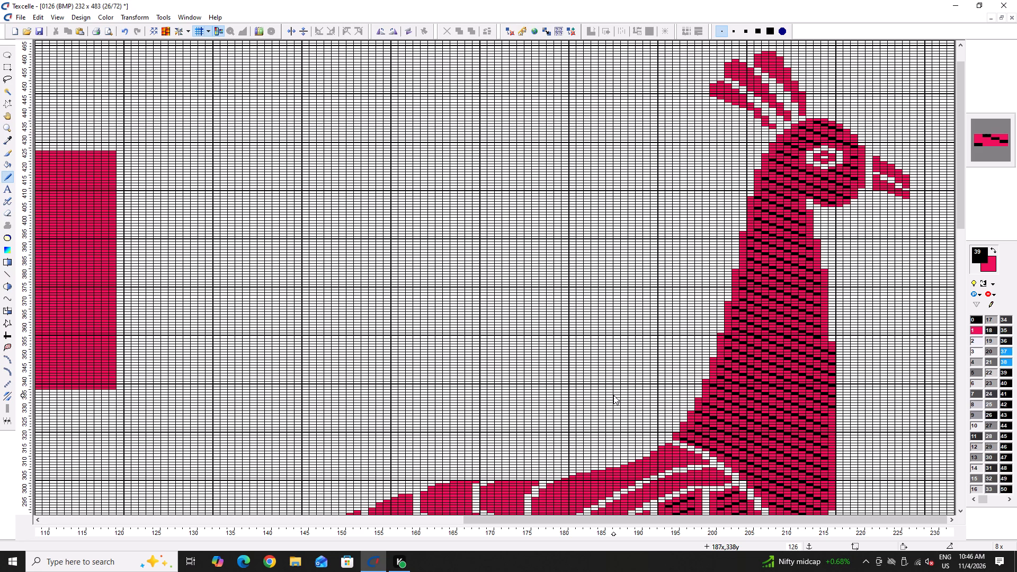
key("Right")
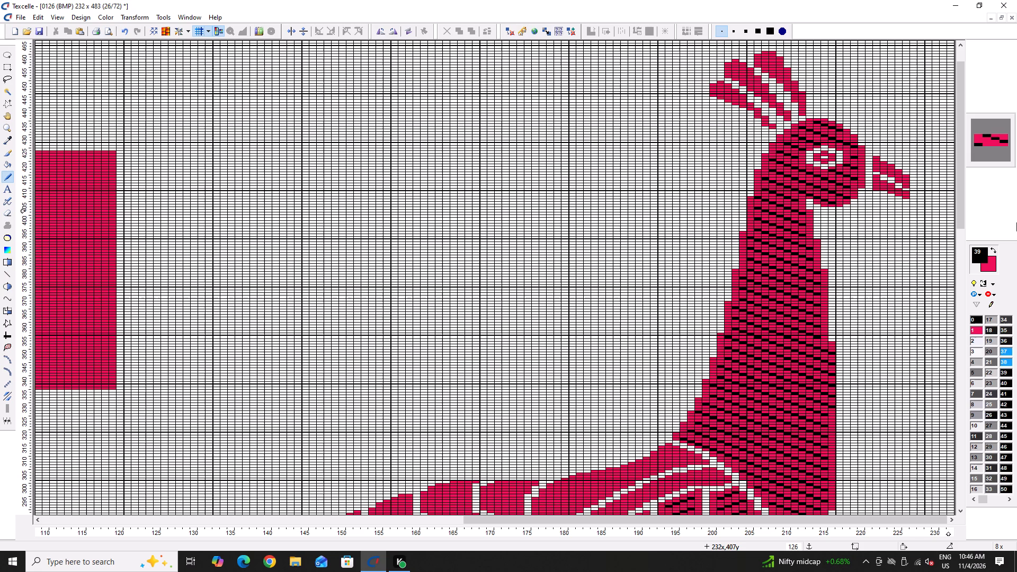
key("Right")
scroll(929, 309, "down", 4)
scroll(860, 170, "up", 7, "ctrl")
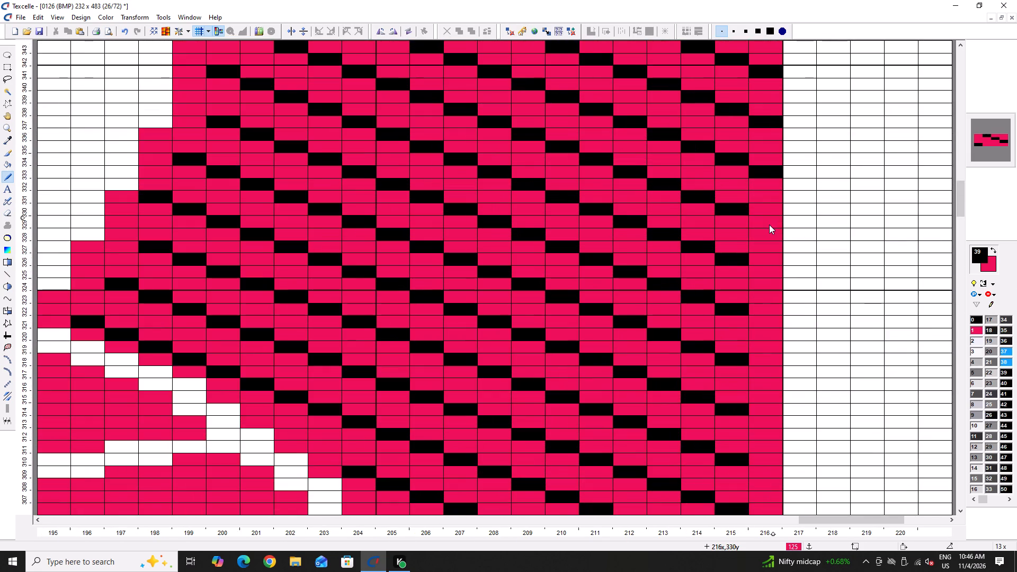
left_click(769, 225)
left_click(762, 272)
left_click(768, 323)
scroll(762, 334, "down", 1)
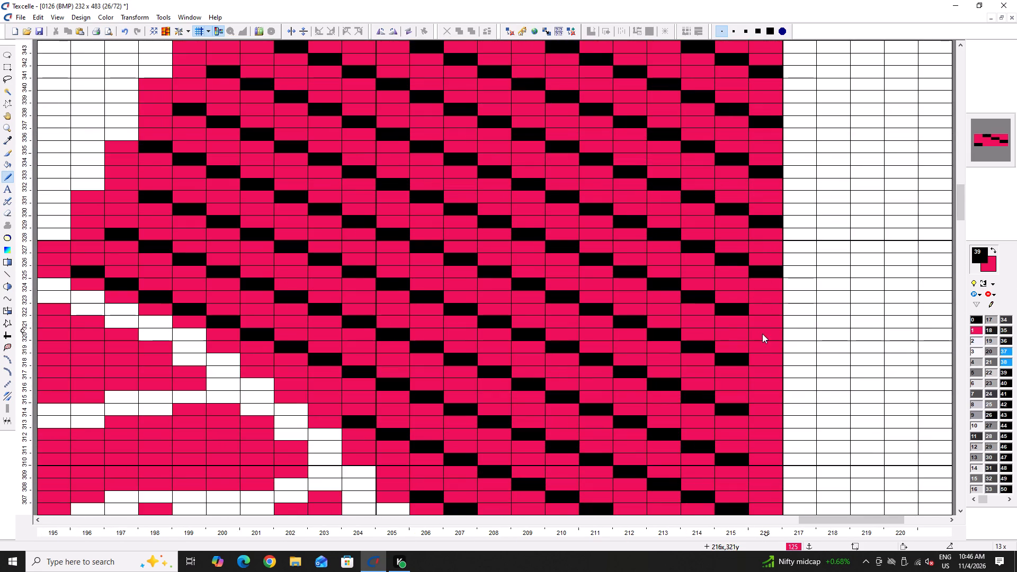
left_click(768, 320)
left_click(769, 372)
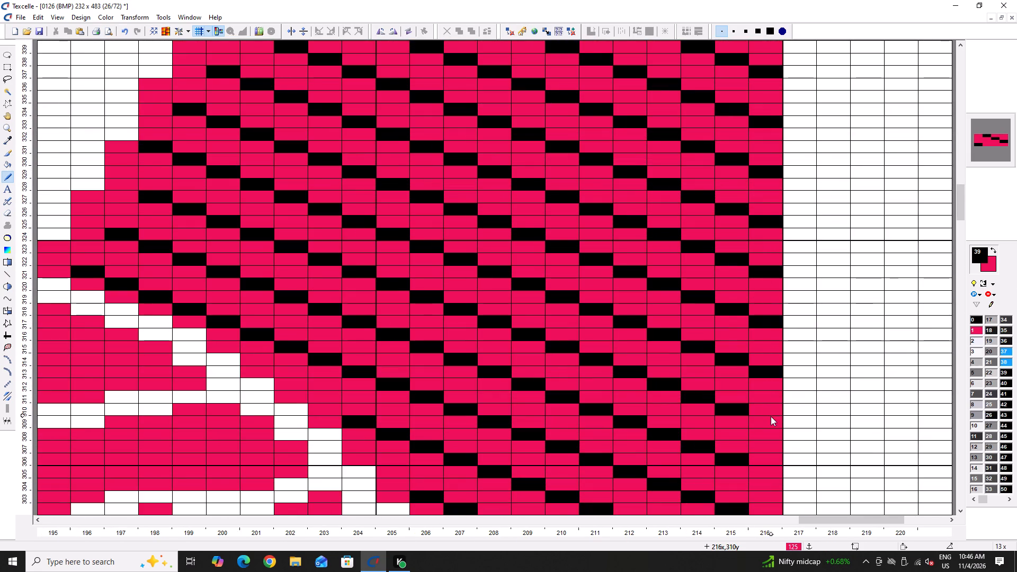
left_click(770, 422)
scroll(727, 313, "down", 2)
left_click(768, 373)
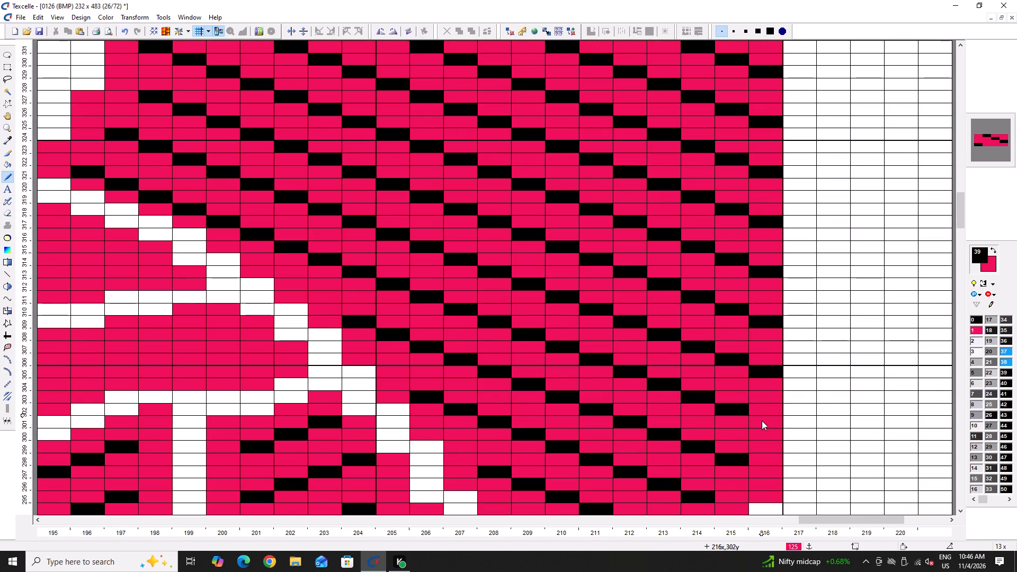
left_click(762, 422)
scroll(761, 407, "down", 2)
left_click(768, 368)
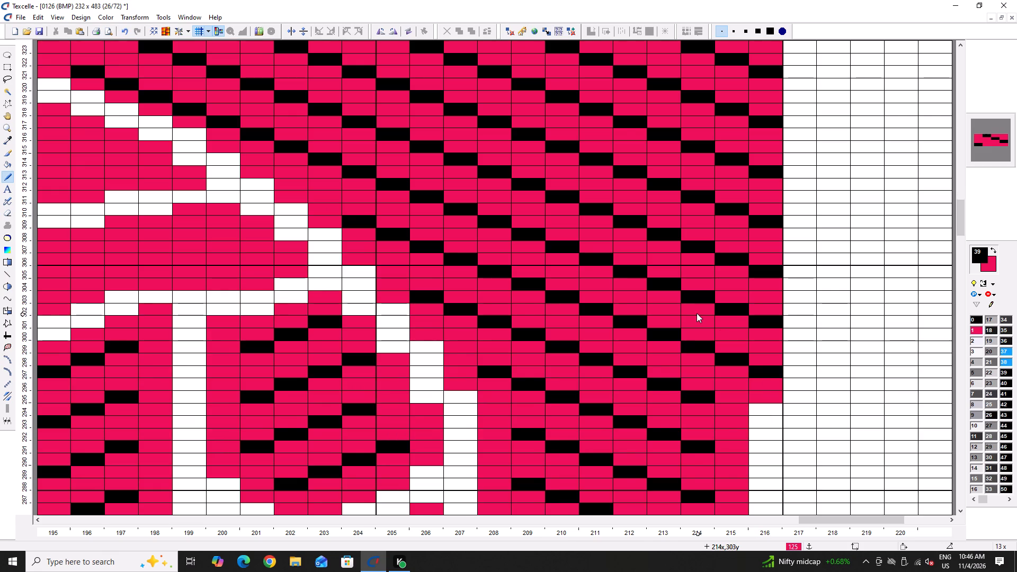
Pencil black pattern cells in column 215 of the neck on every fourth row, from row 358 to row 382.
scroll(697, 313, "down", 2, "ctrl")
scroll(754, 272, "up", 5)
scroll(743, 245, "up", 3, "ctrl")
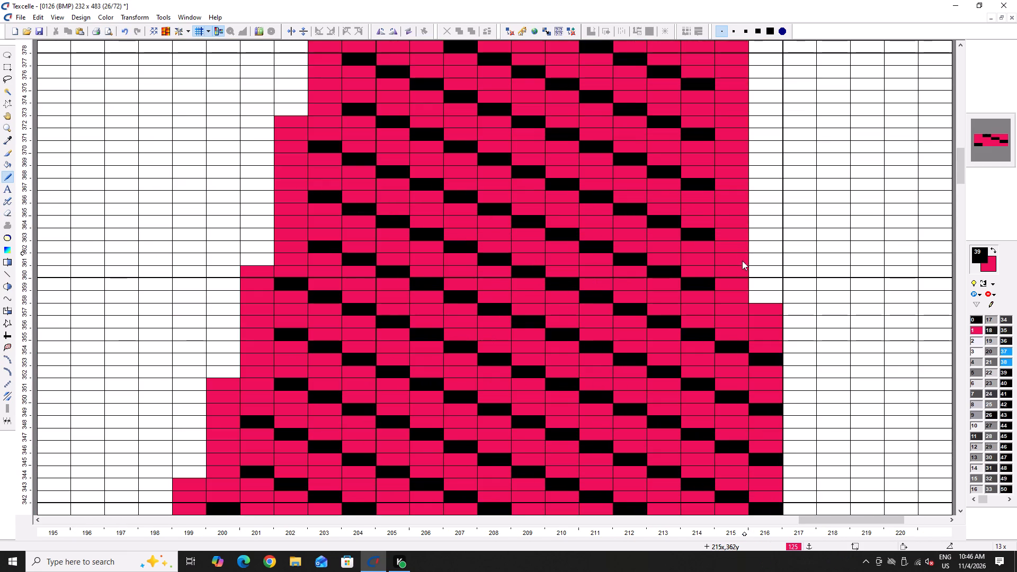
left_click(736, 254)
left_click(731, 247)
right_click(731, 260)
right_click(731, 260)
left_click(734, 295)
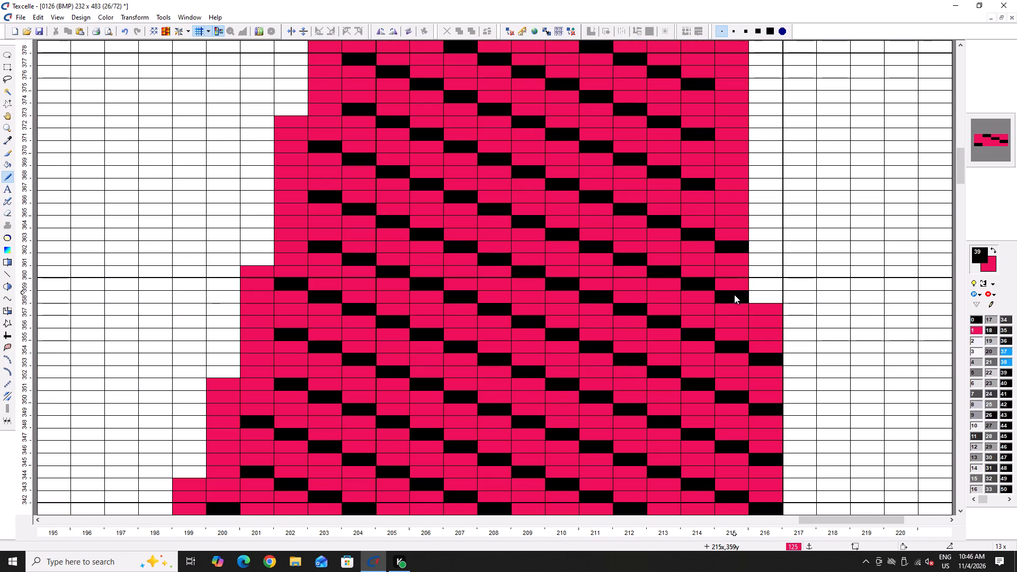
scroll(734, 293, "up", 4)
left_click(735, 396)
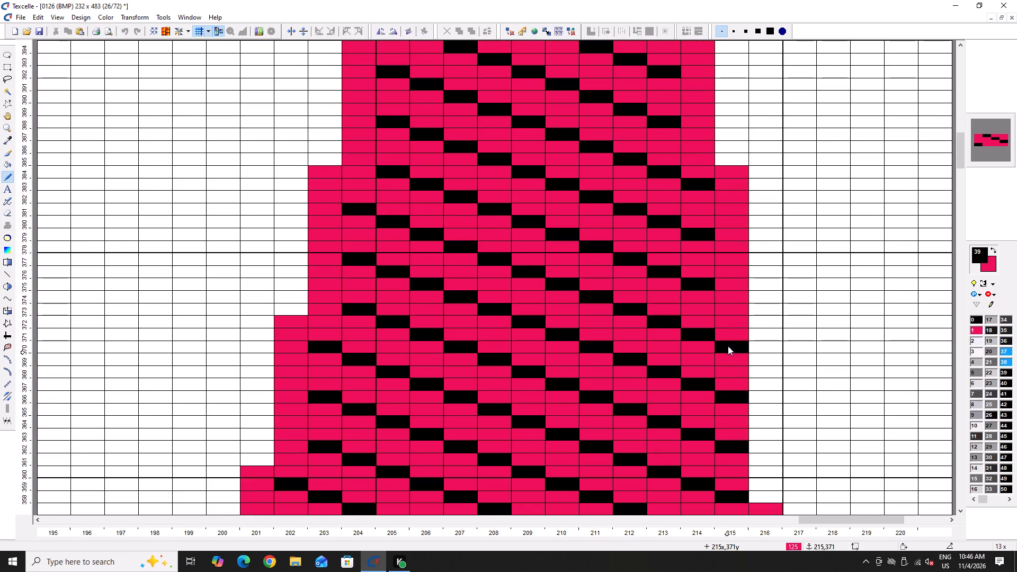
left_click(728, 346)
left_click(731, 293)
left_click(738, 245)
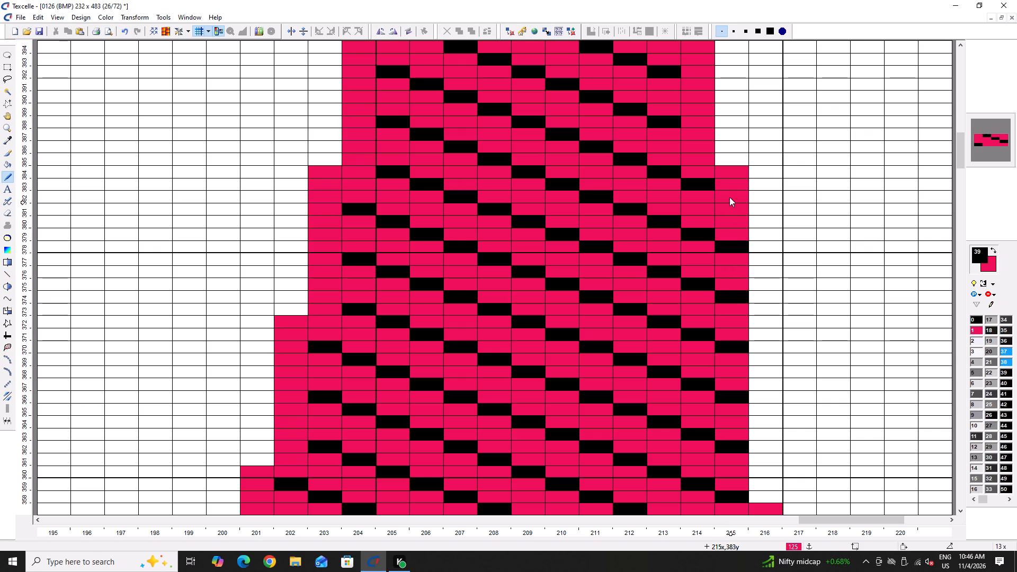
left_click(729, 197)
Pencil black cells on the neck's back edge in column 203 at rows 382 and 378, and column 204 at rows 385, 389 and 393.
left_click(326, 199)
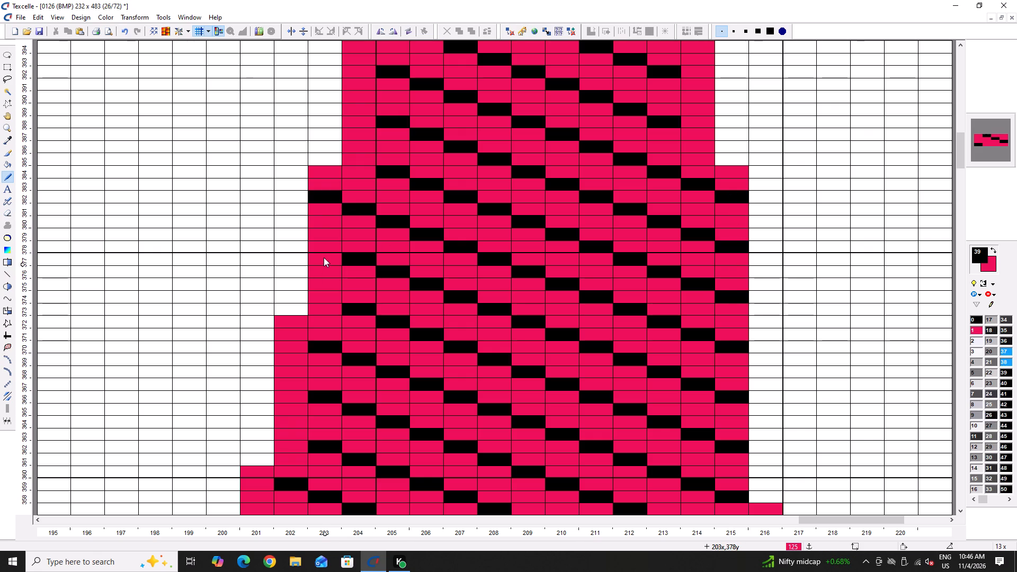
left_click(324, 249)
scroll(321, 250, "up", 2)
left_click(360, 262)
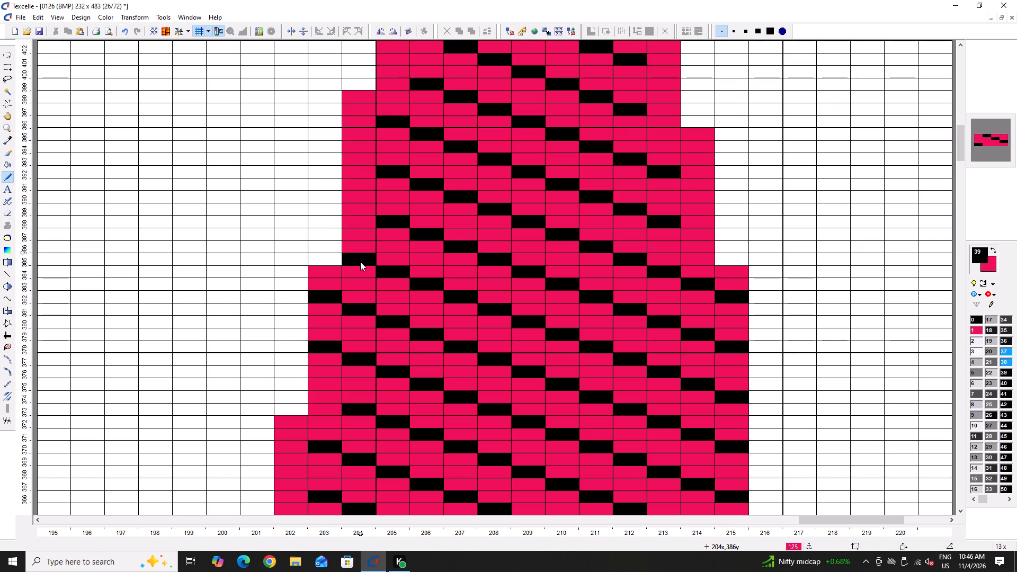
left_click(353, 208)
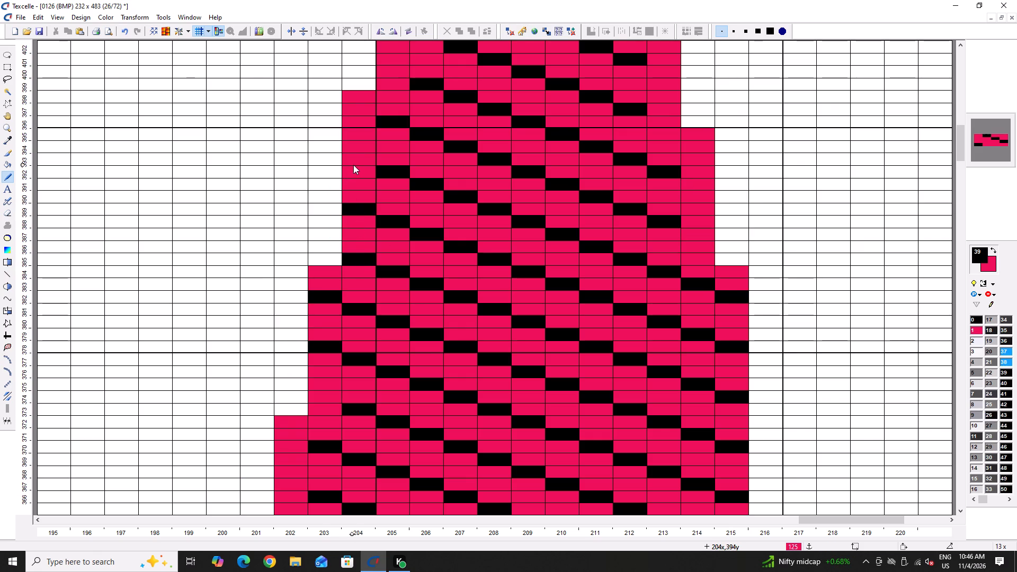
left_click(355, 160)
Pencil black cells on the neck's back edge in column 205 at rows 408, 404 and 400, restoring misplaced cells to pink.
scroll(368, 220, "down", 2)
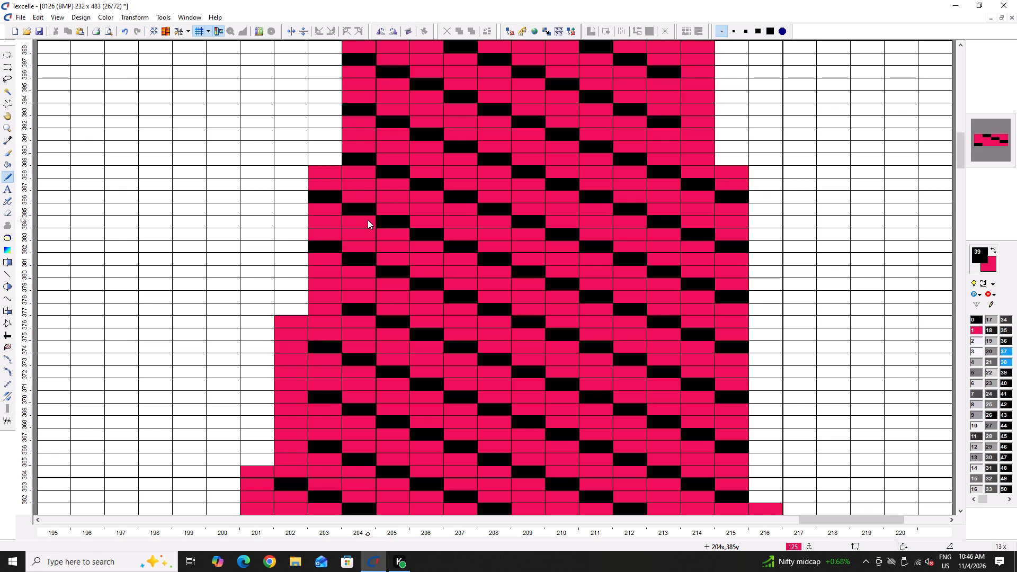
scroll(368, 220, "up", 8)
left_click(397, 224)
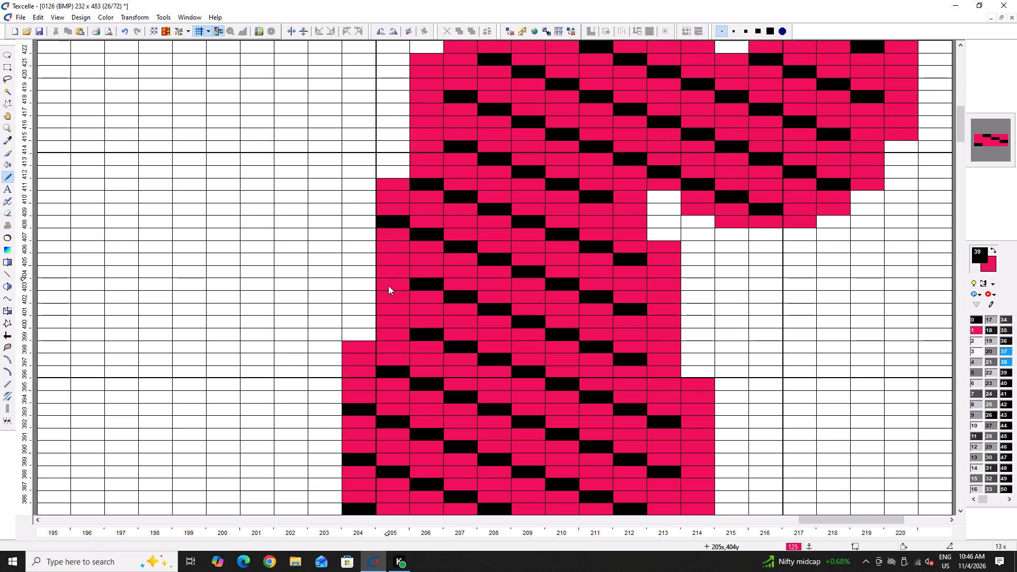
left_click(388, 283)
right_click(392, 290)
right_click(388, 285)
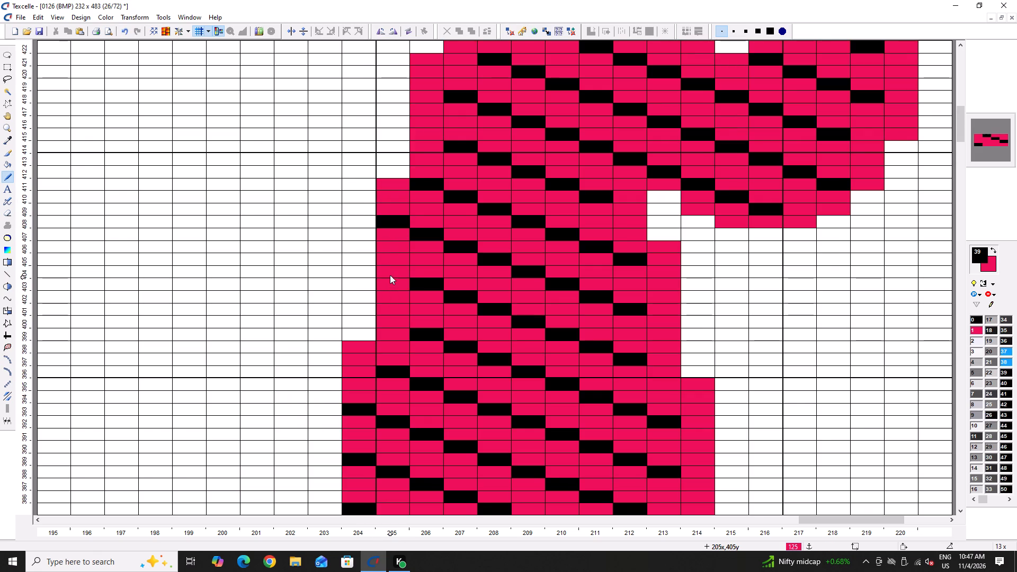
left_click(395, 271)
left_click(394, 326)
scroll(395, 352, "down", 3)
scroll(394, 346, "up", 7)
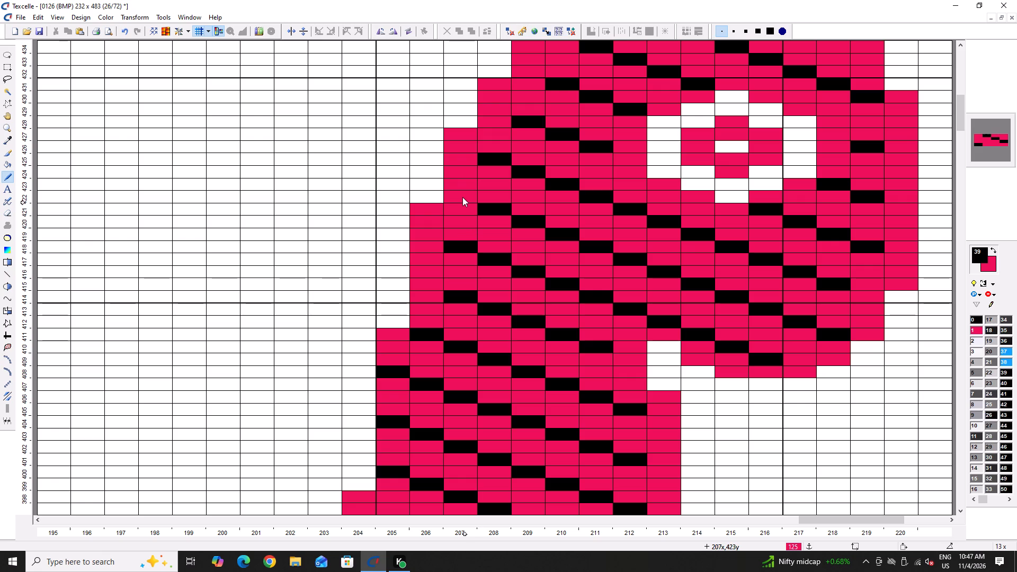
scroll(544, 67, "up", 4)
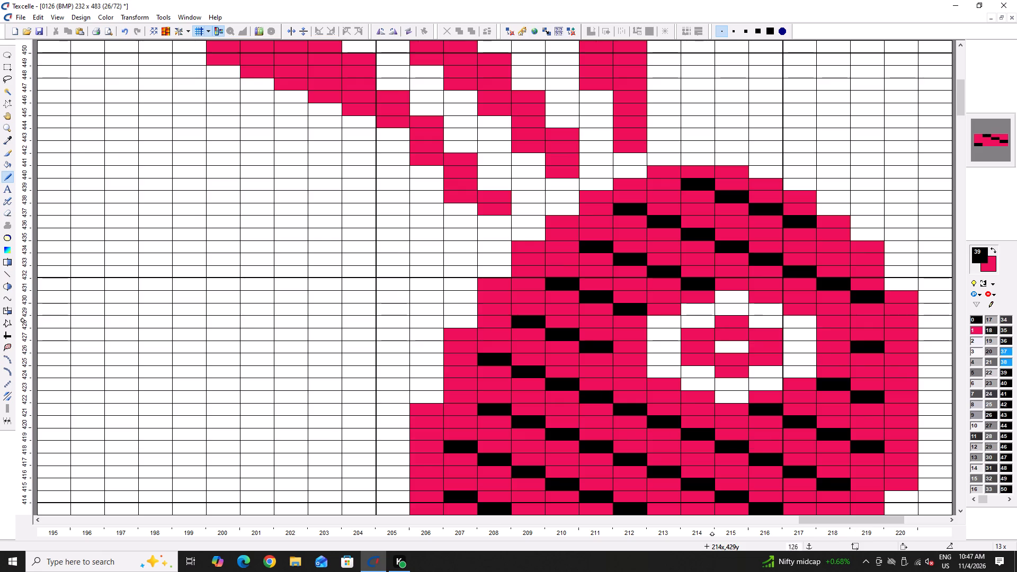
Pencil black cells on the neck's front edge in column 214 at rows 391 and 387, and column 213 at rows 400 and 404.
scroll(674, 319, "down", 3, "ctrl")
scroll(671, 323, "down", 2)
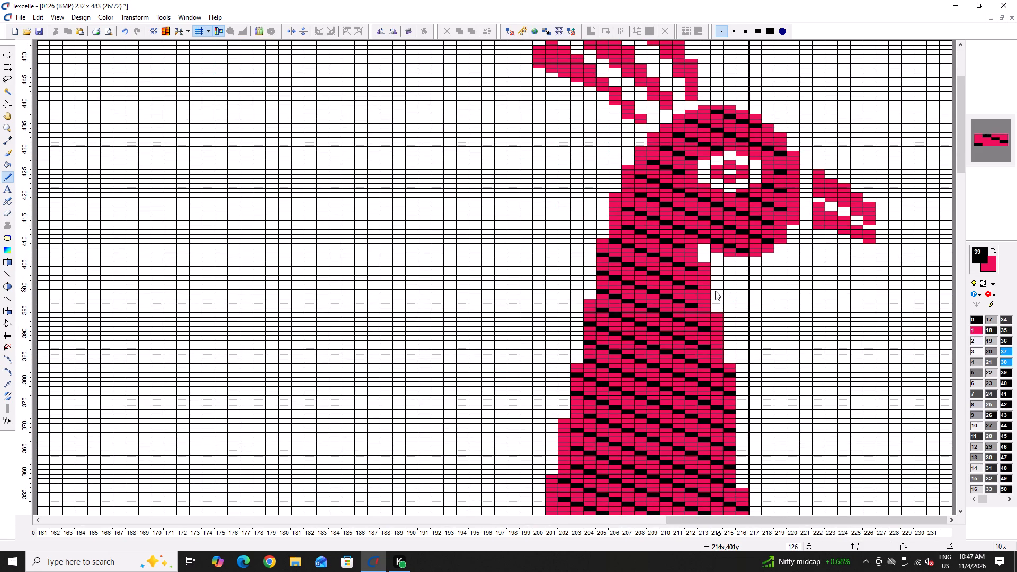
scroll(715, 291, "up", 6, "ctrl")
left_click(733, 395)
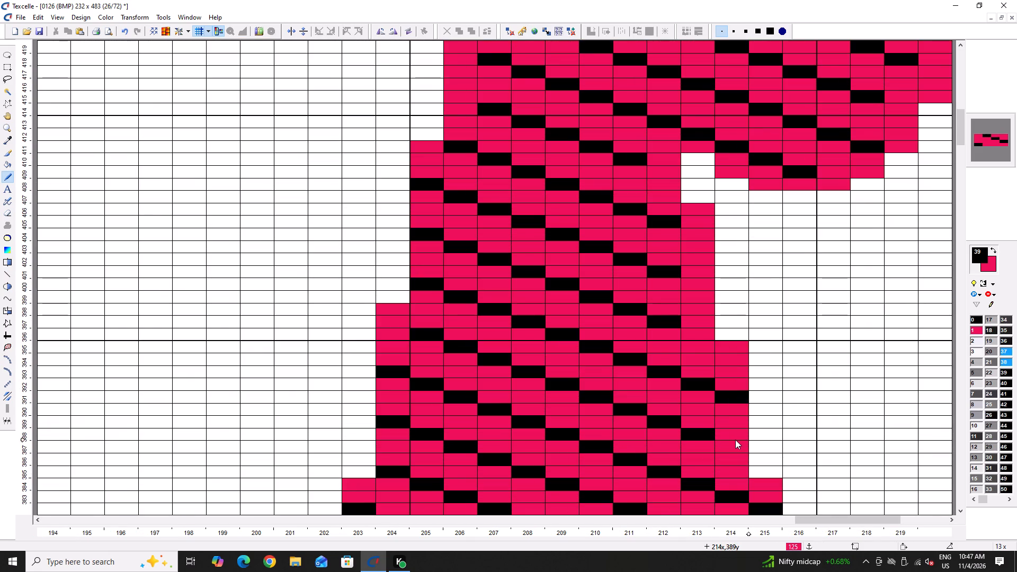
left_click(735, 443)
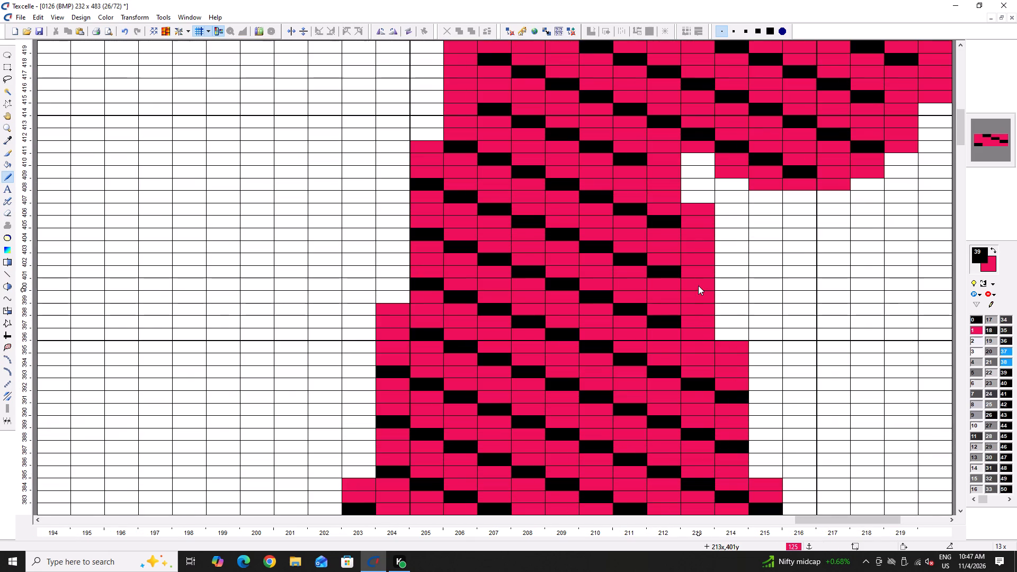
left_click(699, 282)
left_click(699, 237)
Pencil black pattern cells down column 215 of the breast's front edge on every fourth row, from row 290 to row 278.
scroll(557, 293, "down", 4, "ctrl")
scroll(640, 323, "down", 6)
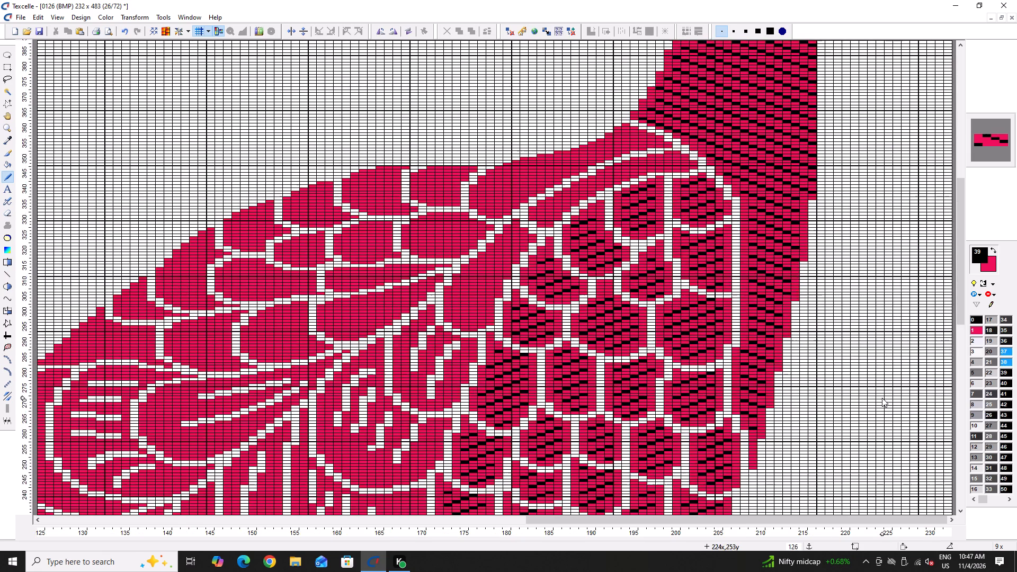
scroll(815, 217, "up", 3)
scroll(840, 448, "down", 1)
scroll(839, 288, "up", 7, "ctrl")
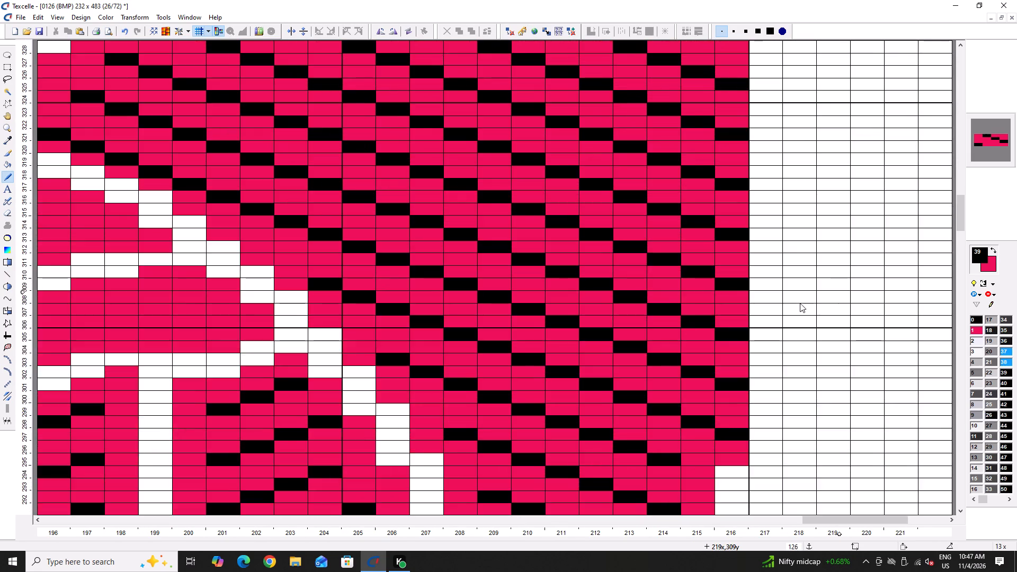
scroll(684, 324, "down", 4)
left_click(686, 318)
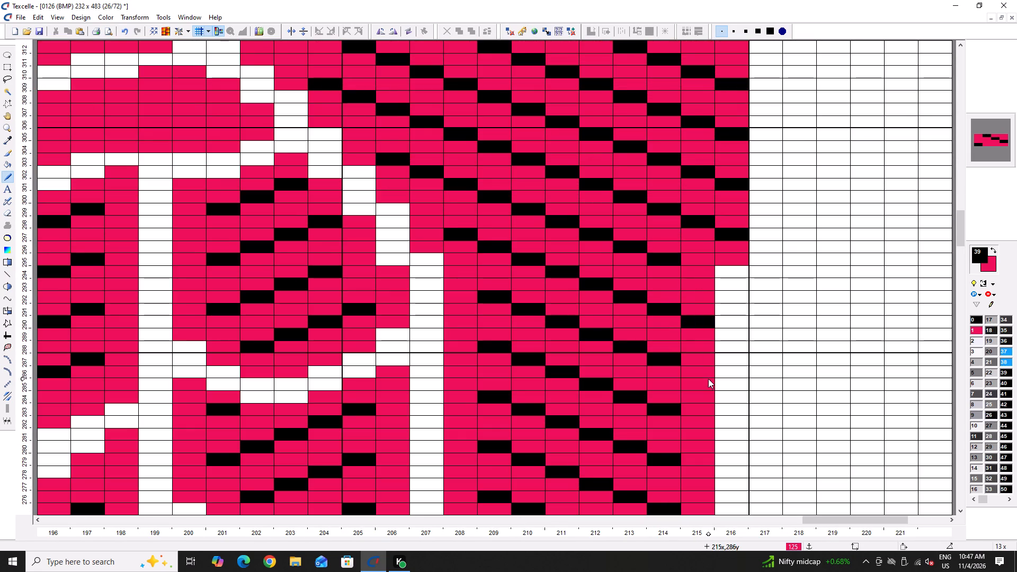
left_click(703, 371)
left_click(702, 422)
left_click(700, 468)
Pencil black front-edge cells in column 214 at rows 267 and 271, 212 at row 245, 211 at rows 234 and 230, and 213 at row 256.
scroll(699, 453, "down", 4)
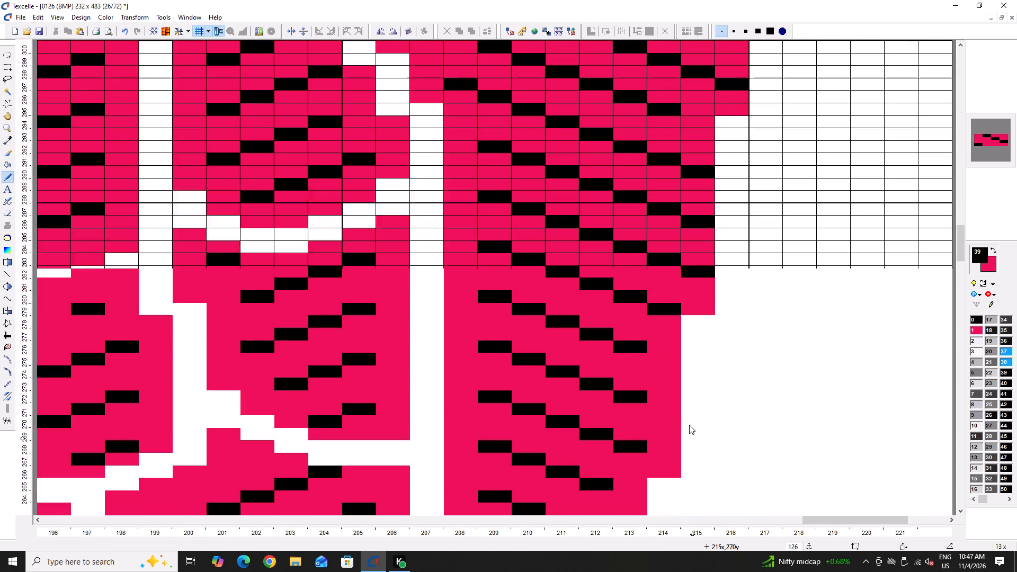
left_click(667, 412)
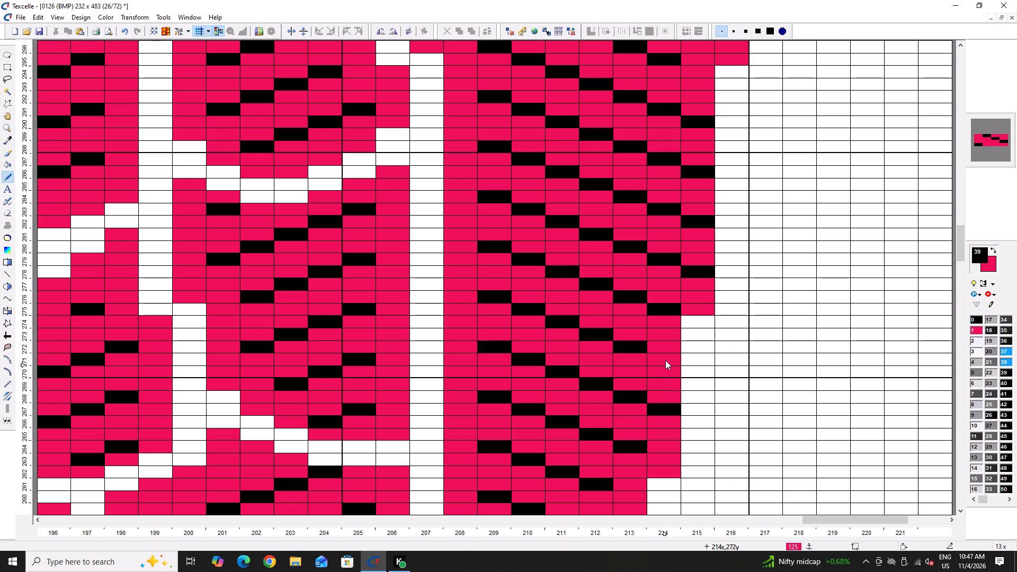
left_click(665, 360)
scroll(664, 447, "down", 7, "ctrl")
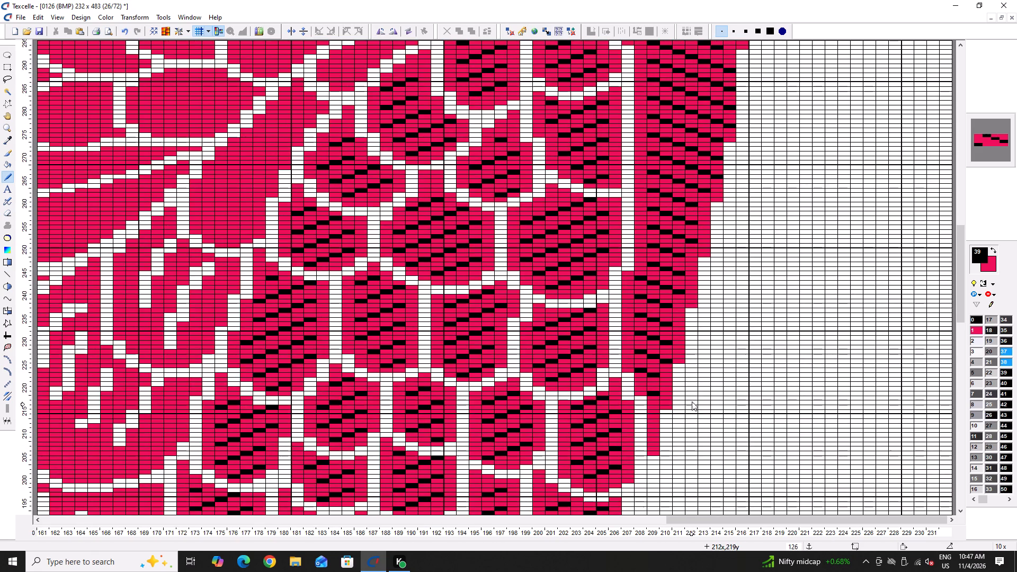
scroll(680, 266, "up", 5, "ctrl")
left_click(770, 287)
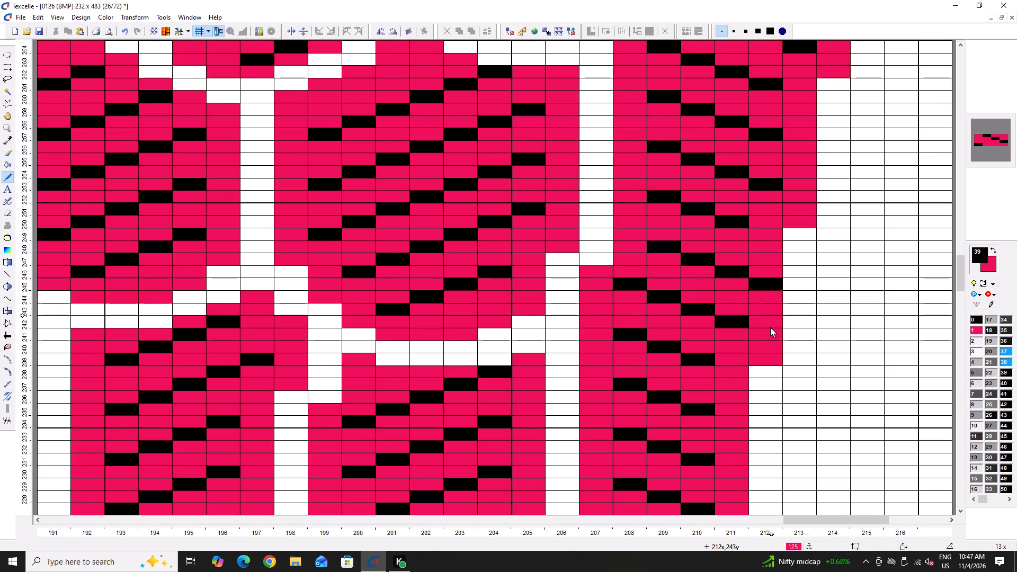
left_click(728, 420)
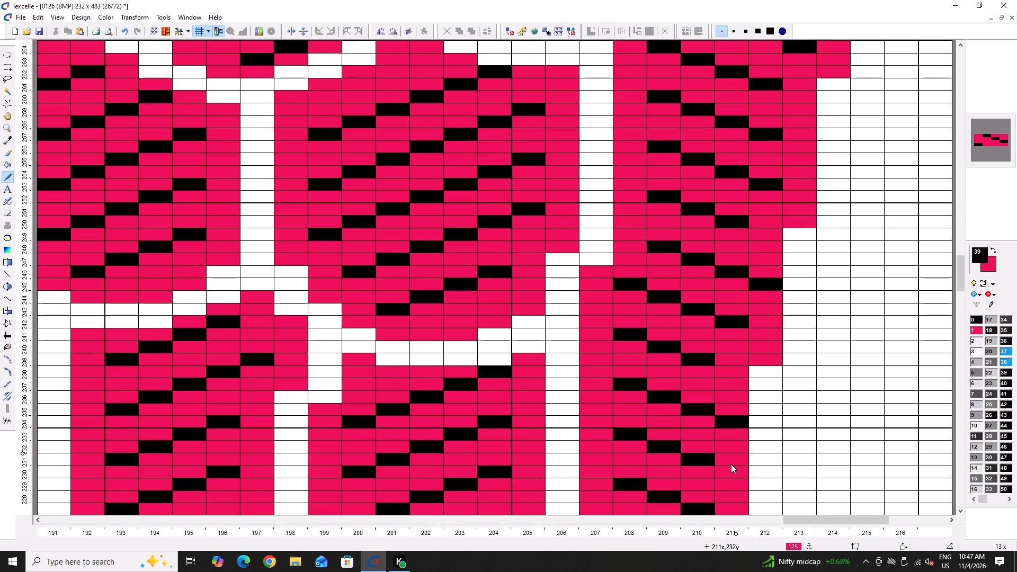
left_click(730, 473)
scroll(736, 470, "down", 1)
scroll(743, 440, "up", 6)
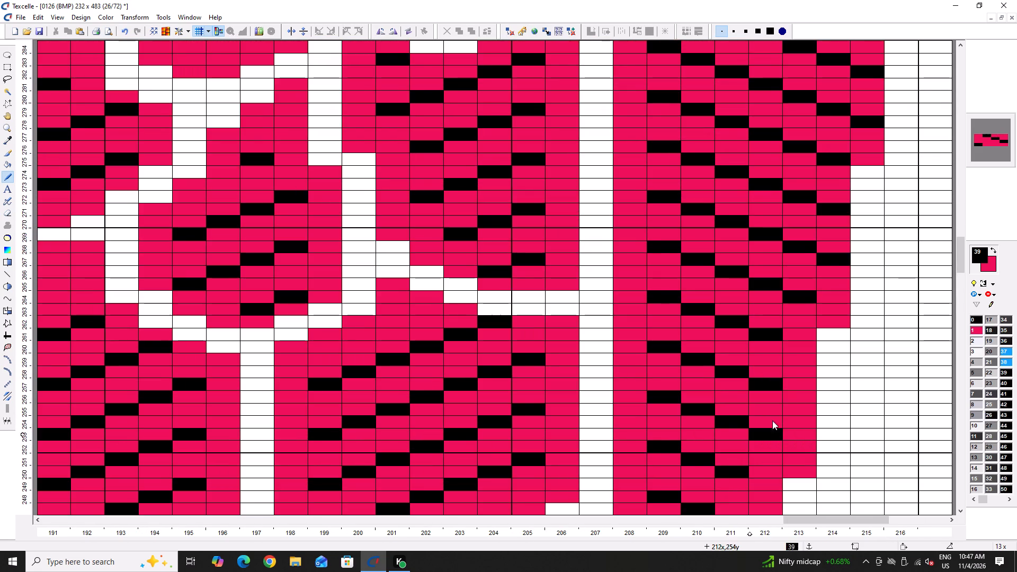
left_click(802, 393)
Pencil black cells down column 208, the inner edge of the breast strip, on every fourth row from row 293 to row 269.
scroll(796, 385, "up", 7)
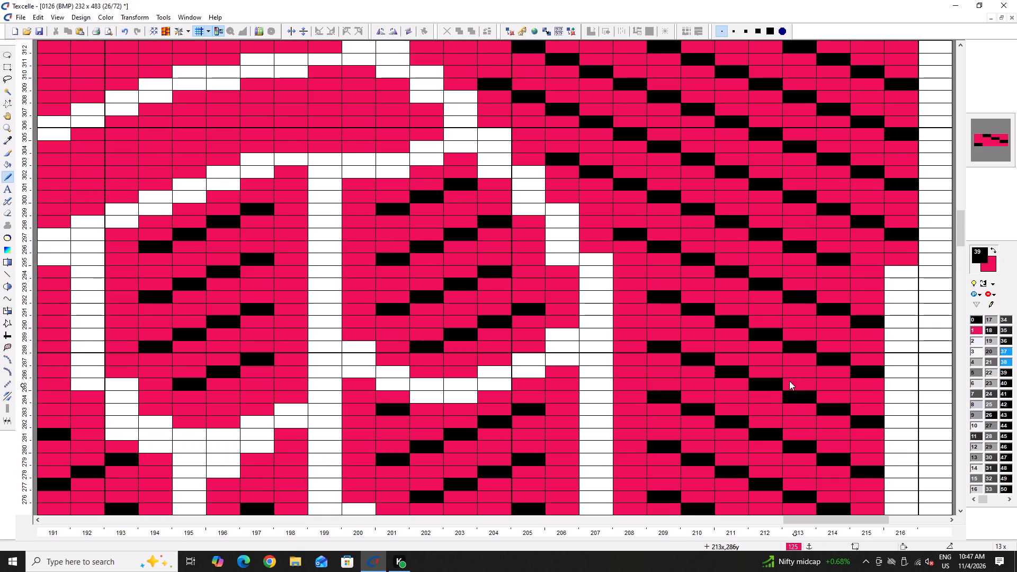
left_click(622, 285)
left_click(626, 337)
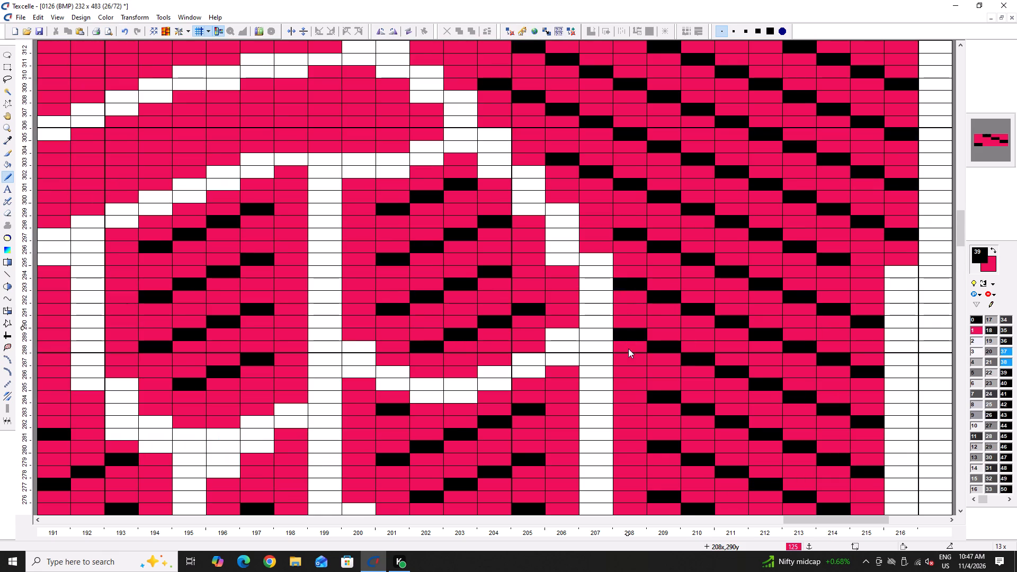
left_click(635, 380)
left_click(628, 434)
scroll(636, 423, "down", 1)
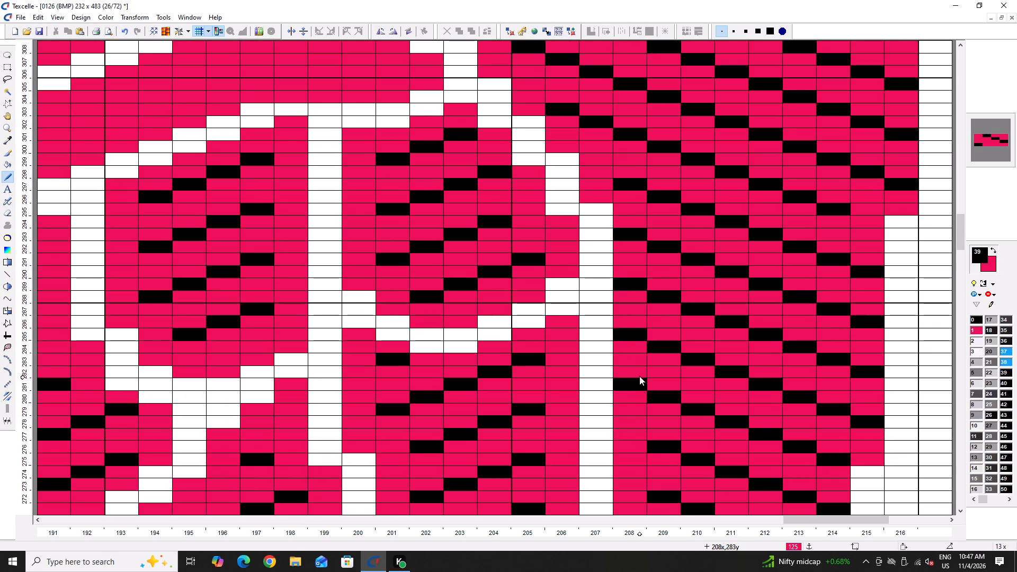
scroll(634, 406, "down", 3)
left_click(628, 282)
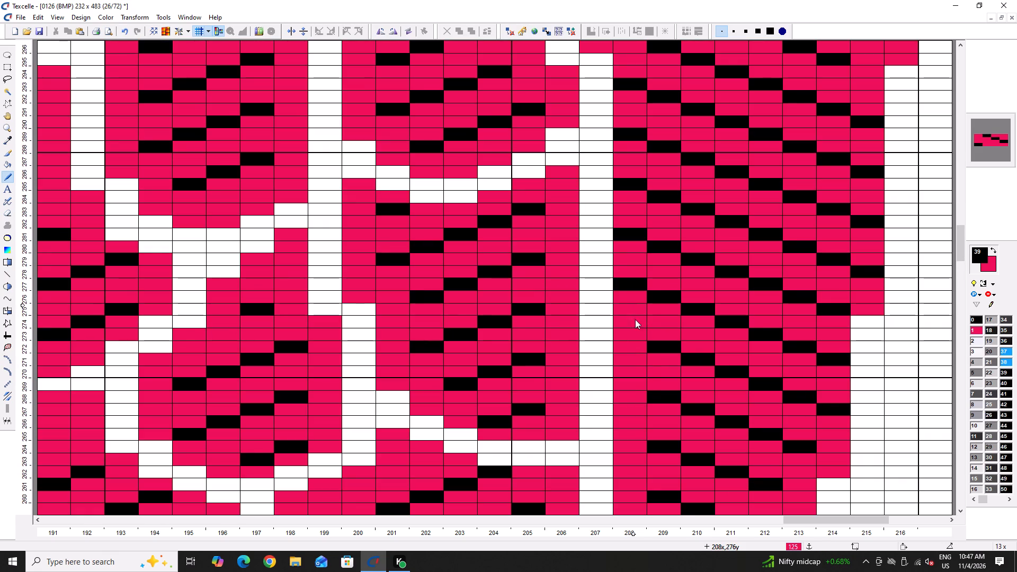
left_click(635, 336)
left_click(634, 382)
Continue the black cells down column 208 on every fourth row, from row 265 to row 253.
scroll(637, 395, "down", 1)
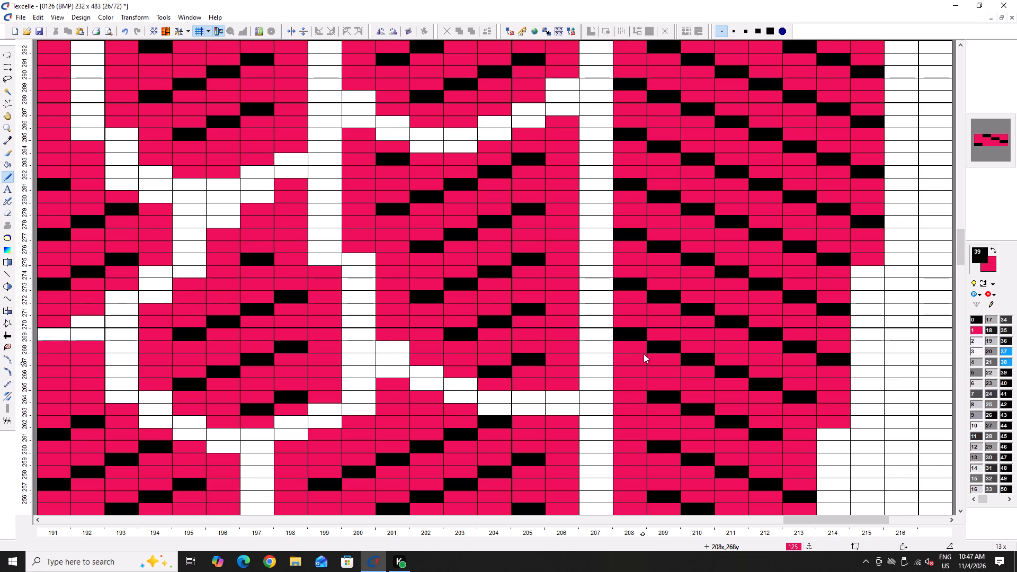
left_click(636, 383)
left_click(632, 432)
scroll(631, 425, "down", 1)
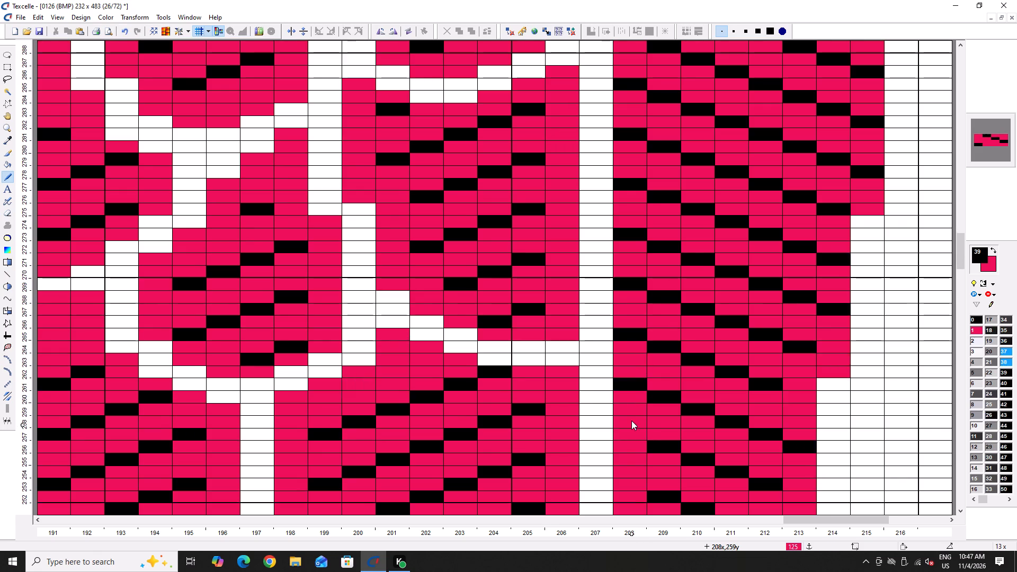
scroll(631, 421, "down", 1)
left_click(638, 386)
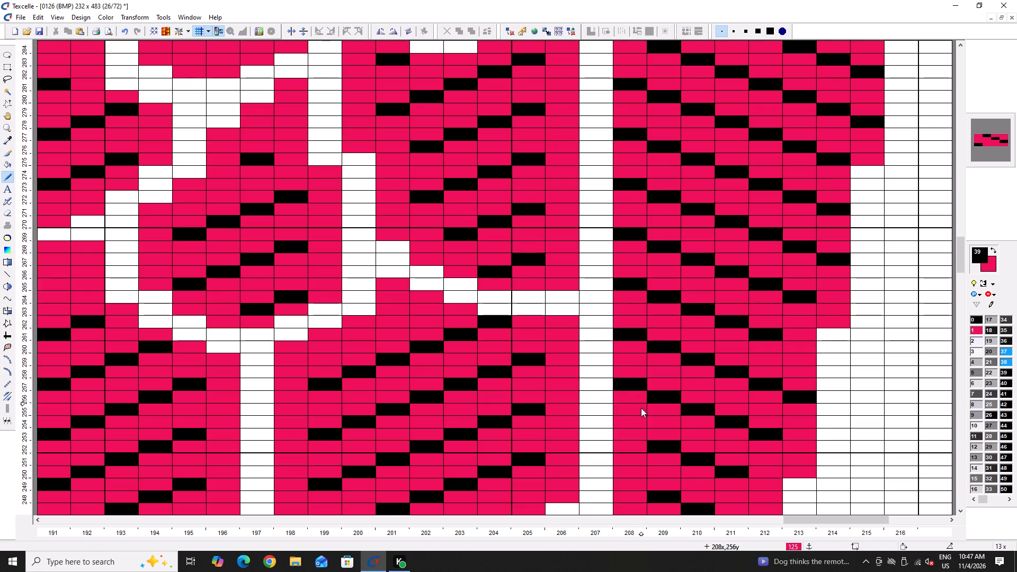
left_click(631, 436)
Pencil black cells on the neck's back edge in column 201 at row 356, column 200 at rows 349 and 345, and column 199 at row 338.
scroll(643, 429, "down", 5, "ctrl")
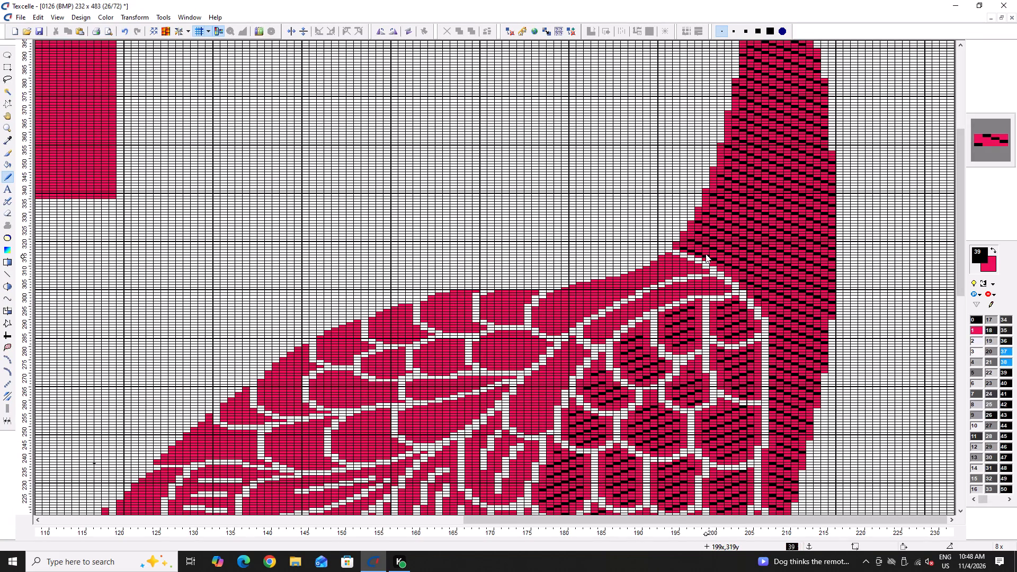
scroll(734, 237, "up", 1)
scroll(744, 215, "up", 6, "ctrl")
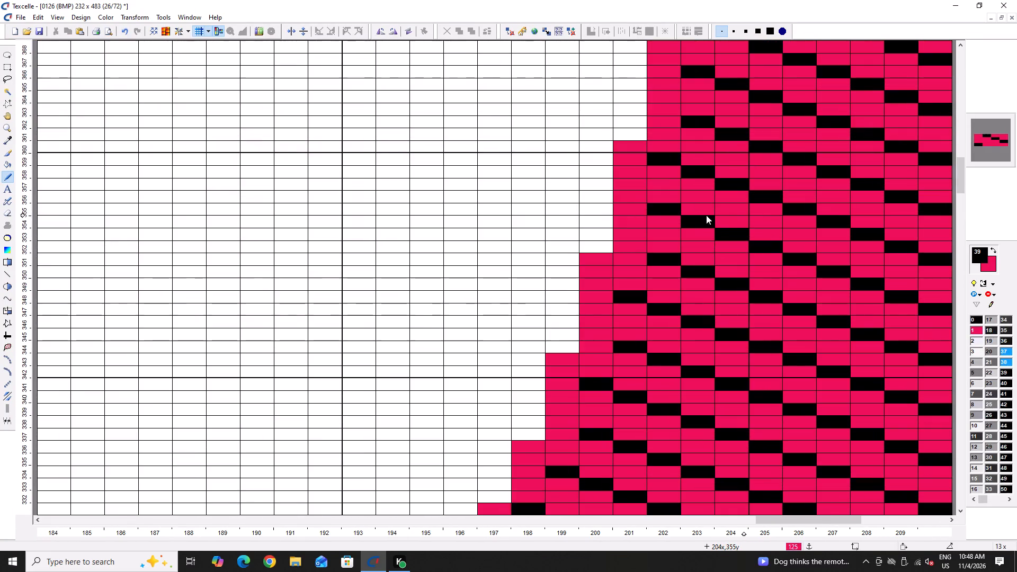
left_click(631, 196)
left_click(600, 284)
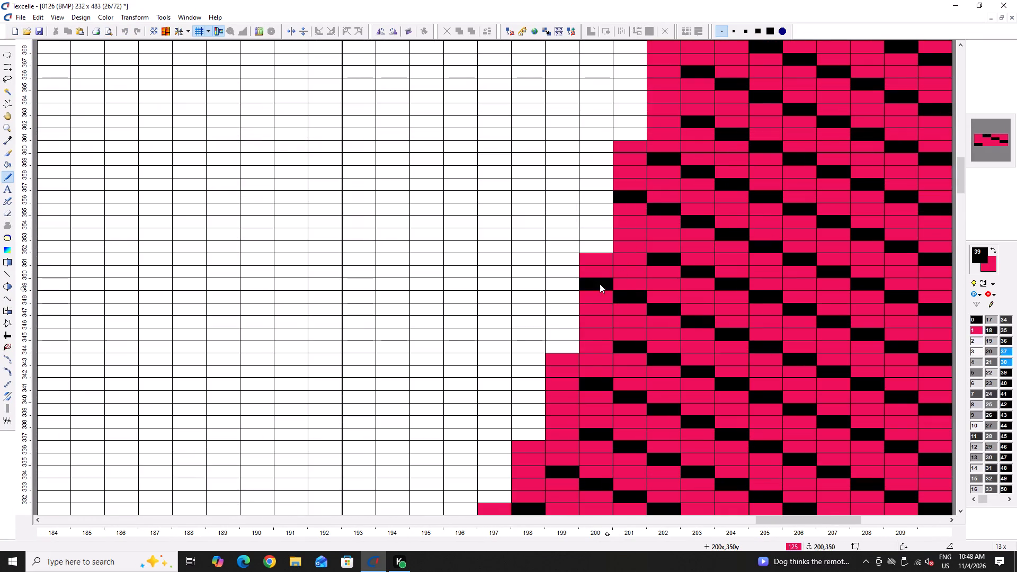
left_click(587, 331)
scroll(606, 373, "down", 1)
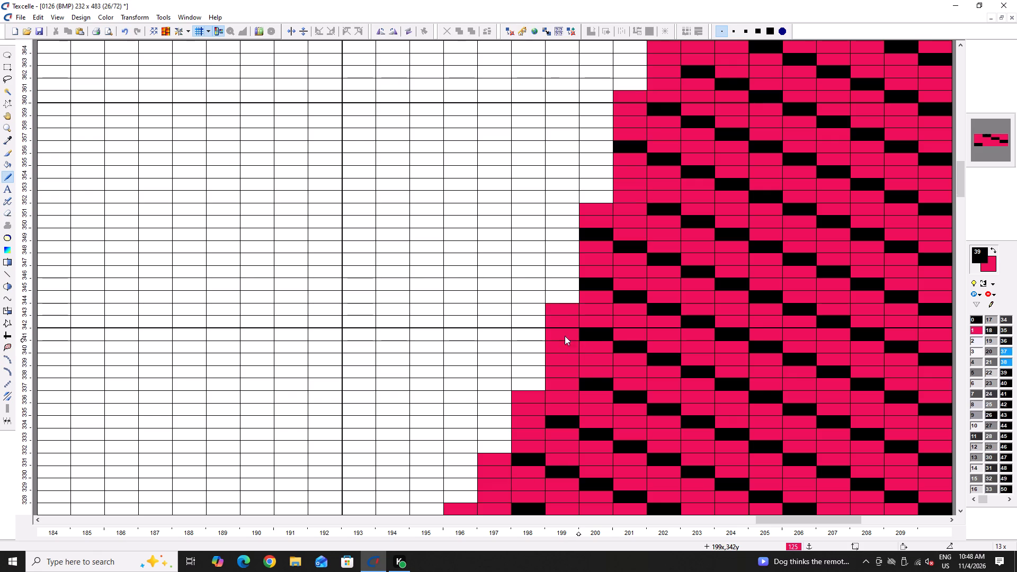
left_click(565, 370)
Pencil black breast-strip cells in column 208 at row 249, column 207 on every fourth row from 242 to 230, and column 212 at row 241.
scroll(572, 383, "down", 2)
scroll(468, 374, "down", 5, "ctrl")
scroll(840, 427, "down", 6)
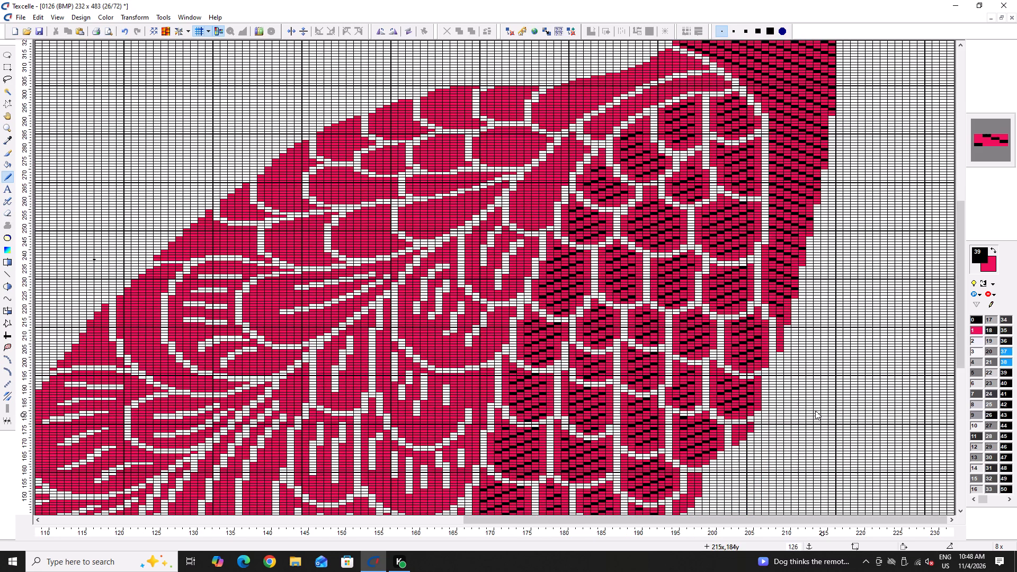
scroll(805, 220, "up", 7, "ctrl")
key("Right")
key("Right")
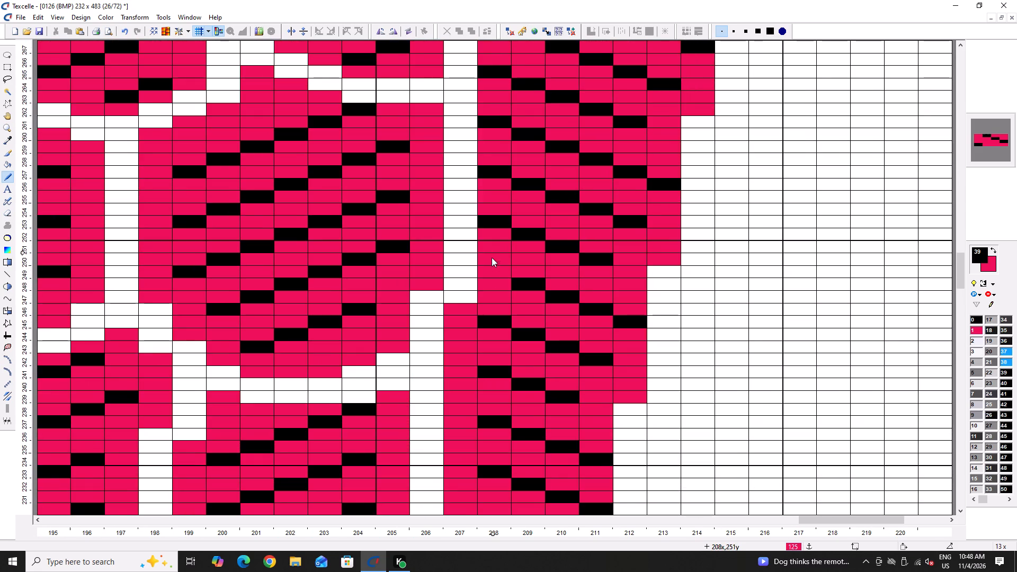
left_click(490, 268)
scroll(497, 288, "down", 2)
left_click(458, 259)
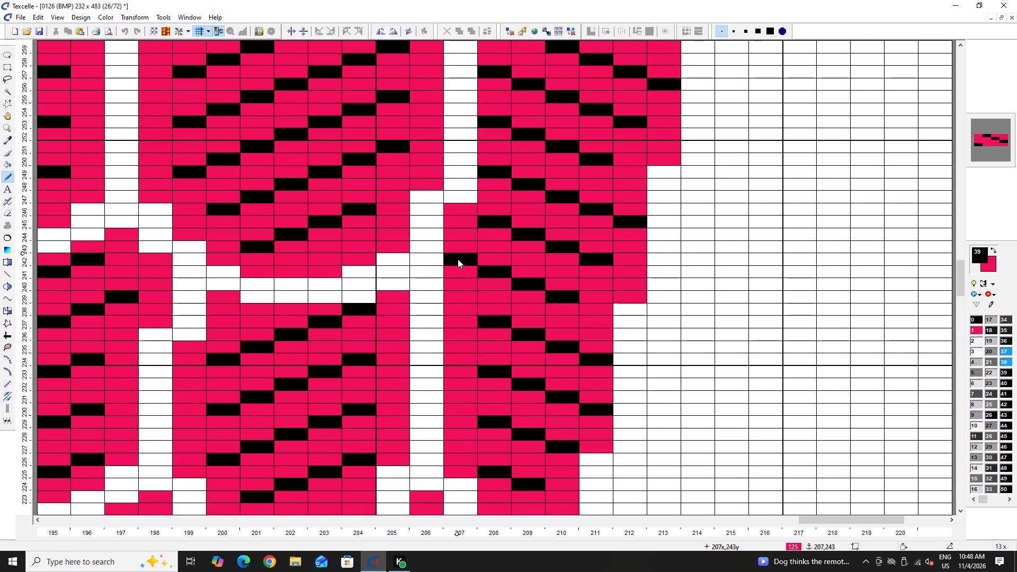
left_click(455, 306)
left_click(461, 359)
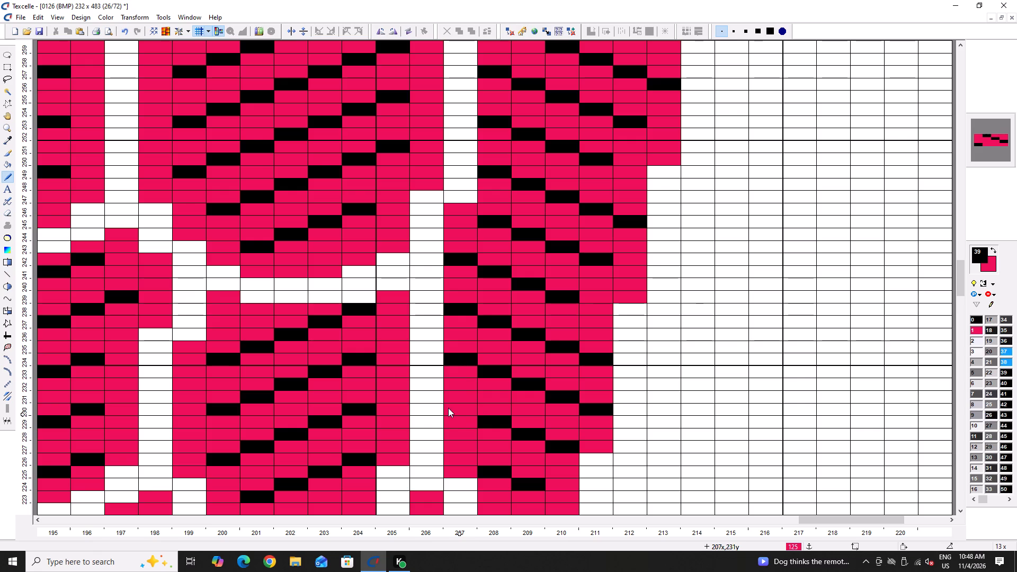
left_click(450, 409)
scroll(451, 406, "down", 1, "ctrl")
left_click(584, 307)
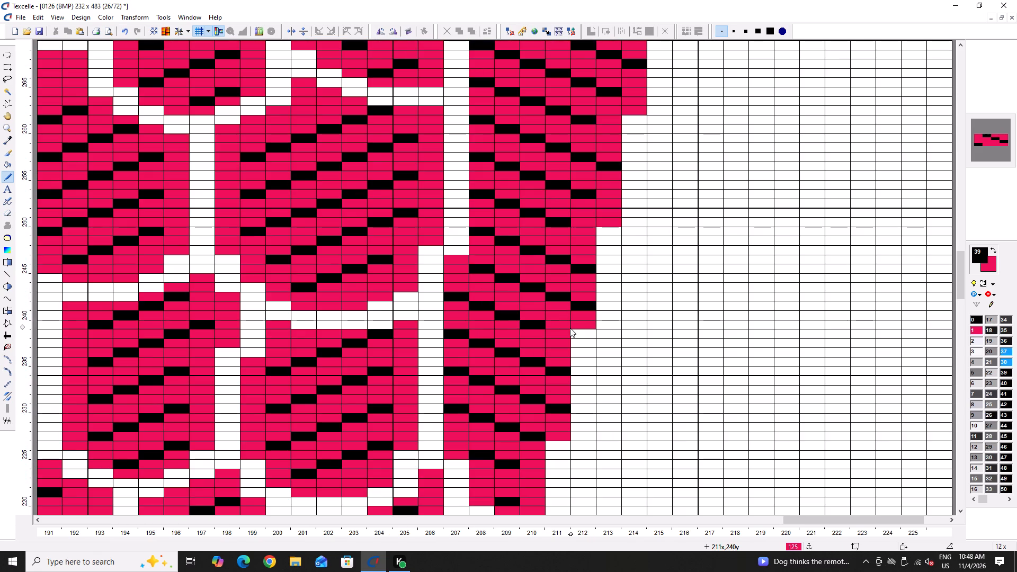
Pencil black edge cells in the scale spanning columns 192 to 197: column 192 at rows 238, 234 and 230, column 197 at rows 235 and 231.
scroll(521, 151, "down", 2, "ctrl")
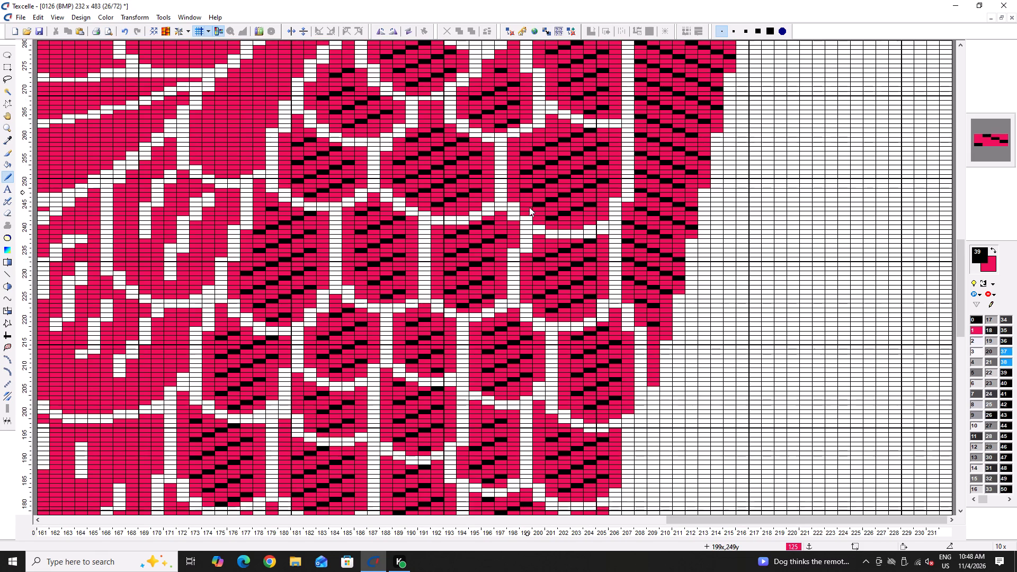
scroll(439, 244, "up", 3, "ctrl")
left_click(424, 213)
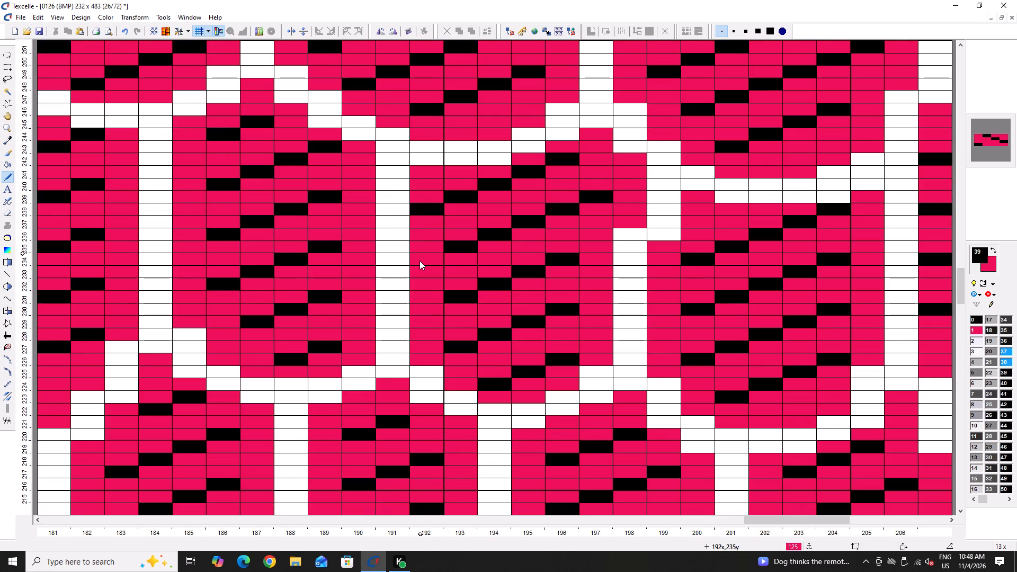
left_click(420, 261)
left_click(426, 308)
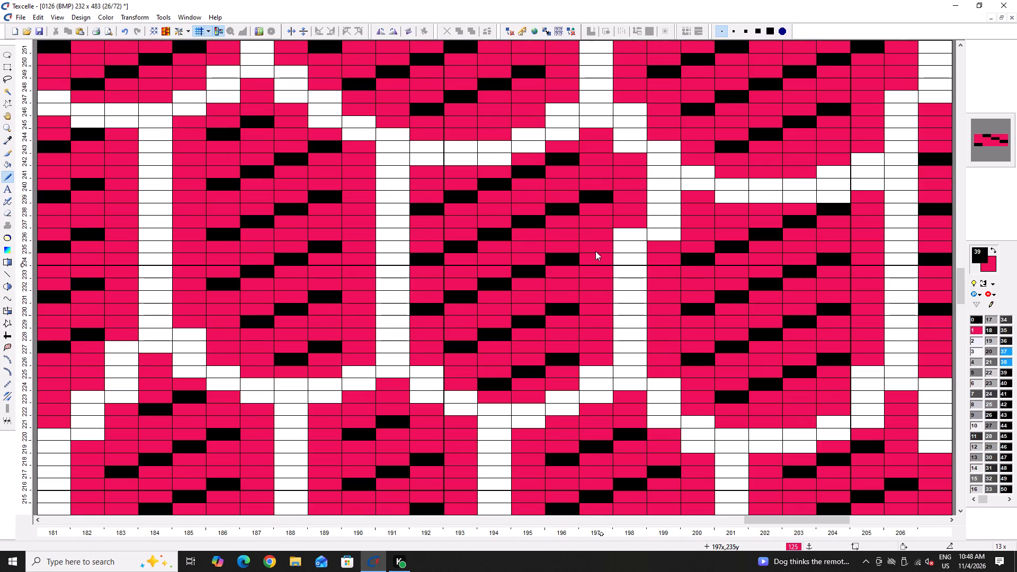
left_click(595, 251)
left_click(599, 296)
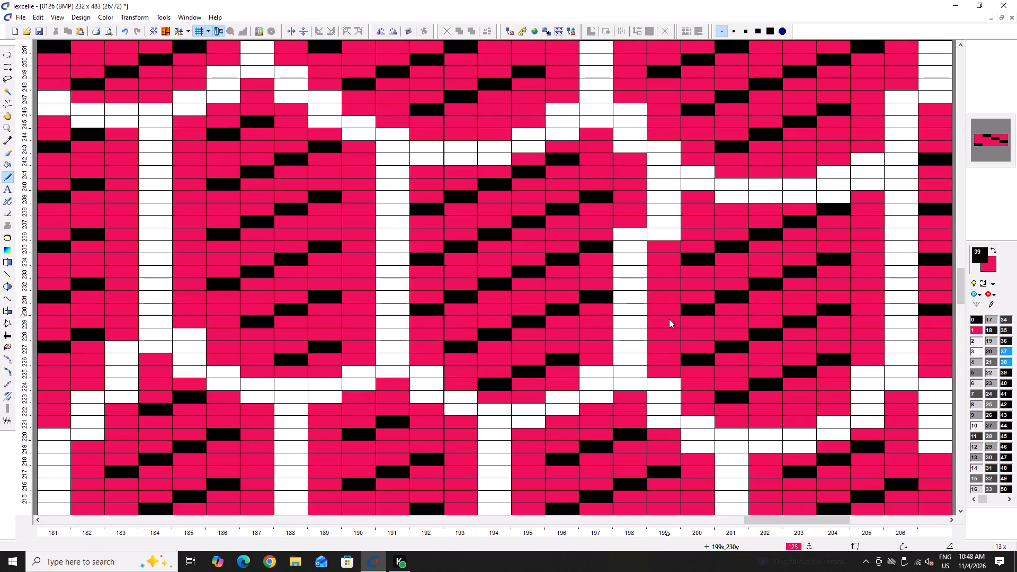
Pencil black edge cells in the scale beside the breast strip: column 199 at row 229 and column 205 at rows 235 and 231.
left_click(669, 319)
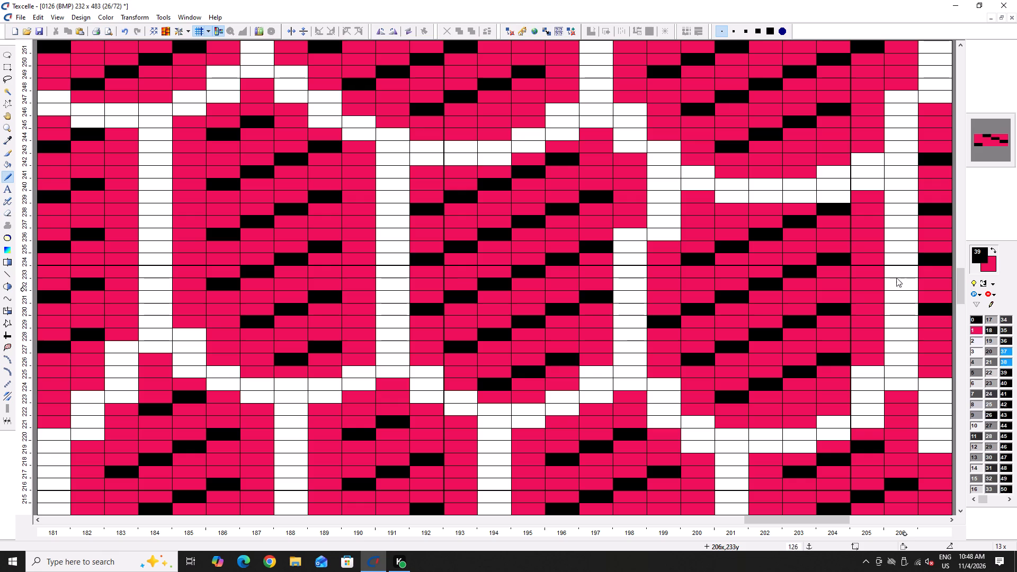
left_click(876, 247)
left_click(871, 301)
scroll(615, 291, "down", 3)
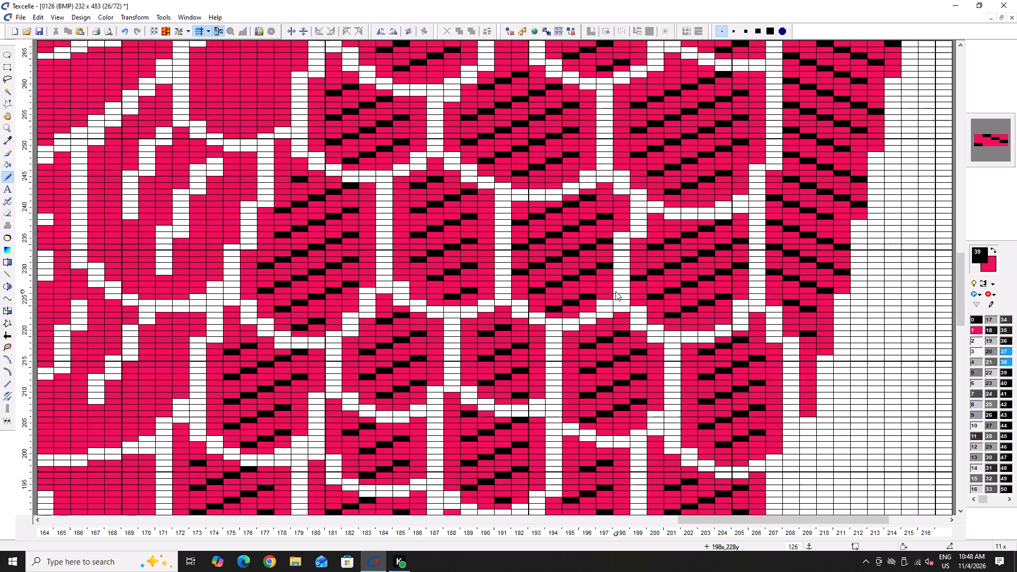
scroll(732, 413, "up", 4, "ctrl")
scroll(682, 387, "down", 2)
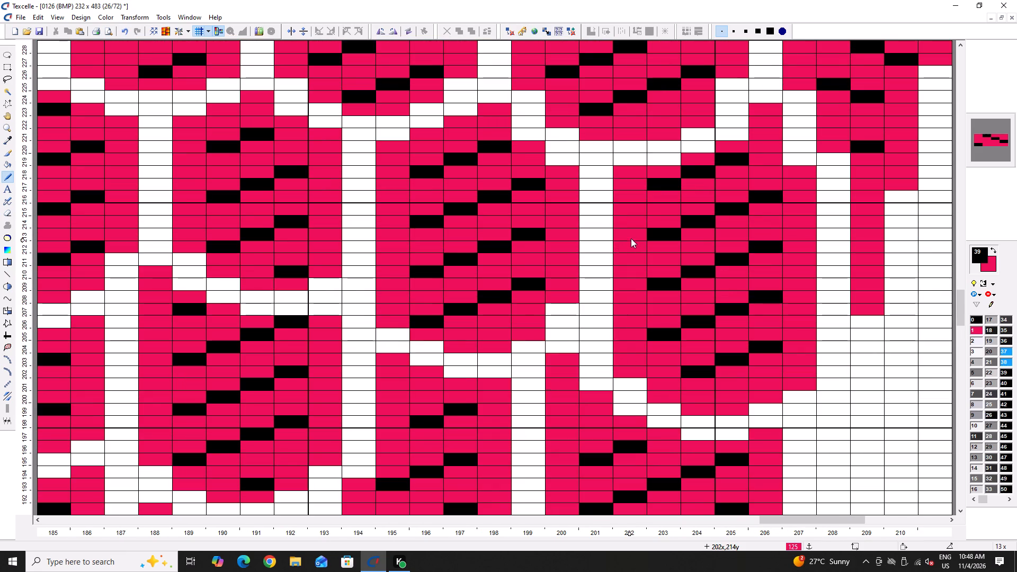
Pencil black edge cells in column 202 at rows 213 and 209, column 200 at rows 195 and 191, and column 206 at row 193.
left_click(629, 243)
left_click(628, 300)
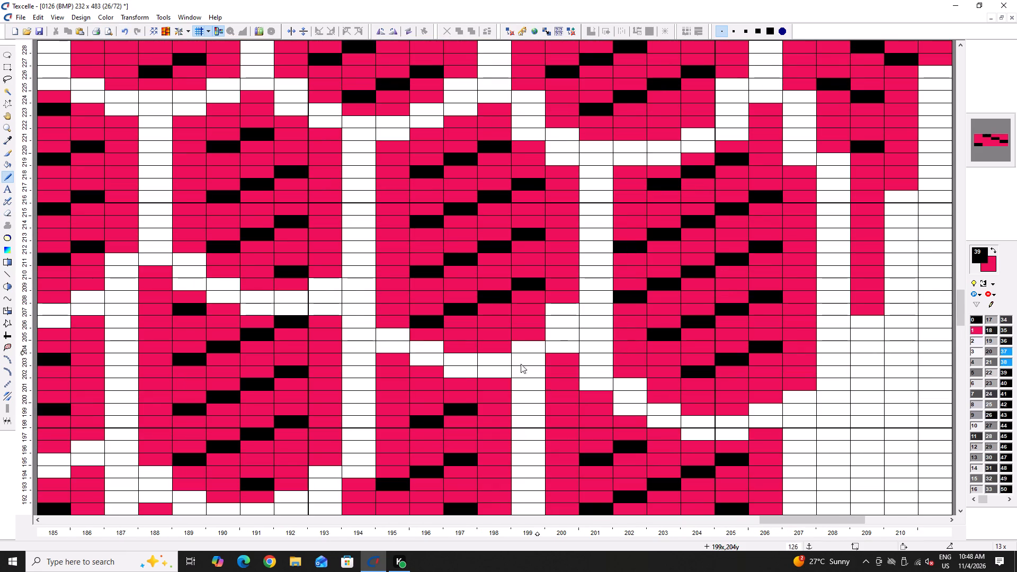
scroll(593, 403, "down", 4)
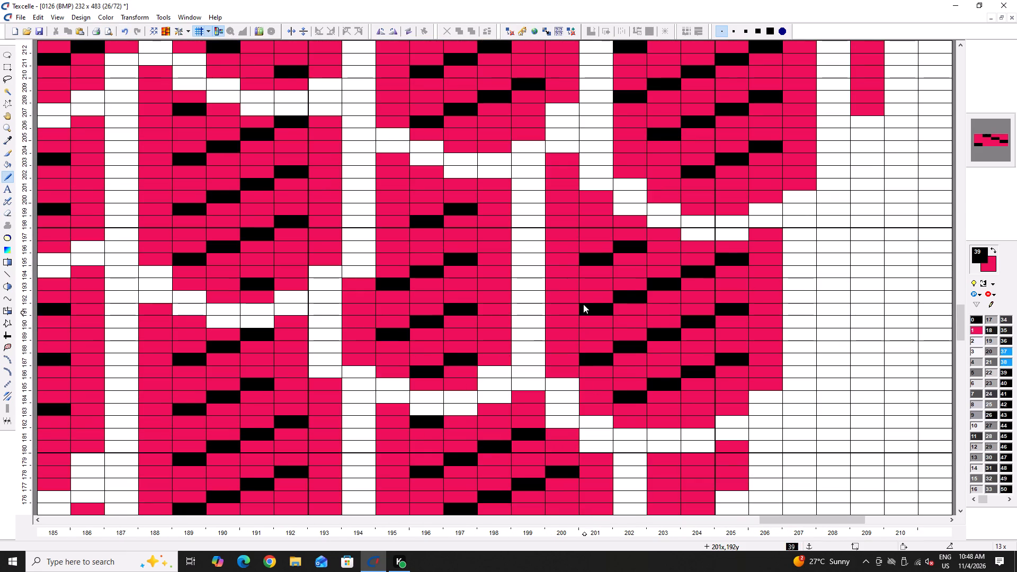
left_click(556, 268)
left_click(563, 318)
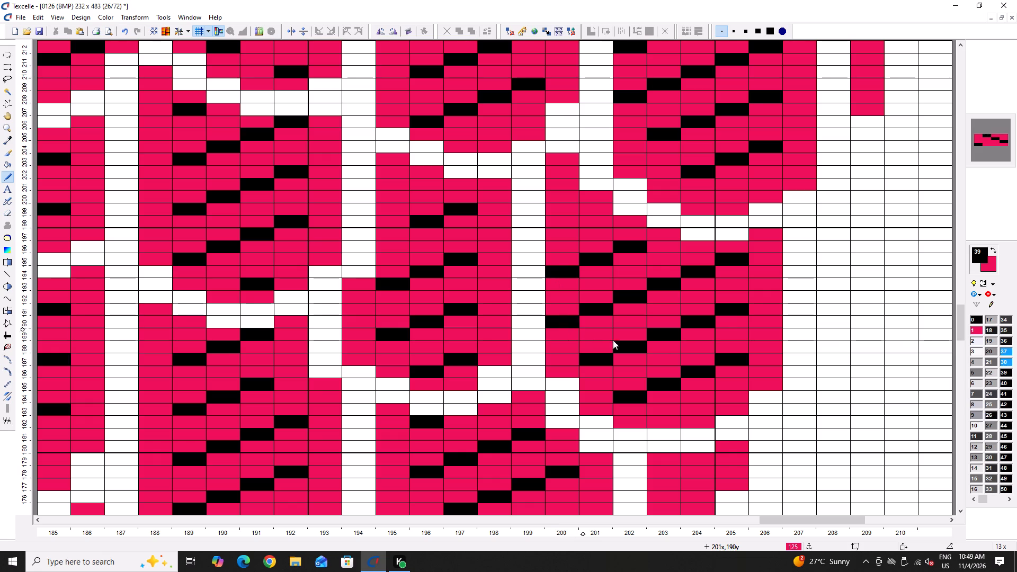
left_click(772, 294)
Pencil black edge cells in the scale spanning columns 195 to 201: column 195 at rows 178 and 174, column 201 at row 176.
scroll(658, 405, "down", 3)
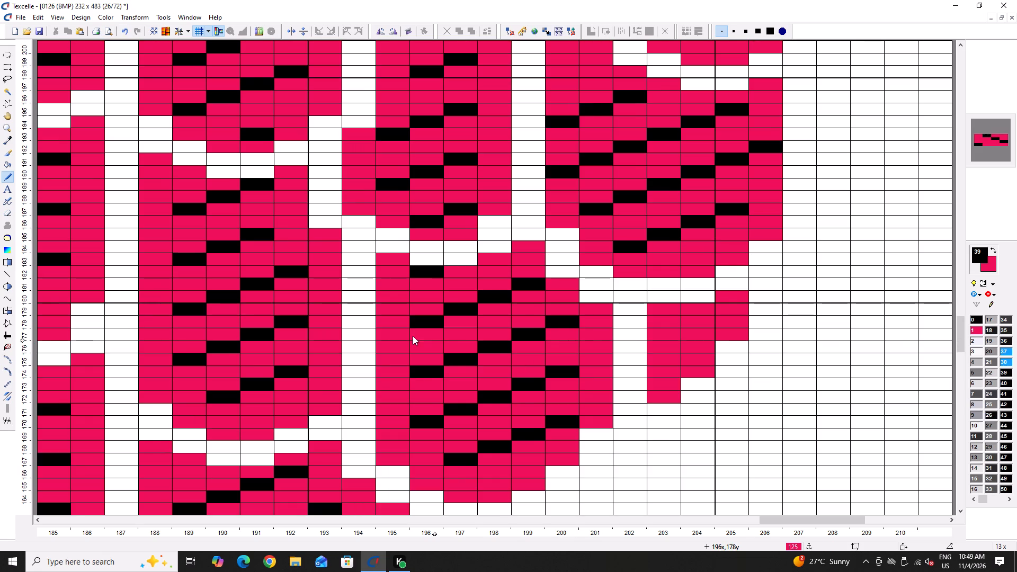
left_click(386, 330)
right_click(427, 276)
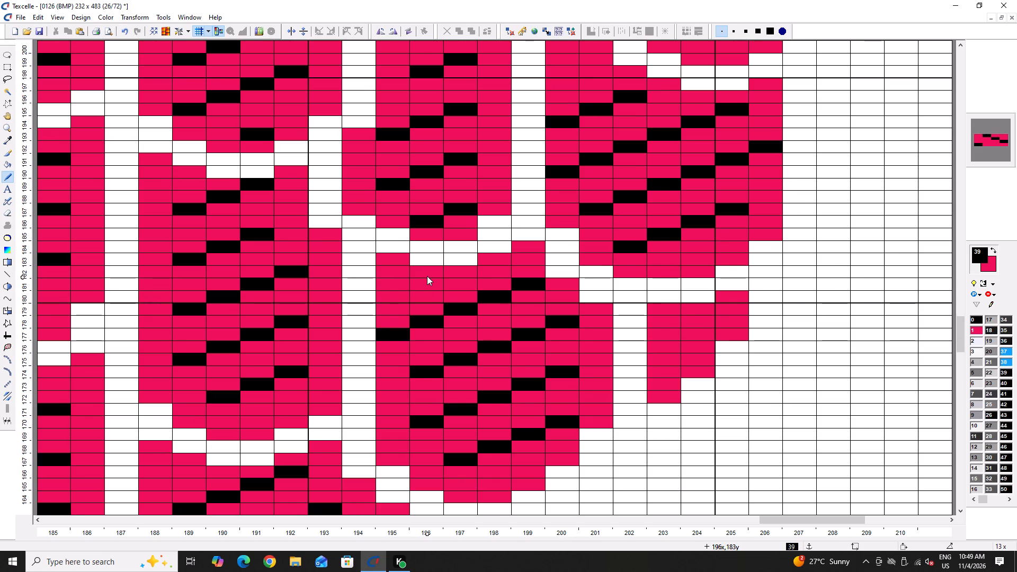
left_click(428, 278)
left_click(427, 270)
right_click(420, 284)
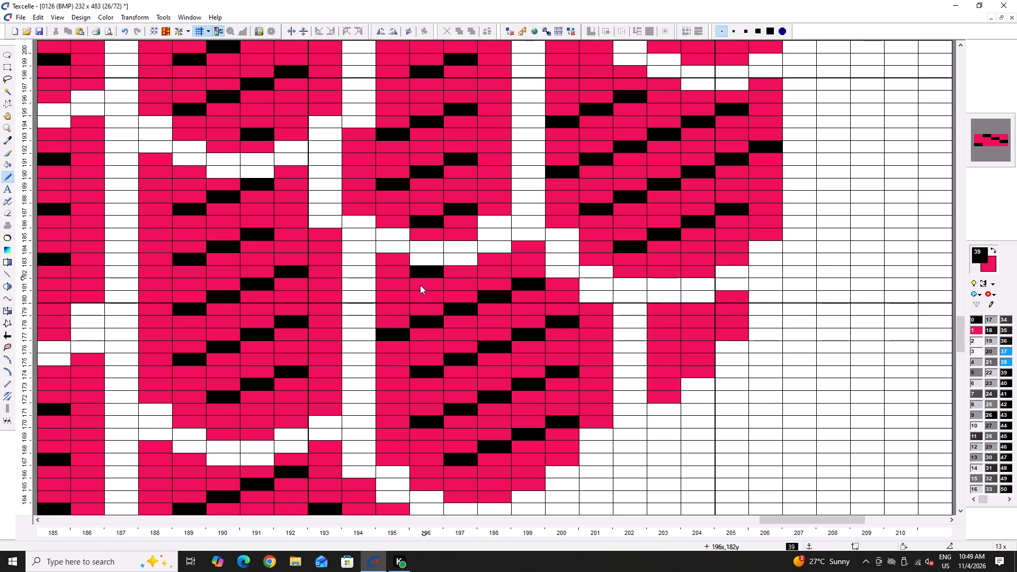
left_click(398, 380)
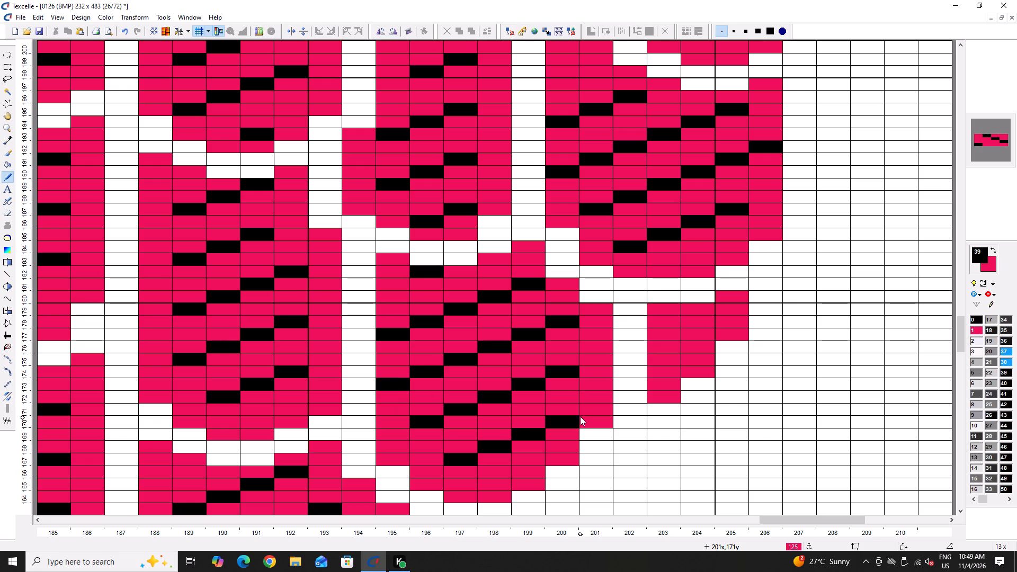
left_click(597, 355)
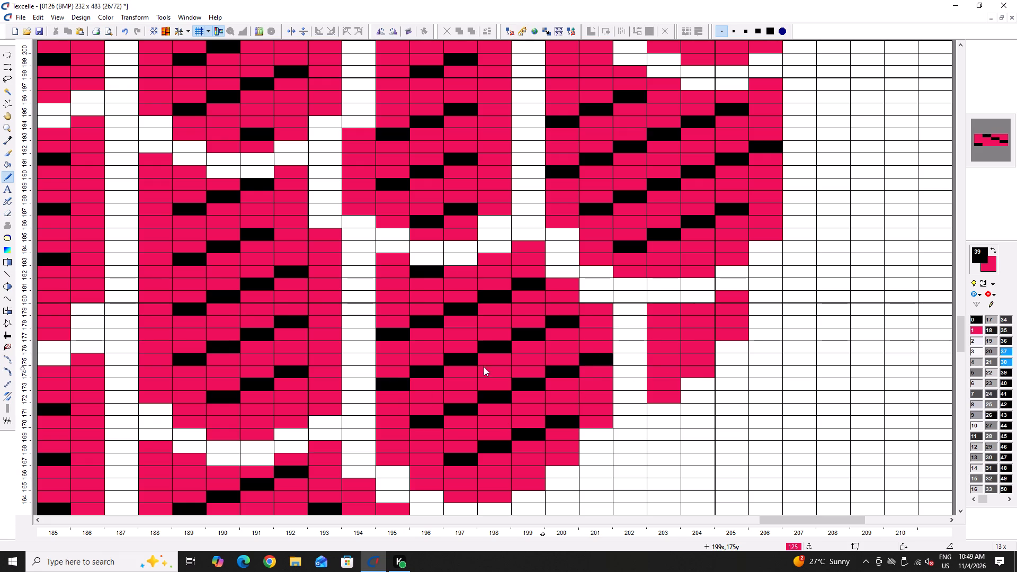
Pencil black edge cells in column 188 at rows 187, 183, 179 and 175, and in column 193 at rows 184 and 180.
left_click(156, 322)
left_click(158, 263)
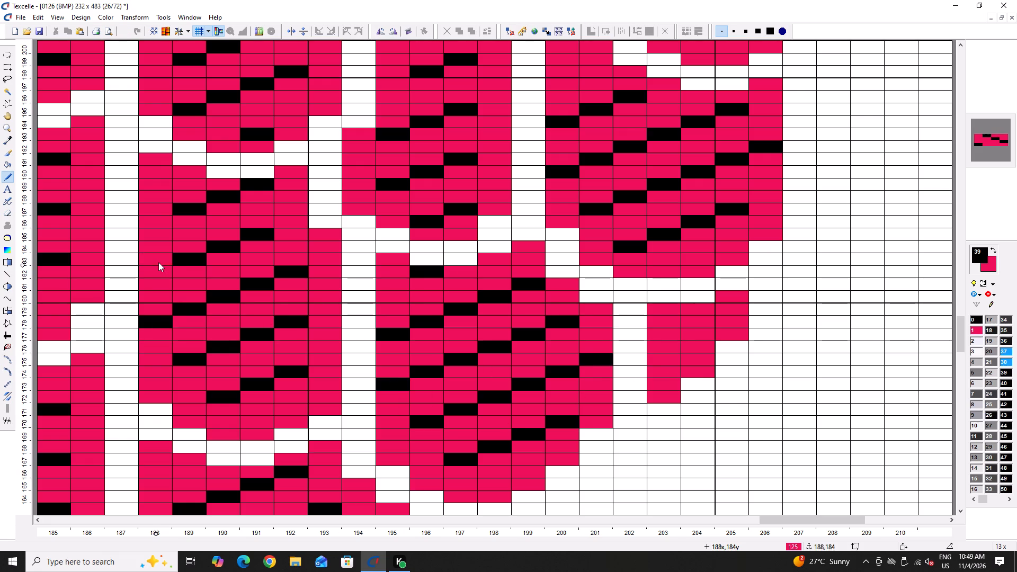
right_click(159, 262)
left_click(155, 271)
left_click(149, 220)
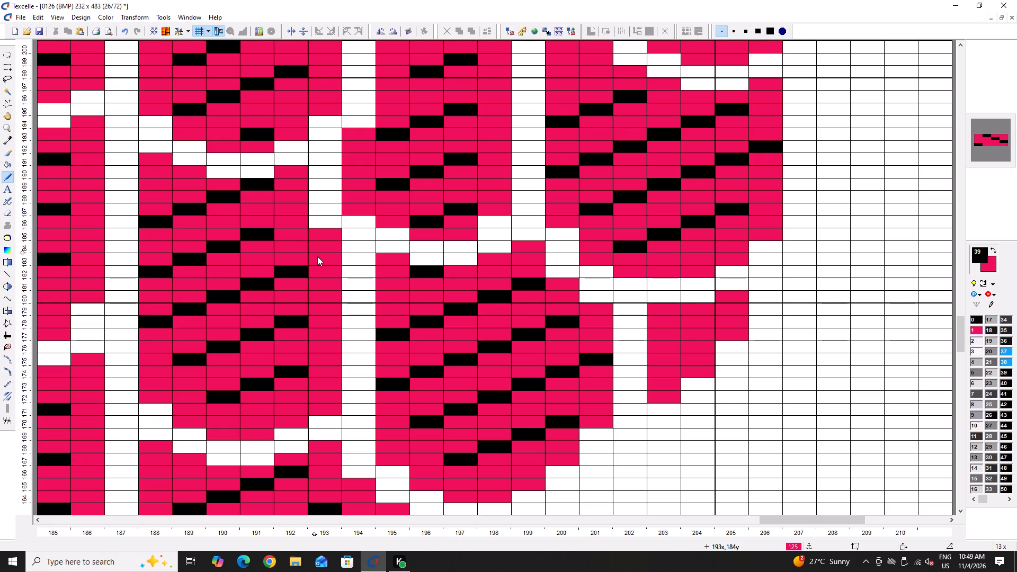
left_click(318, 258)
left_click(328, 310)
left_click(150, 369)
Pencil black edge cells in the narrow scale spanning columns 177 to 181: column 177 at rows 152 and 148, column 180 at rows 155 and 151.
scroll(171, 362, "down", 3, "ctrl")
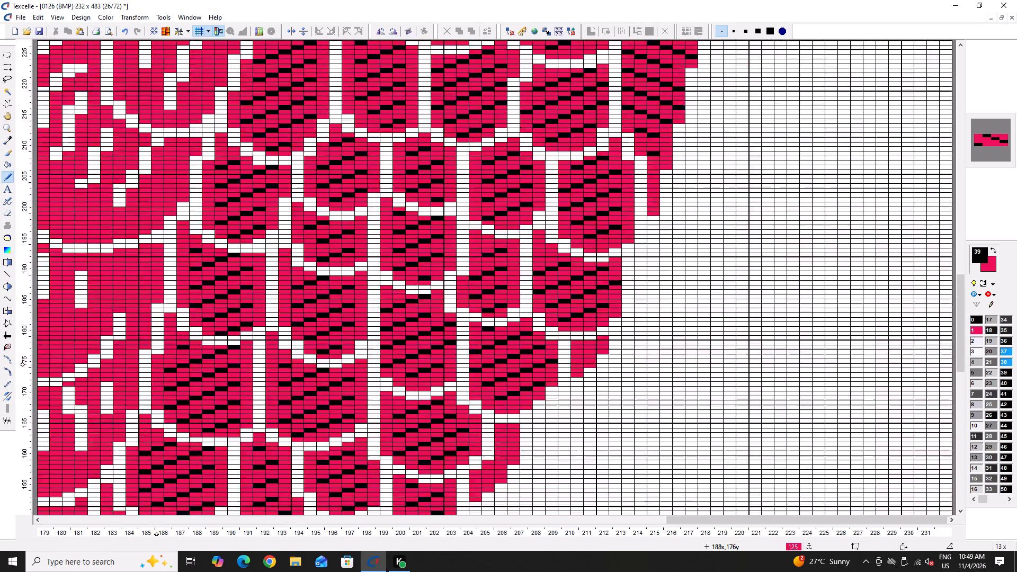
scroll(171, 363, "down", 3, "ctrl")
scroll(822, 425, "down", 3)
scroll(668, 200, "up", 5, "ctrl")
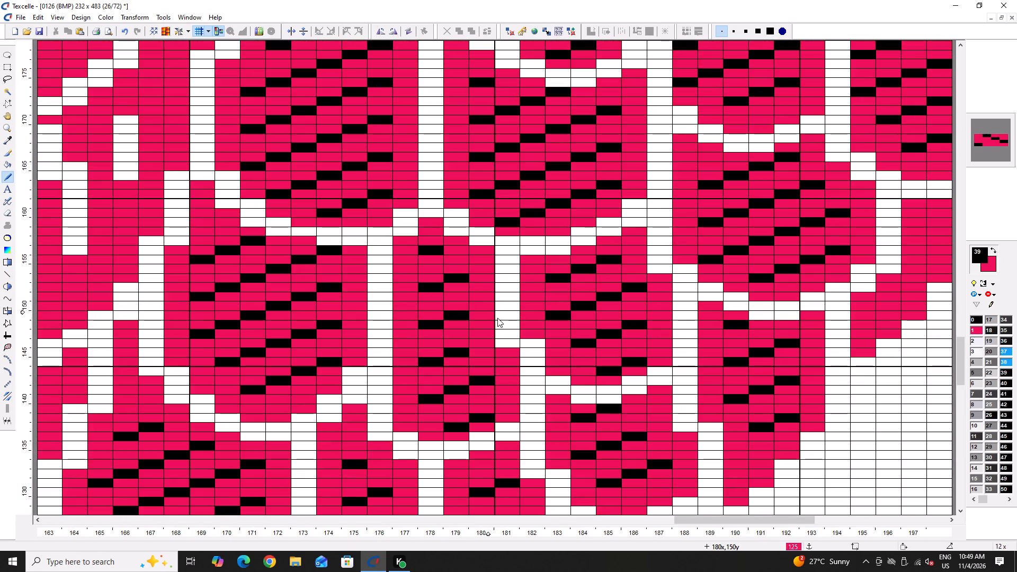
scroll(395, 325, "up", 3, "ctrl")
left_click(390, 281)
left_click(499, 249)
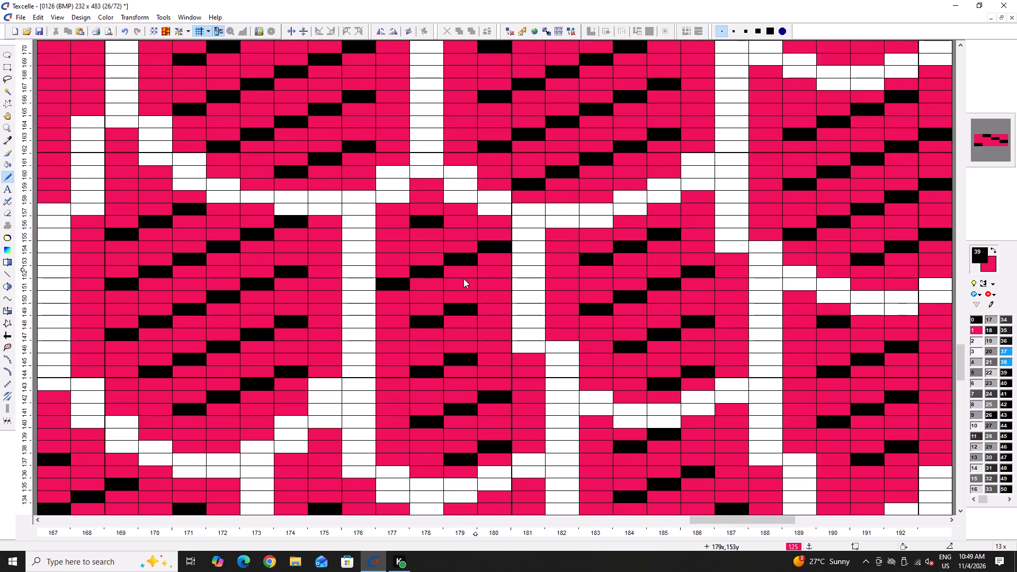
left_click(381, 341)
left_click(357, 338)
right_click(389, 347)
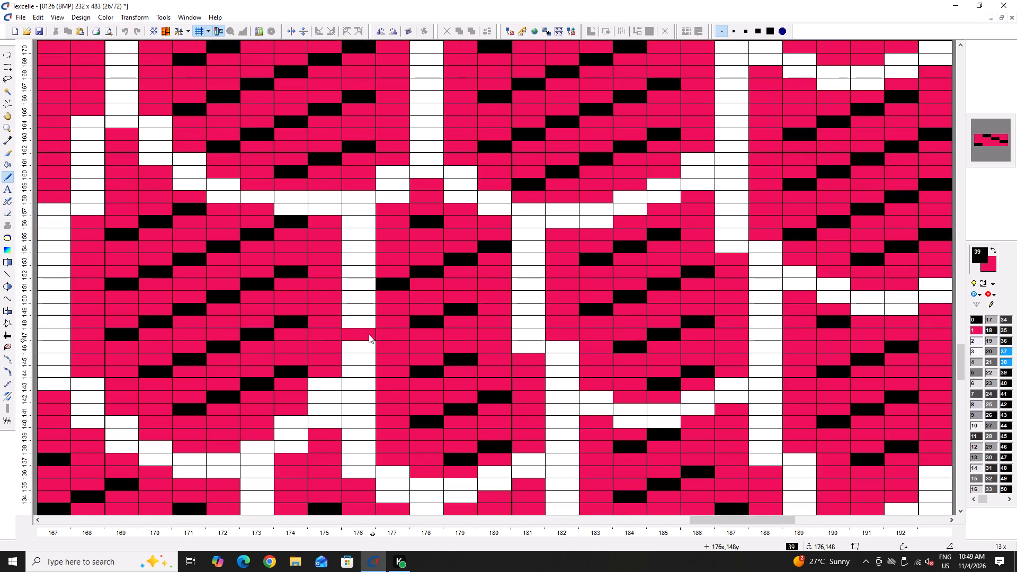
right_click(369, 334)
key("ctrl+space")
right_click_drag(368, 328, 365, 334, "ctrl")
key("ctrl+space")
left_click(394, 337)
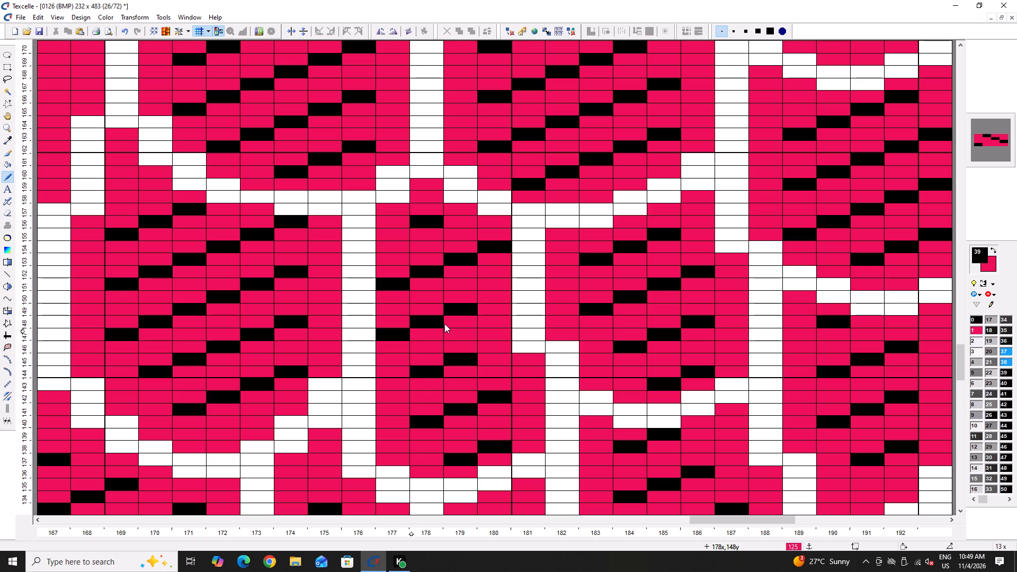
left_click(492, 297)
Pencil black edge cells in the same narrow scale: column 177 at rows 144, 140 and 156, and column 181 at row 144.
left_click(386, 385)
left_click(400, 427)
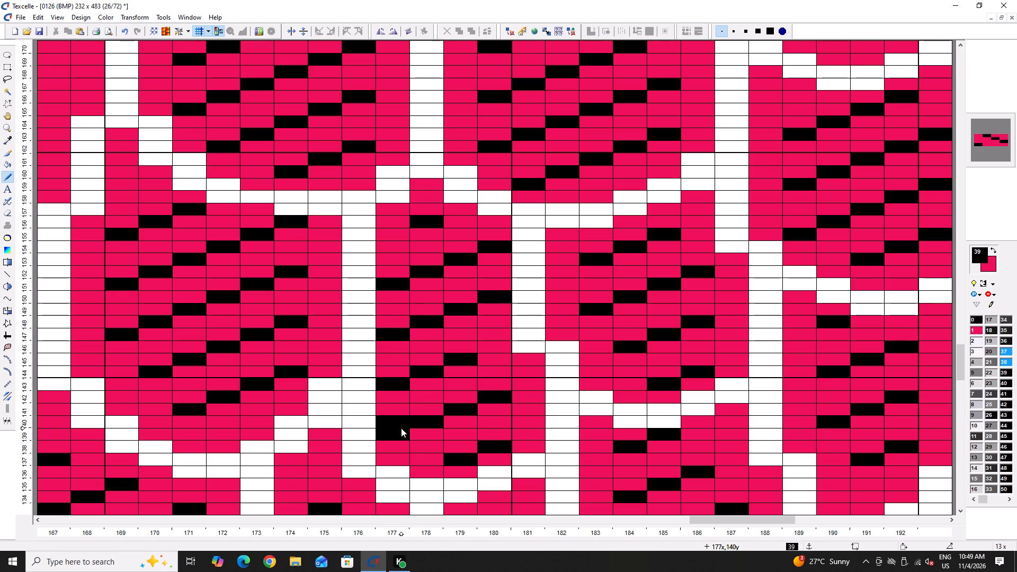
right_click(399, 421)
triple_click(533, 388)
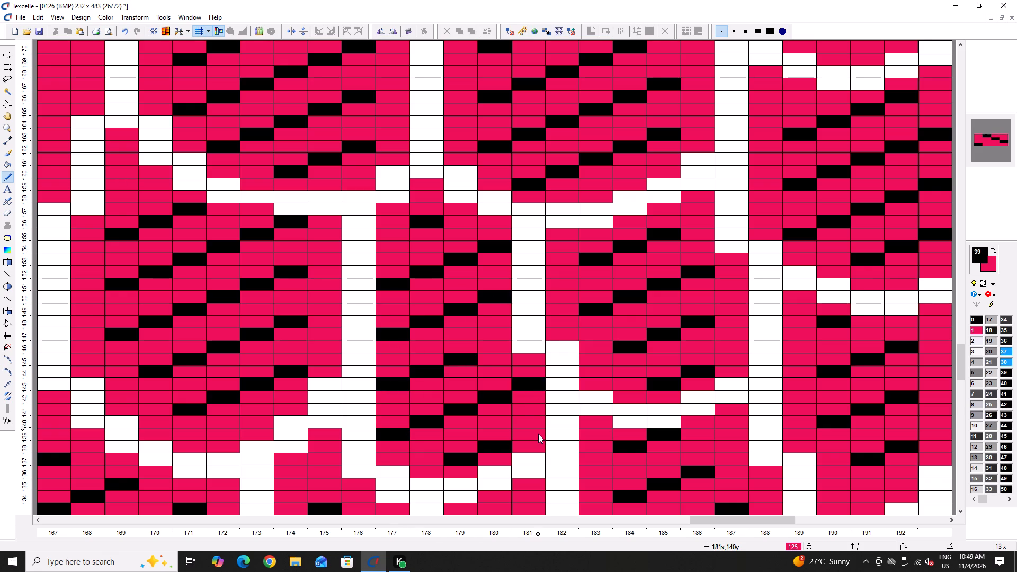
left_click(390, 233)
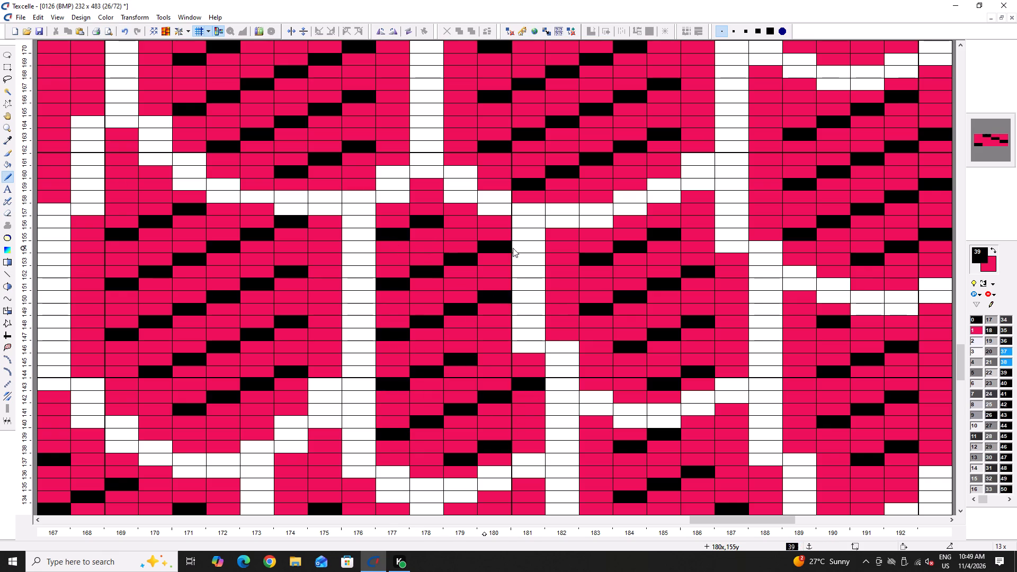
Pencil black edge cells in column 182 at row 153, column 187 at rows 150 and 138, column 184 at row 131, and column 188 at row 135.
double_click(552, 271)
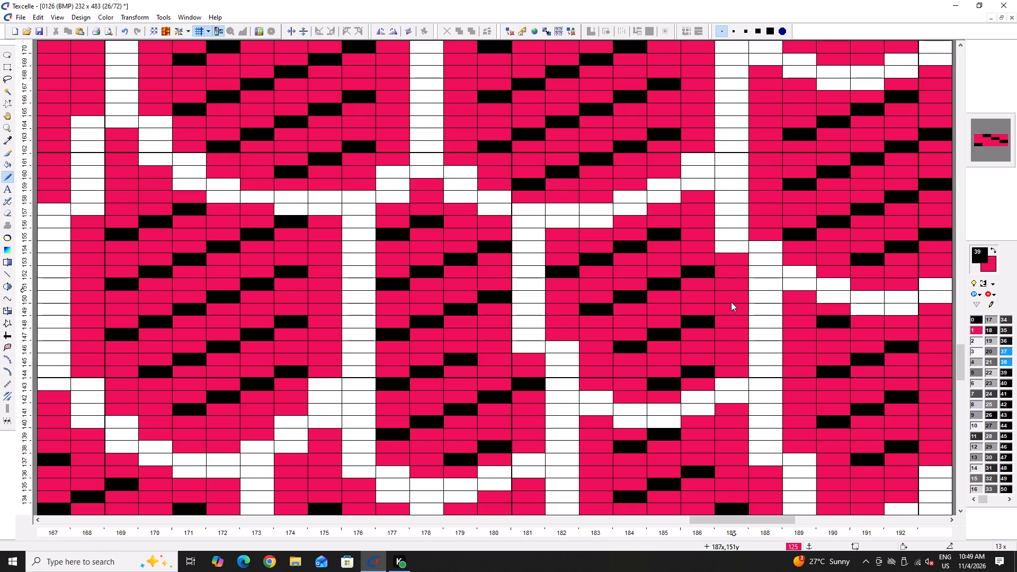
left_click(733, 306)
scroll(585, 310, "down", 1, "ctrl")
scroll(692, 355, "down", 3)
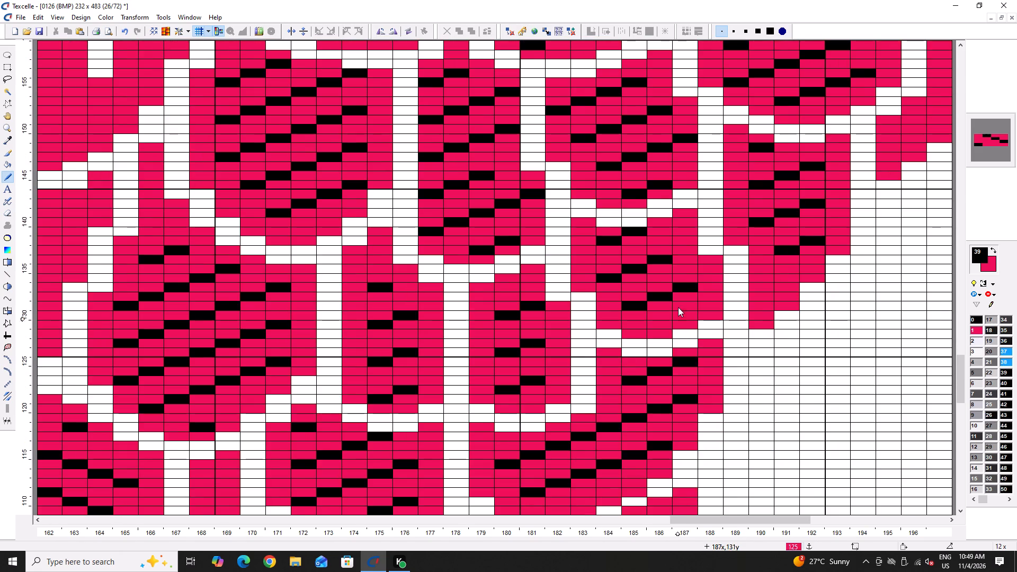
scroll(682, 249, "up", 3, "ctrl")
left_click(694, 247)
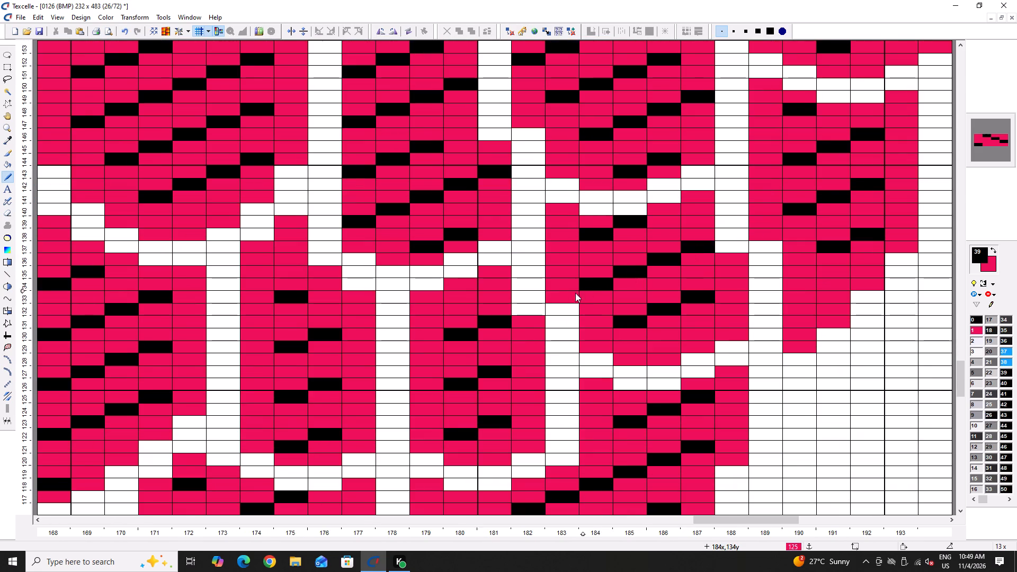
left_click(603, 331)
left_click(727, 285)
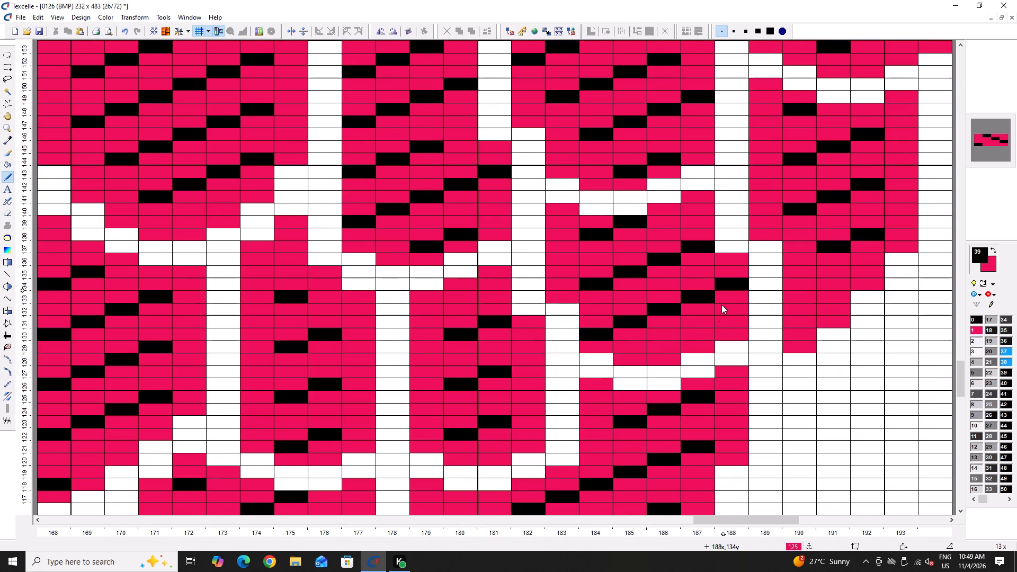
Erase the rising black diagonals in the scale spanning columns 179 to 188 directly above the legs.
scroll(681, 338, "down", 3)
right_click_drag(705, 293, 626, 323)
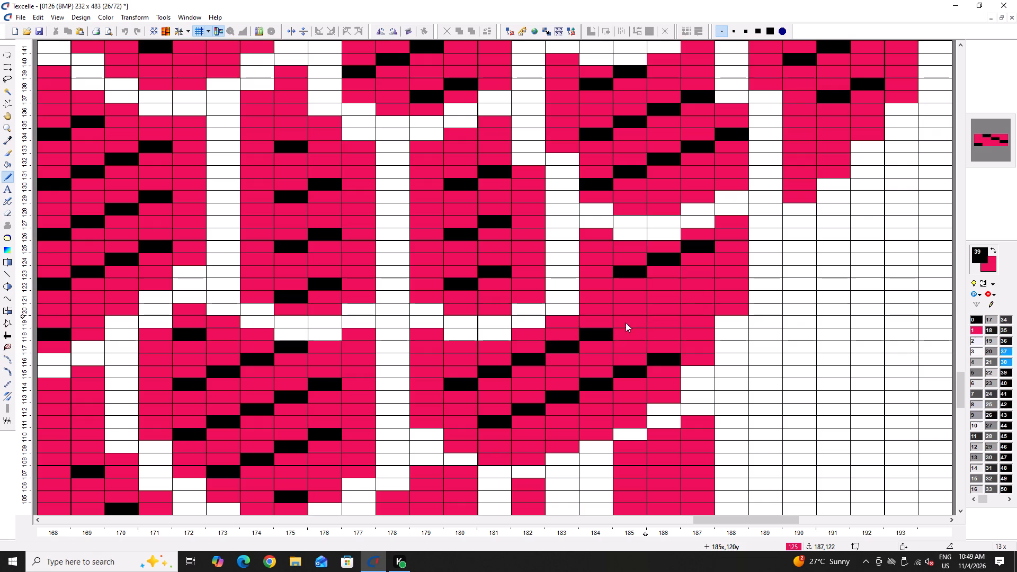
right_click_drag(626, 323, 454, 364)
key("ctrl+z")
right_click_drag(458, 376, 666, 318, "ctrl")
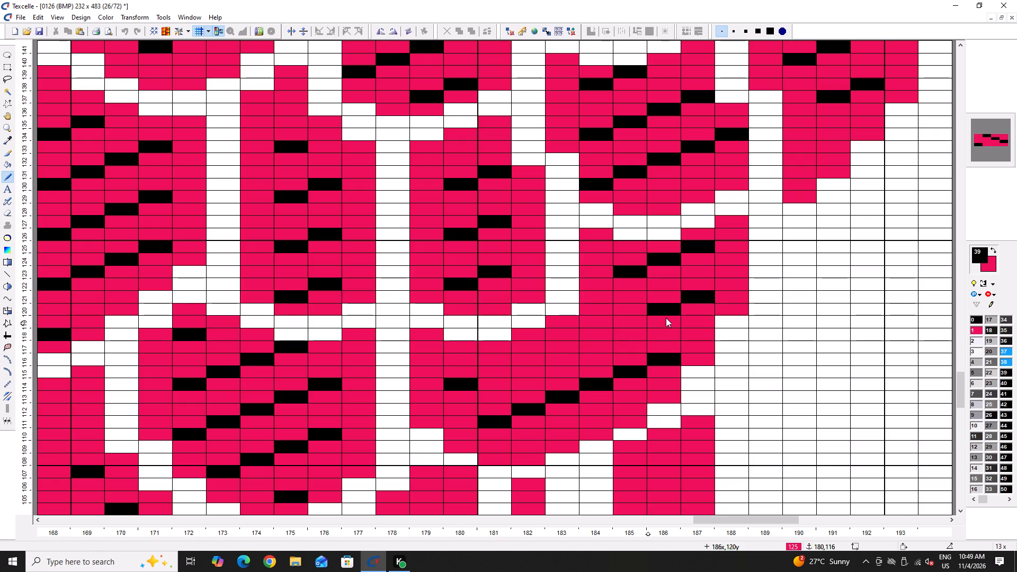
right_click_drag(666, 318, 467, 382, "ctrl")
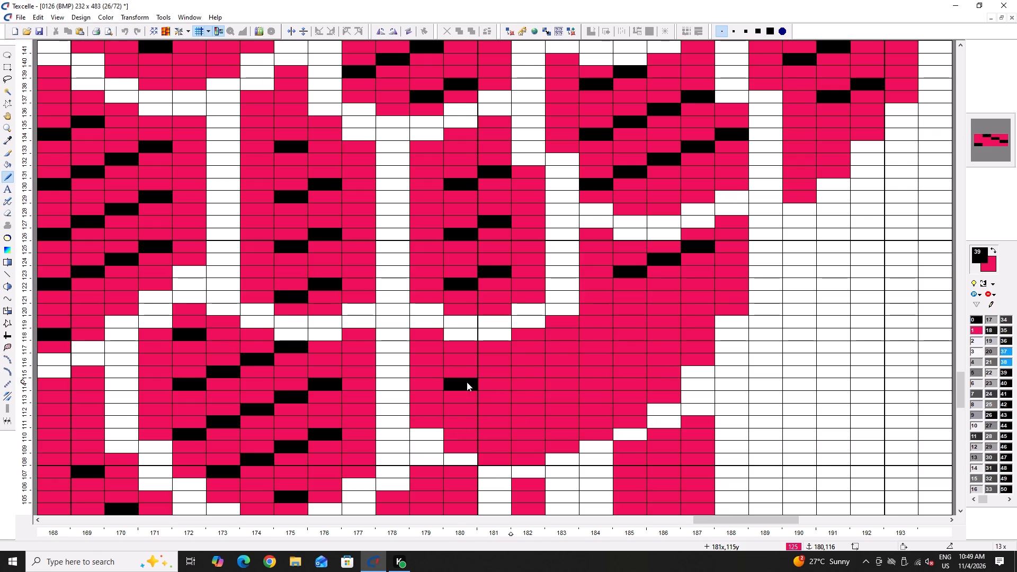
right_click_drag(467, 382, 439, 396, "ctrl")
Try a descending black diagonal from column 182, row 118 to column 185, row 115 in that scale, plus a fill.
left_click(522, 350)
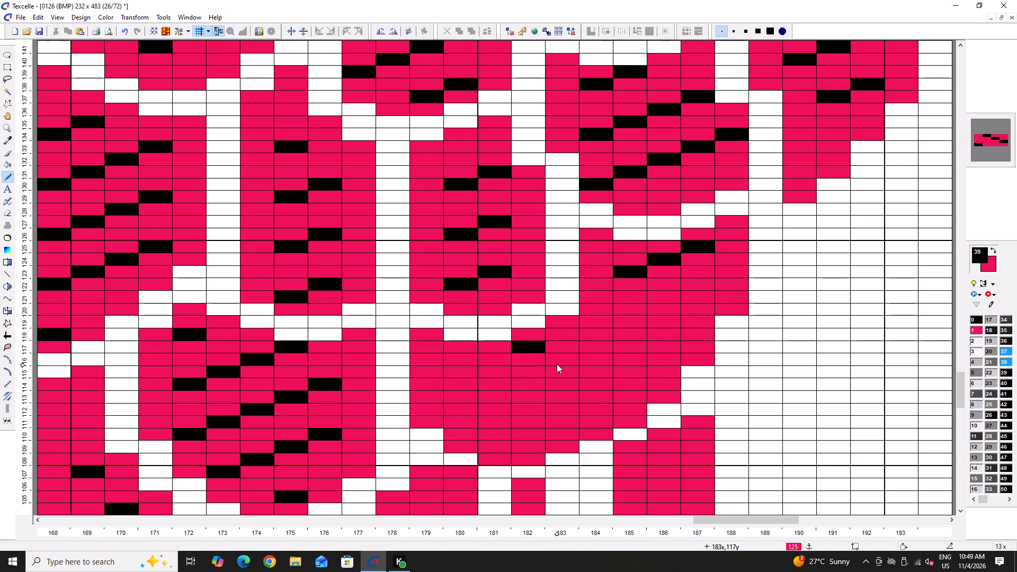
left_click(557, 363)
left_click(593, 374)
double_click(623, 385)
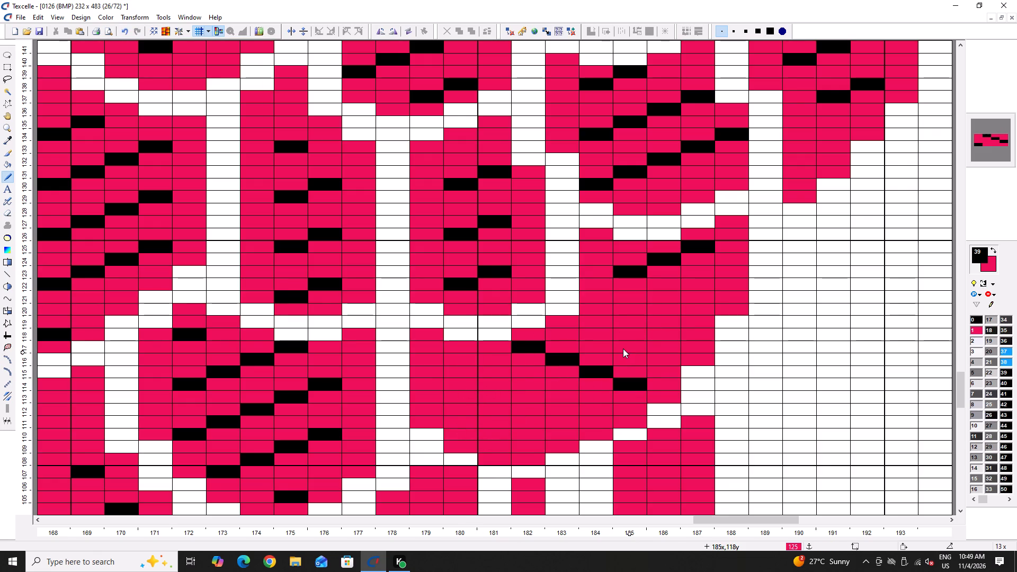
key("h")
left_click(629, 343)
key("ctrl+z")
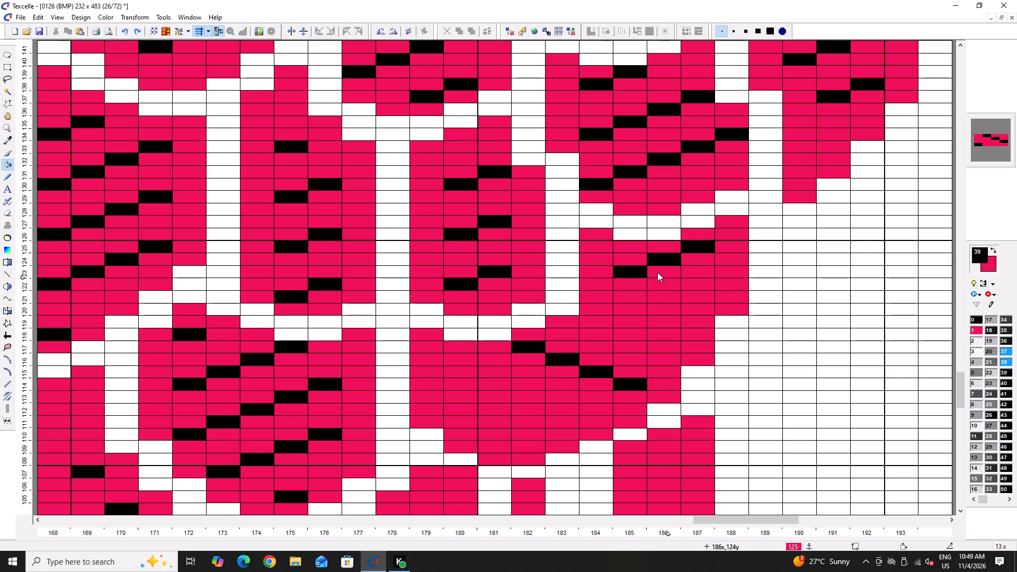
Erase all remaining black cells in the scale above the legs, columns 182 to 187.
key("x")
right_click_drag(664, 264, 684, 248)
right_click(684, 248)
right_click_drag(685, 253, 630, 387)
right_click_drag(629, 387, 542, 351)
right_click_drag(540, 349, 518, 344)
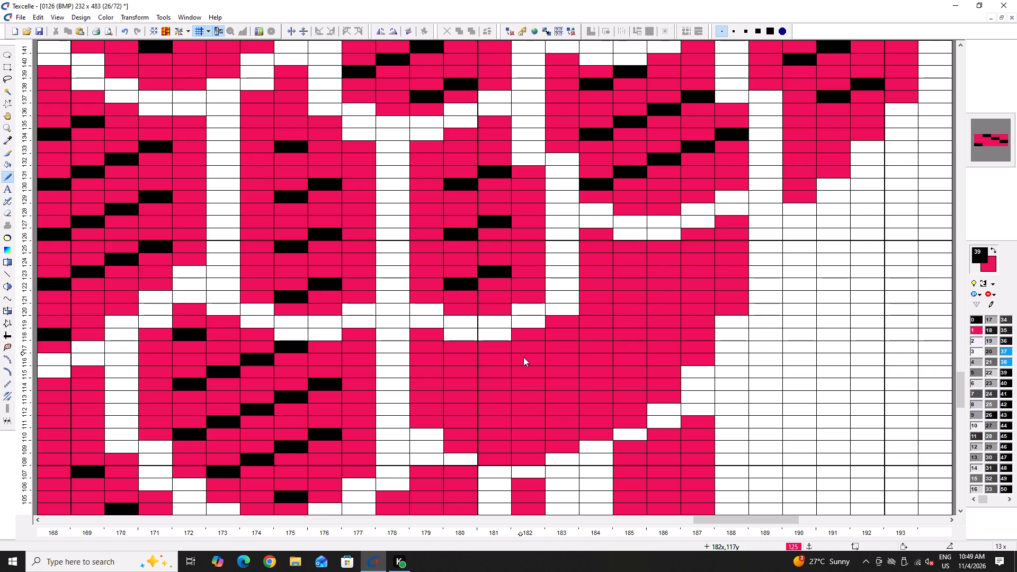
Fill the cleared scale above the legs with the descending diagonal repeat block.
key("h")
right_click(583, 379)
triple_click(583, 373)
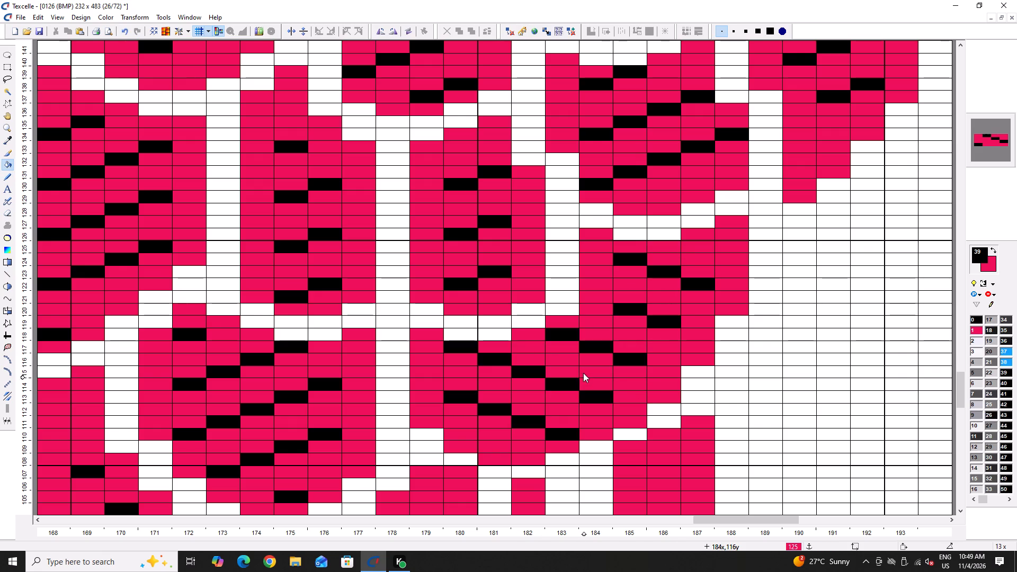
Pencil black edge cells in the refilled scale: column 179 at row 115, and columns 188 and 184 at row 122.
key("x")
right_click(431, 382)
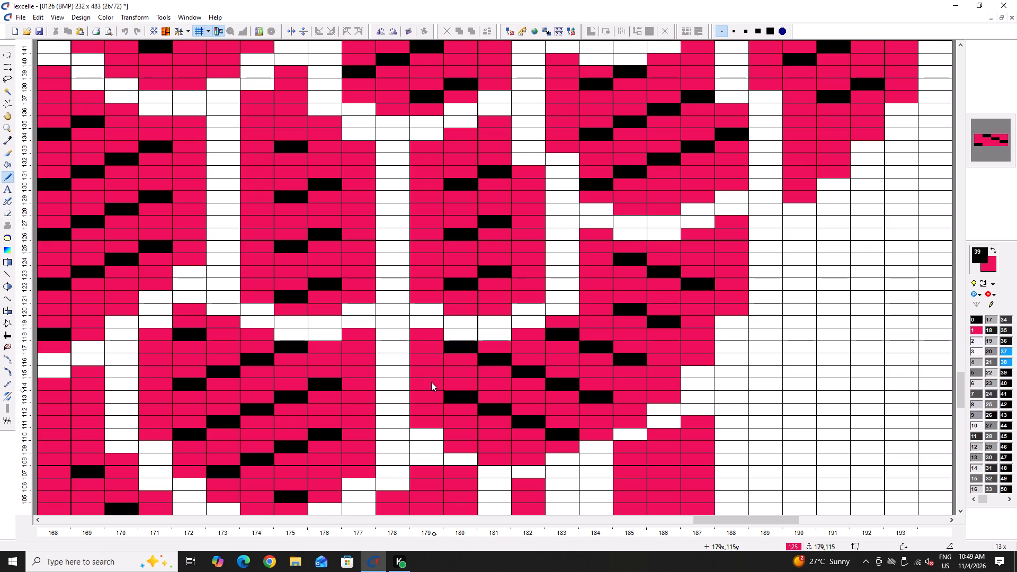
left_click(434, 386)
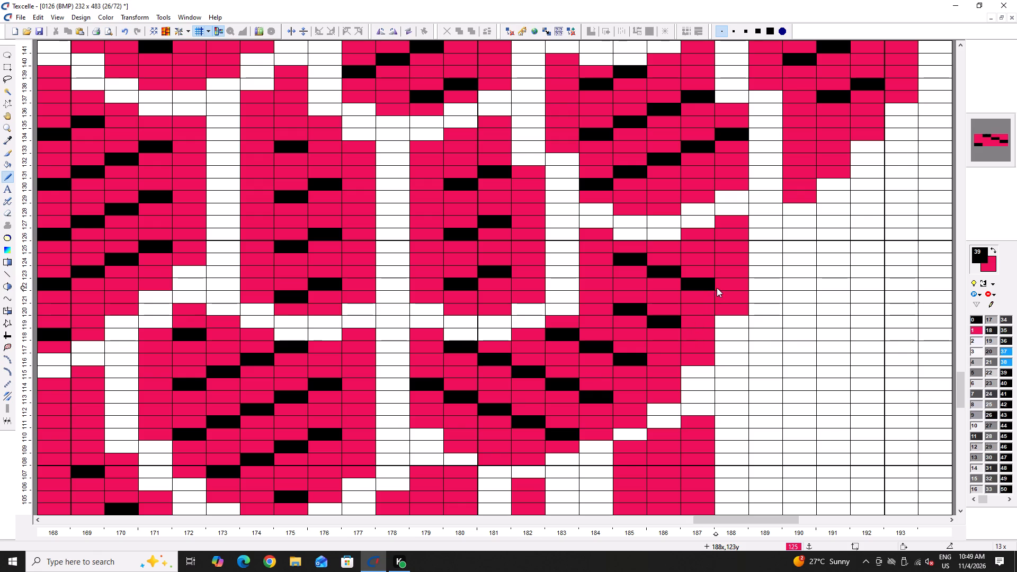
left_click(732, 293)
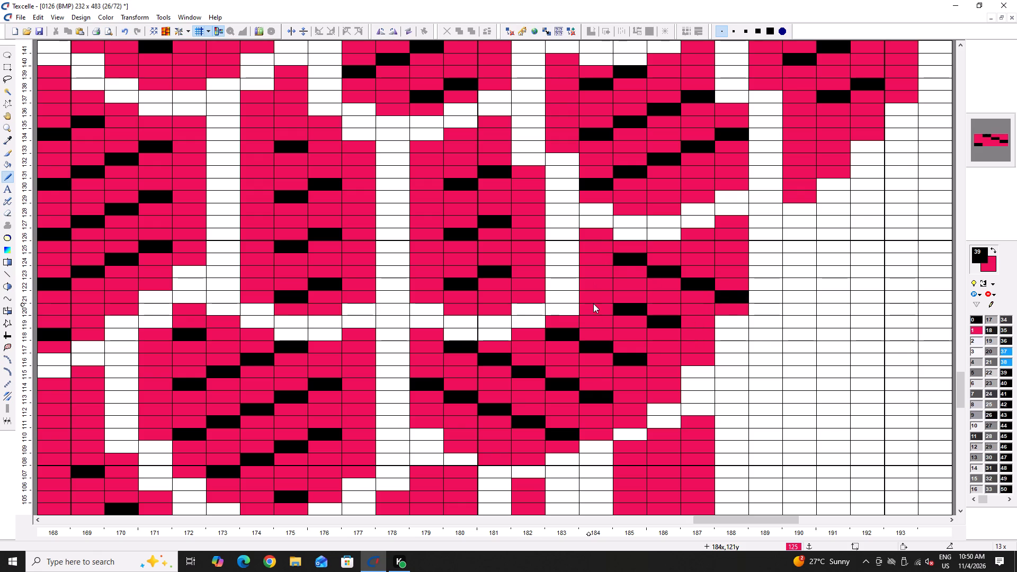
left_click(593, 303)
right_click(593, 307)
left_click(599, 299)
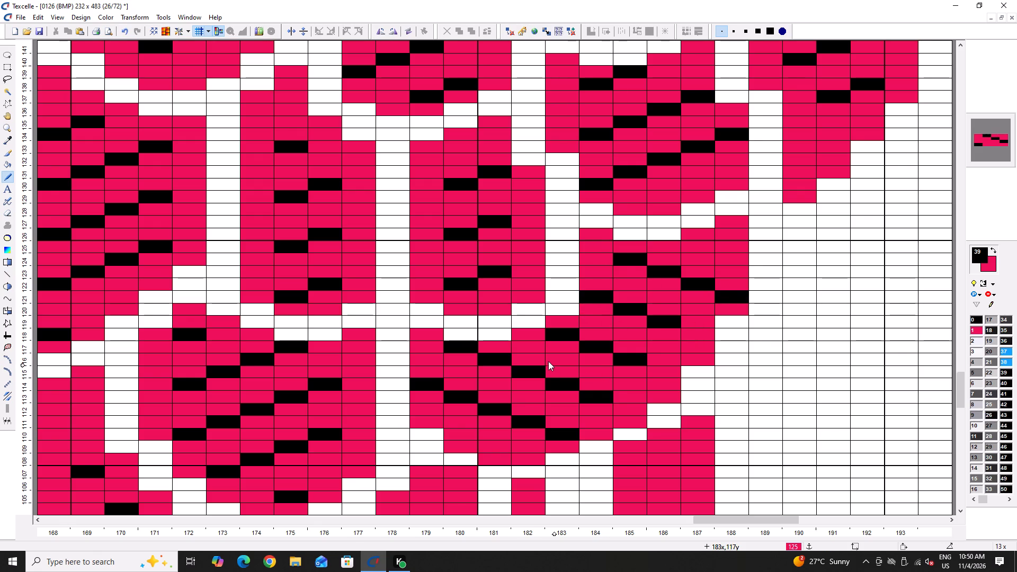
Pencil black edge cells in column 168 at rows 103 and 99 of the lower belly scale.
scroll(548, 361, "down", 3)
scroll(698, 309, "down", 4)
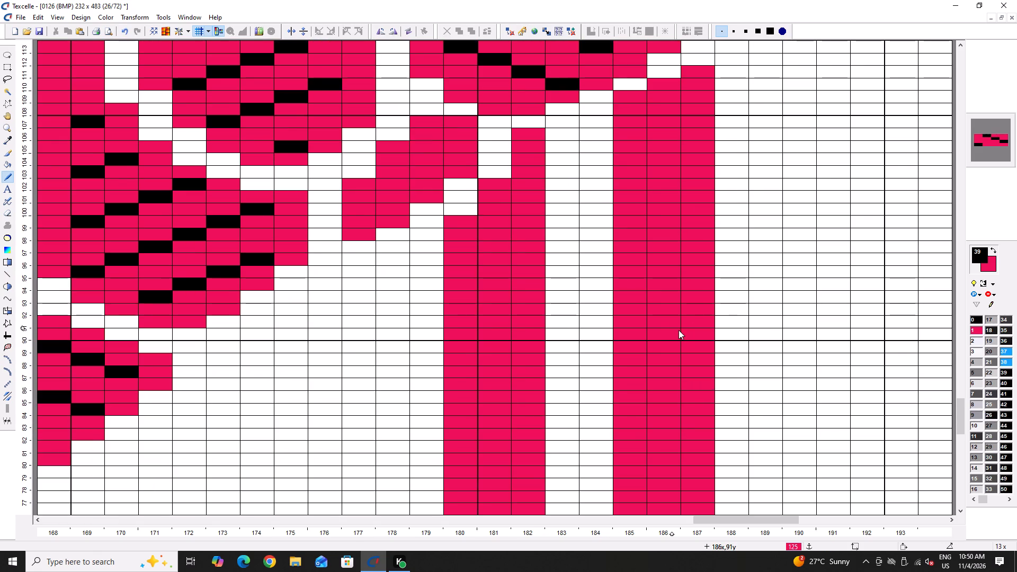
scroll(443, 294, "down", 5, "ctrl")
scroll(458, 252, "up", 5, "ctrl")
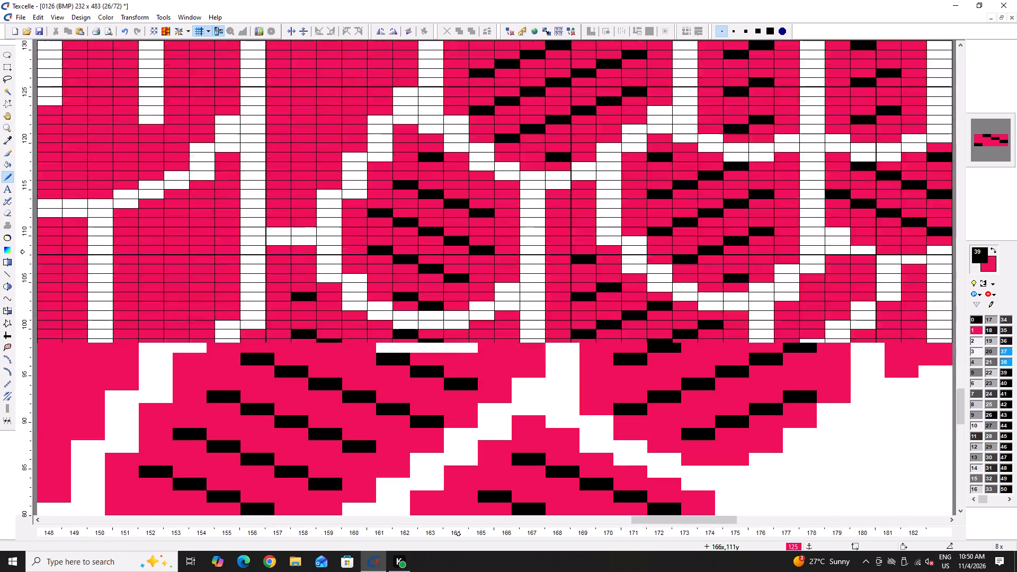
scroll(458, 252, "up", 1, "ctrl")
right_click(595, 330)
left_click(588, 317)
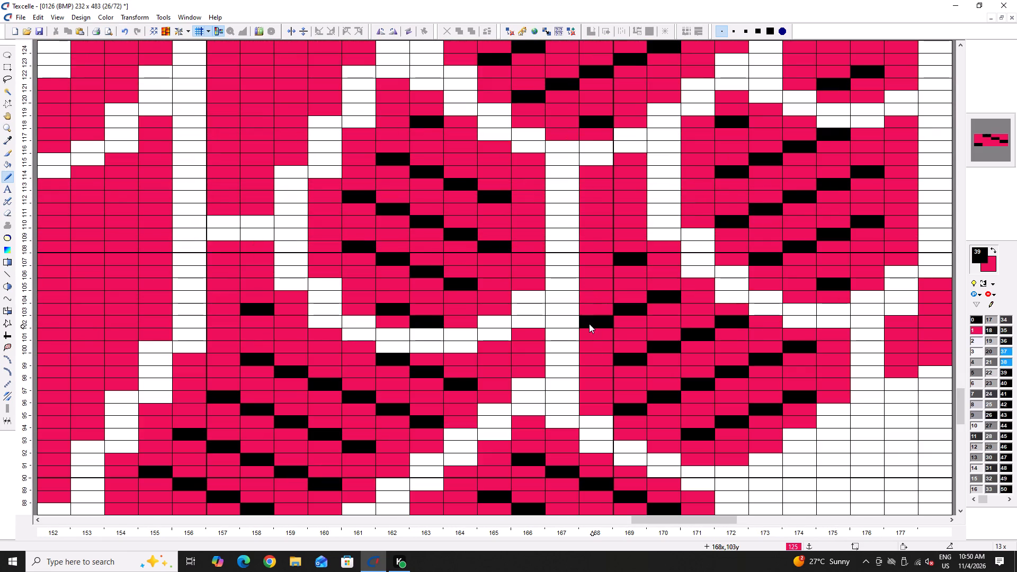
left_click(595, 372)
Complete the missing black pattern cells along the edges of the two long scales at the belly's lower tip, columns 151 to 172.
scroll(475, 376, "down", 4, "ctrl")
scroll(537, 351, "down", 3)
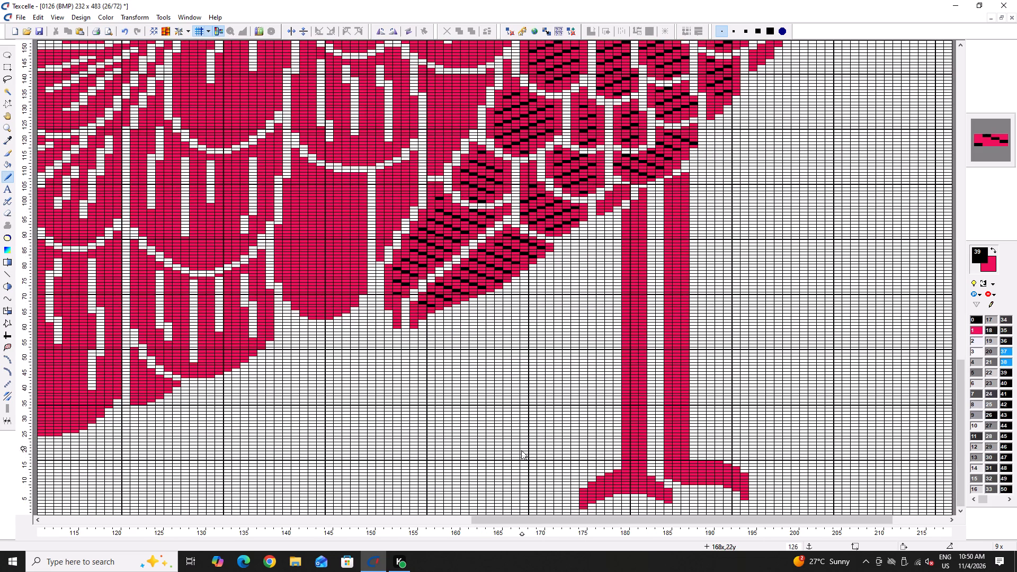
scroll(471, 252, "up", 5, "ctrl")
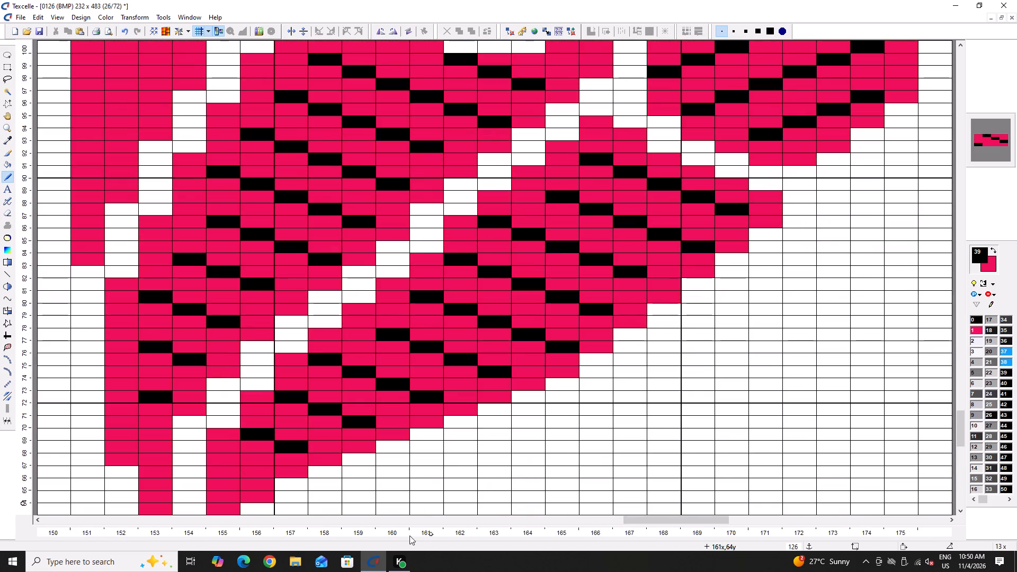
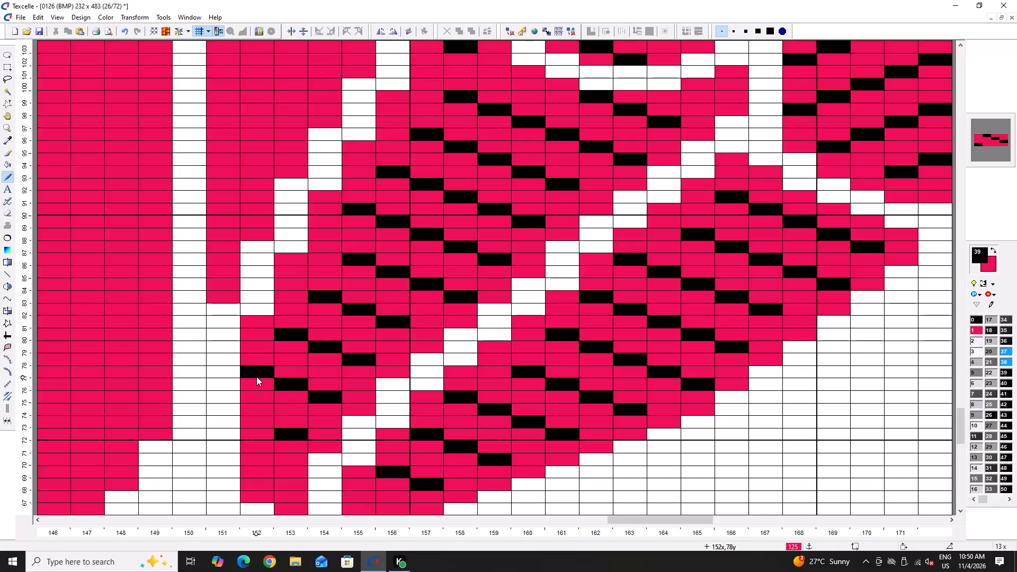
Pencil black edge cells in the lower belly's long scale: column 152 at row 74, column 157 at row 105, column 159 at row 103.
left_click(259, 427)
scroll(259, 428, "down", 3, "ctrl")
scroll(321, 281, "up", 5, "ctrl")
left_click(329, 256)
left_click(399, 286)
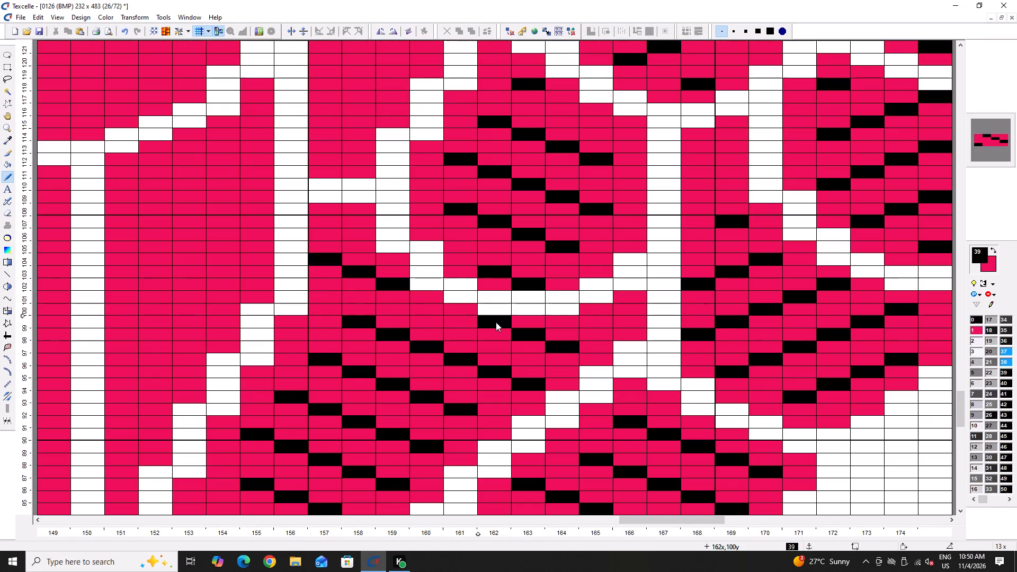
Pencil black edge cells in the scale above: column 166 at rows 112 and 108, and column 160 at row 110.
scroll(343, 310, "down", 3, "ctrl")
scroll(400, 272, "up", 2)
scroll(433, 373, "up", 3, "ctrl")
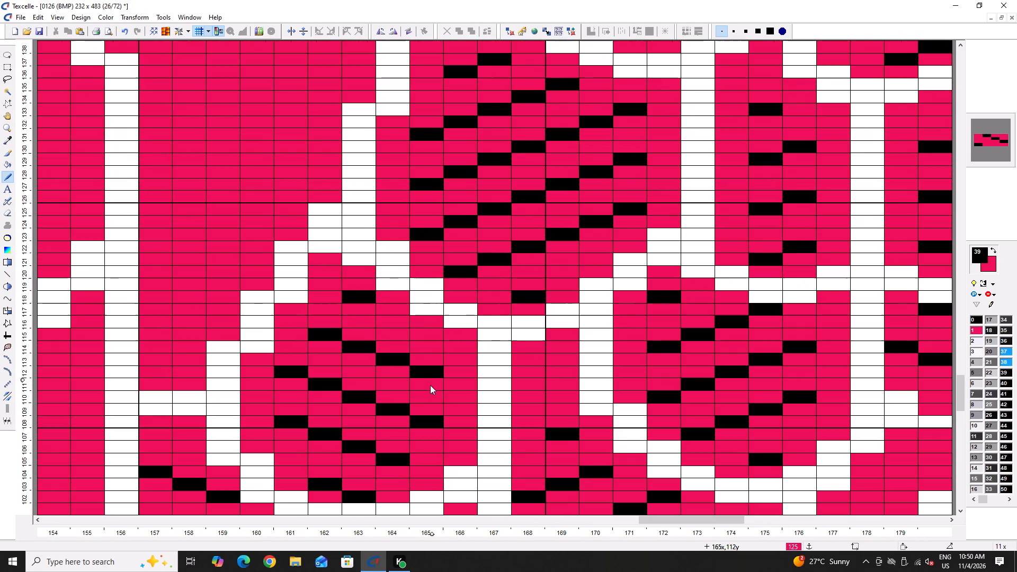
scroll(430, 385, "up", 2, "ctrl")
left_click(458, 382)
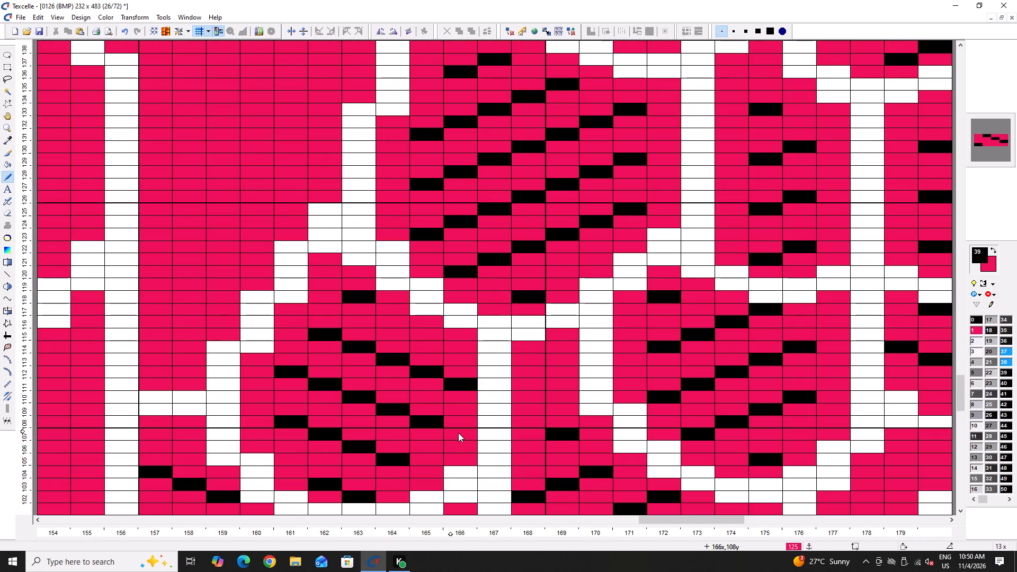
left_click(458, 433)
left_click(265, 413)
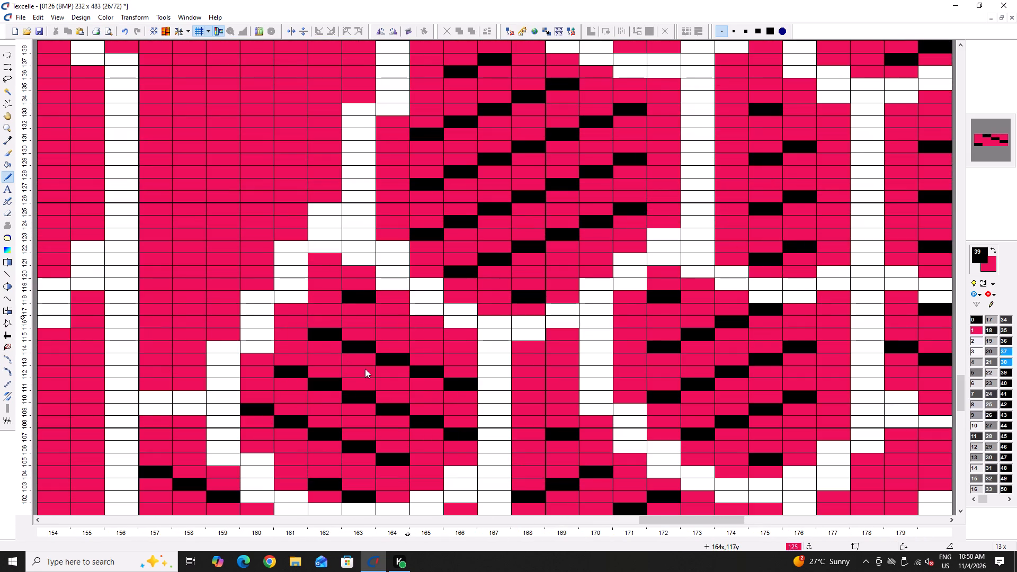
Pencil black edge cells in the scale spanning columns 164 to 172: column 172 at rows 131 and 127, and column 164 at row 127.
scroll(592, 252, "up", 3)
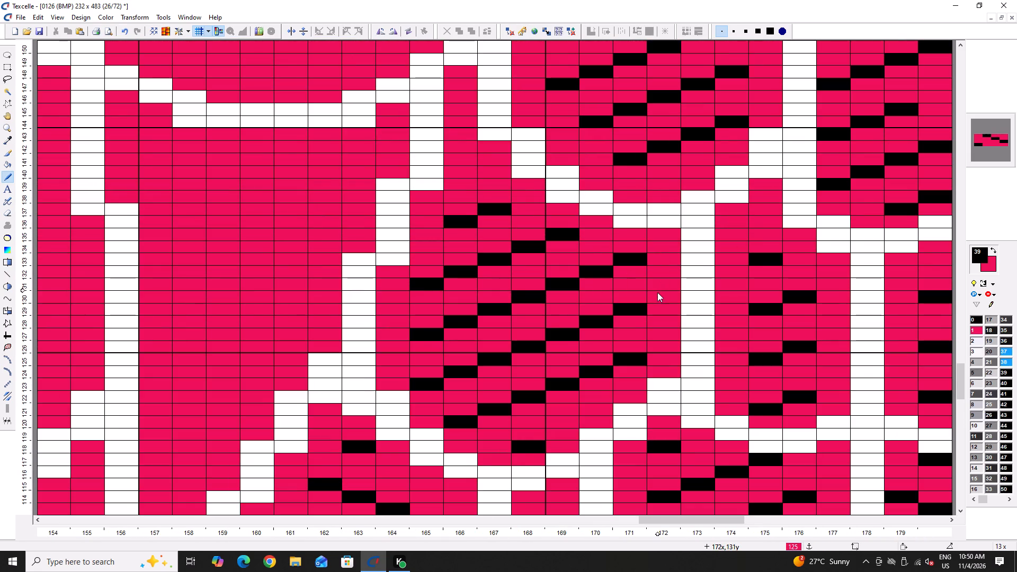
left_click(661, 299)
left_click(666, 345)
double_click(387, 342)
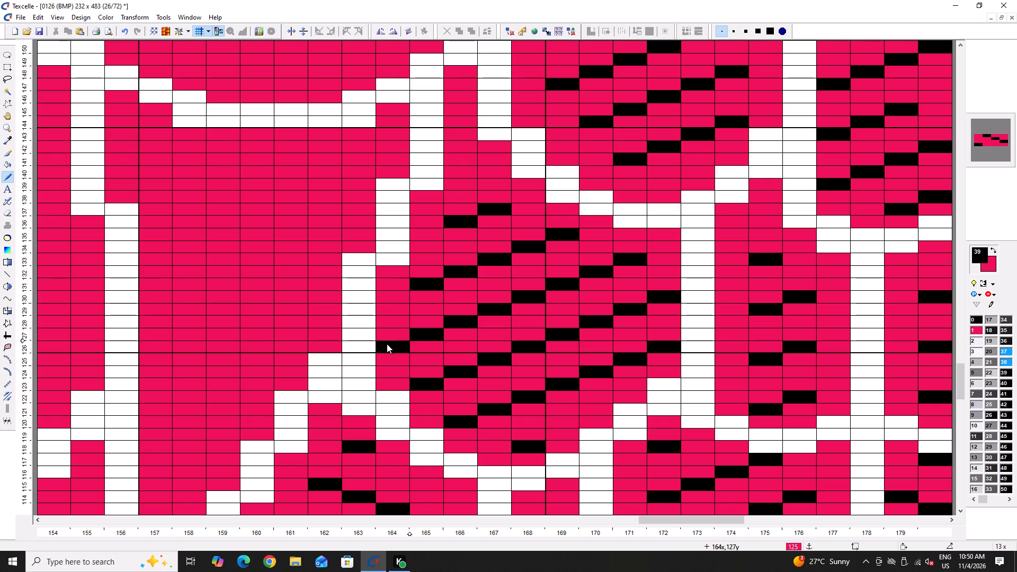
Pencil black edge cells in the scale at columns 170 to 177: column 177 at rows 176, 172 and 168, column 170 at rows 173 and 169.
scroll(378, 317, "down", 5, "ctrl")
scroll(600, 179, "up", 6, "ctrl")
scroll(355, 193, "up", 1)
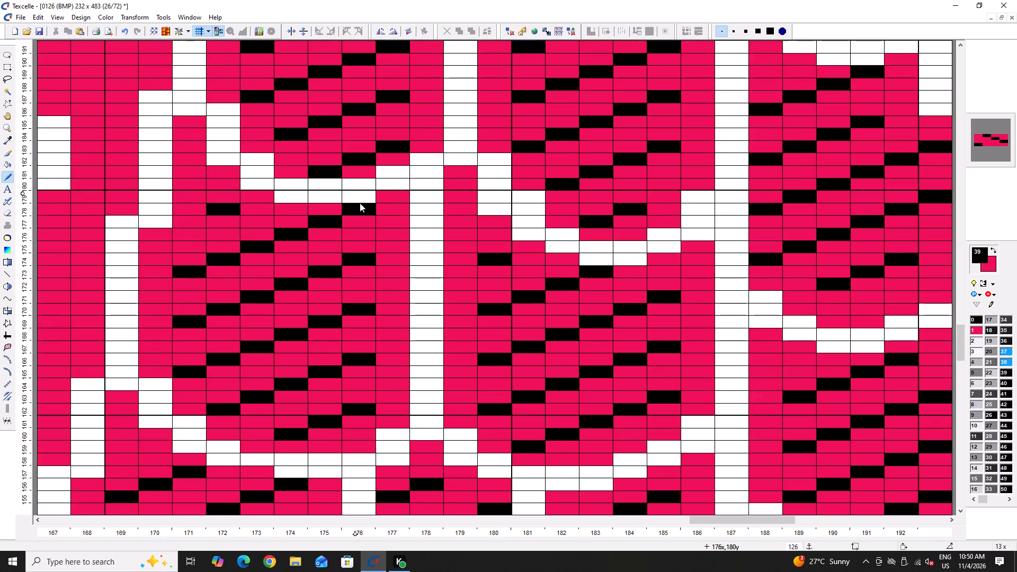
scroll(360, 203, "up", 1)
left_click(397, 293)
left_click(398, 346)
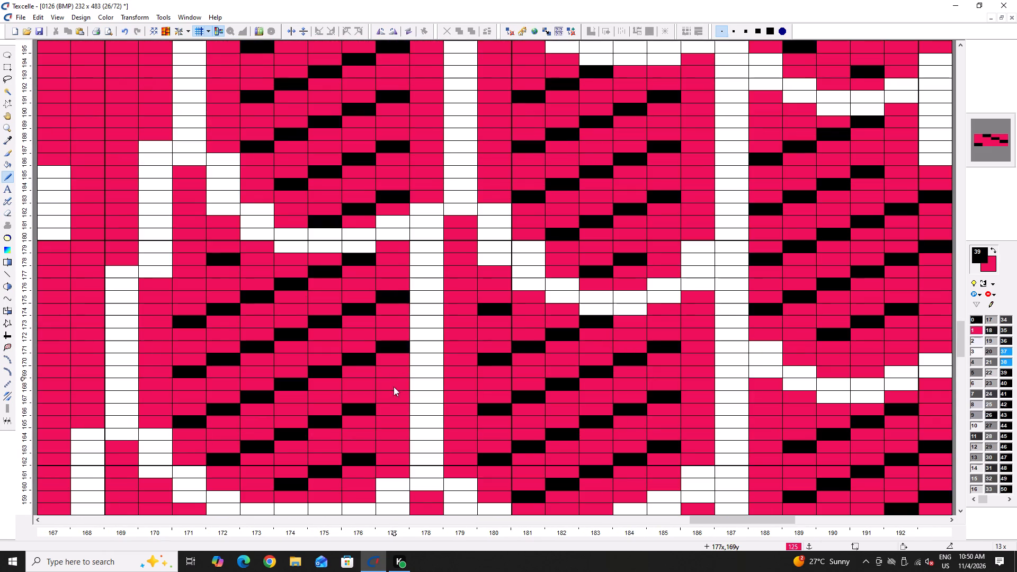
left_click(396, 398)
left_click(151, 337)
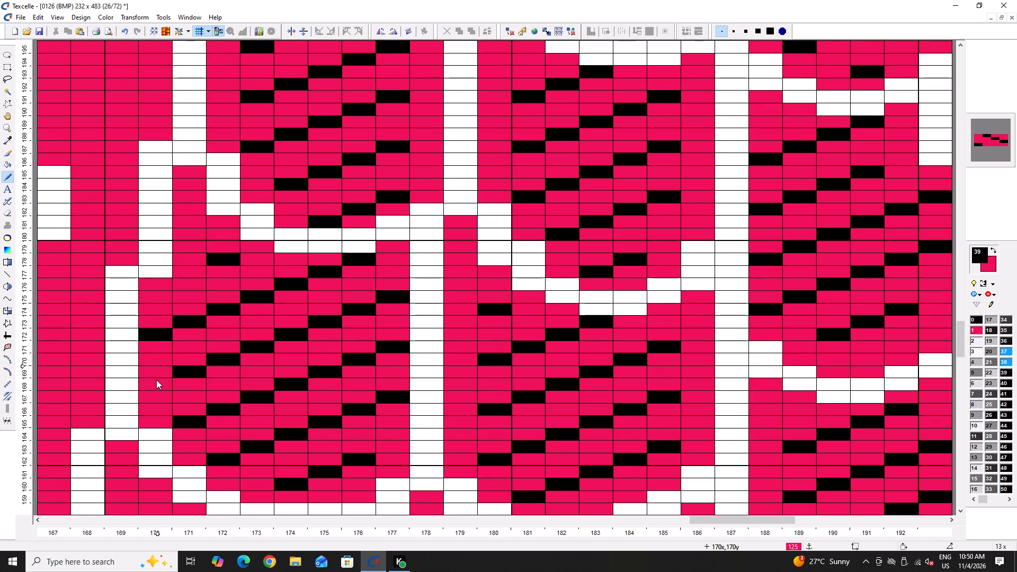
left_click(156, 383)
Complete the scale at columns 172 to 178 with black cells: column 172 at rows 199, 195, 191 and column 178 at rows 197, 193, 189.
scroll(299, 227, "up", 4)
left_click(220, 306)
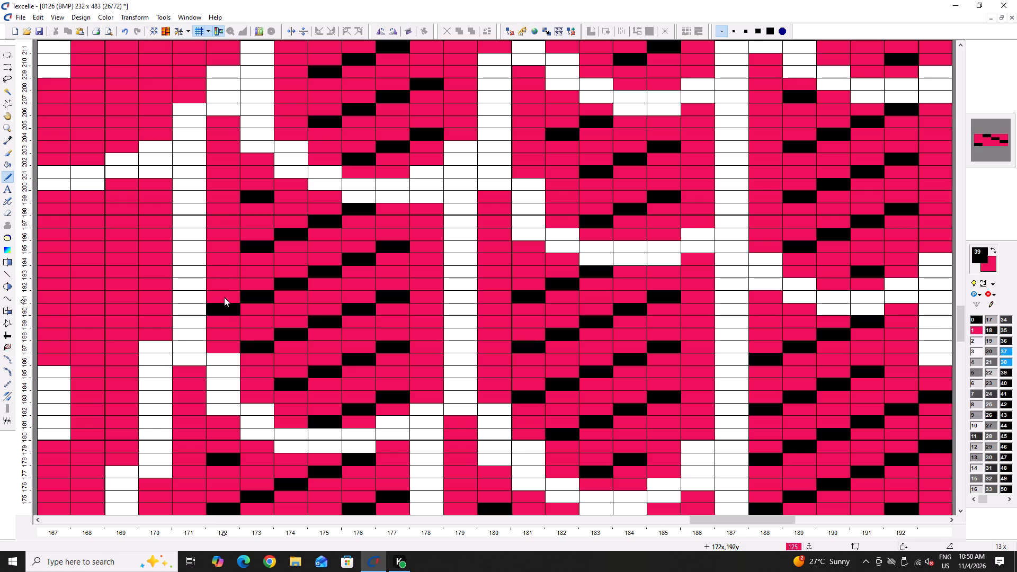
left_click(222, 210)
left_click(224, 266)
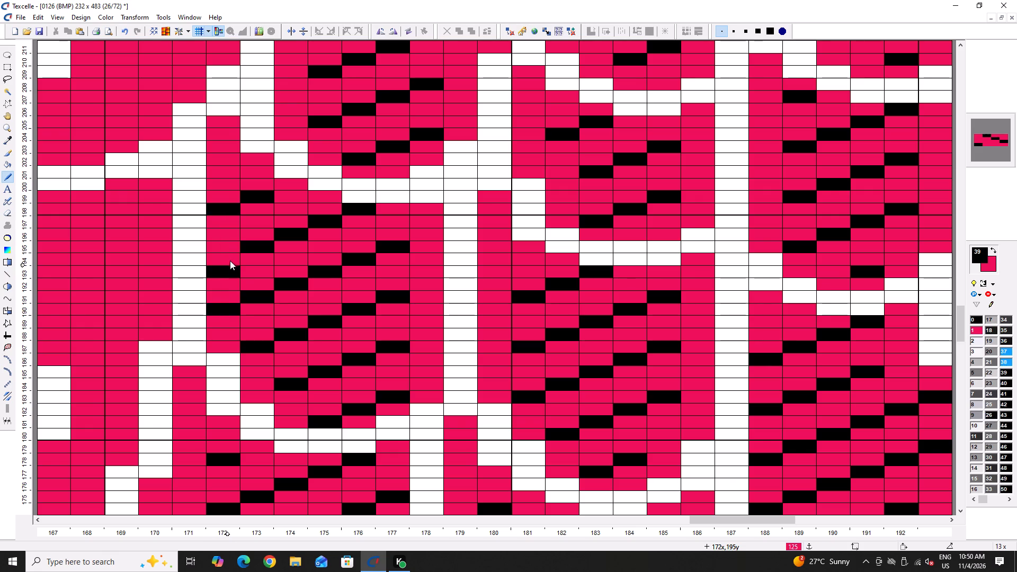
left_click(228, 257)
right_click(222, 273)
left_click(431, 236)
left_click(421, 286)
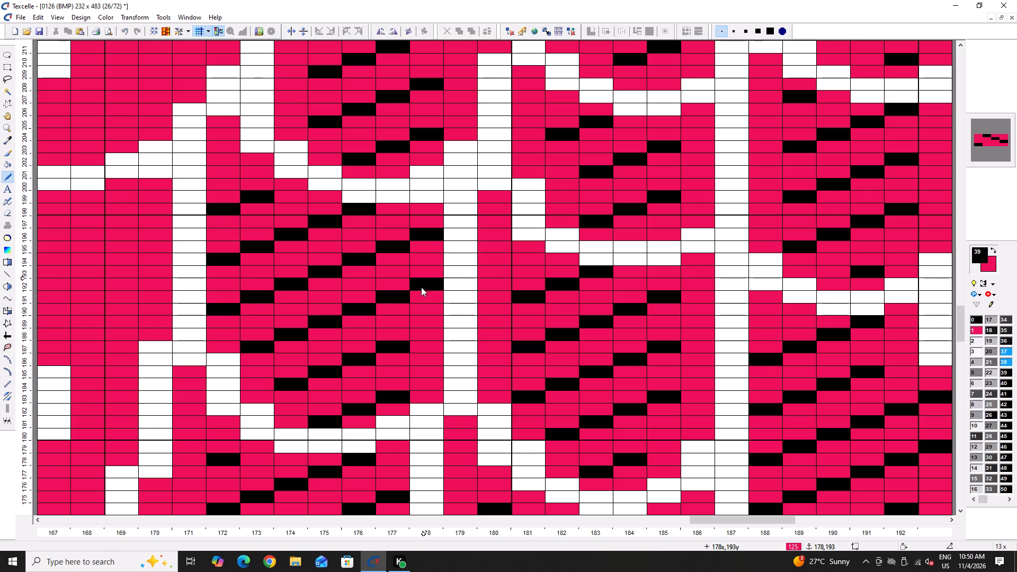
left_click(424, 335)
Complete the scale at columns 180 to 186 with black cells: column 186 at rows 193, 189, 185 and column 180 at rows 191 and 187.
scroll(385, 293, "down", 4, "ctrl")
scroll(576, 323, "up", 3, "ctrl")
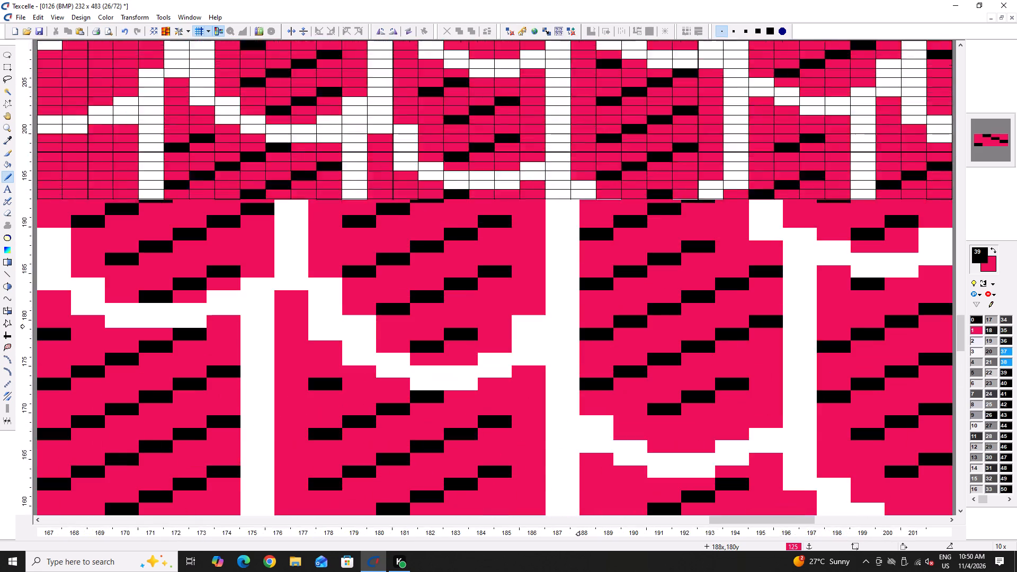
scroll(580, 327, "up", 2, "ctrl")
left_click(530, 205)
left_click(533, 159)
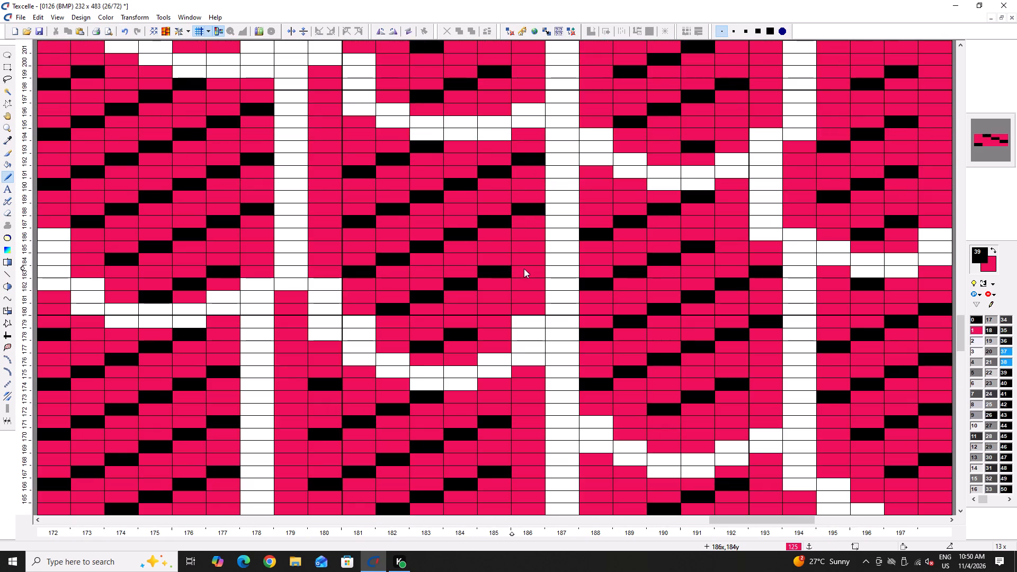
left_click(525, 260)
left_click(319, 234)
left_click(321, 176)
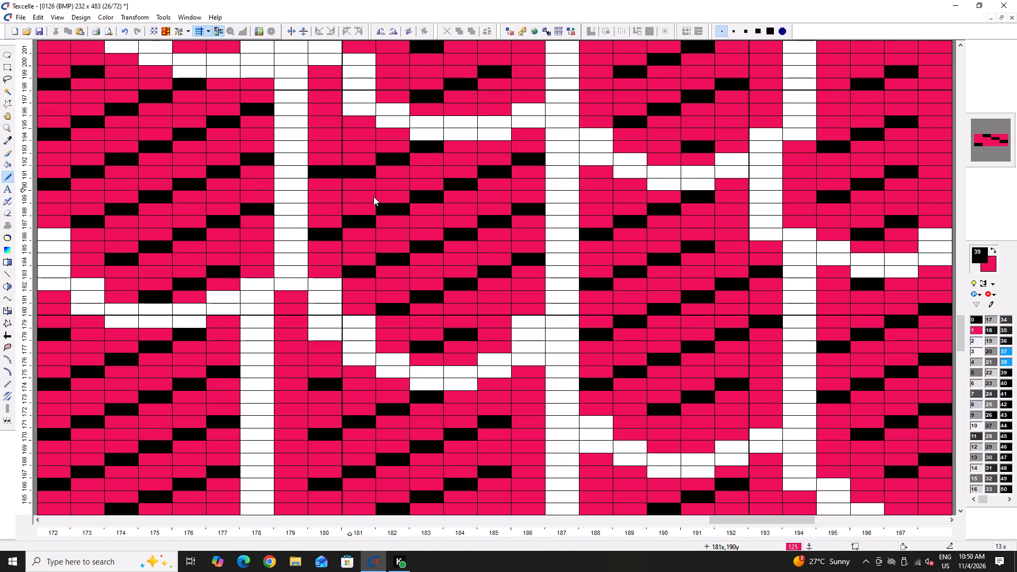
left_click(325, 187)
right_click(319, 172)
Pencil black edge cells in the scale at columns 179 to 186: column 179 at rows 170 and 166, column 186 at rows 173 and 169.
scroll(322, 189, "down", 5, "ctrl")
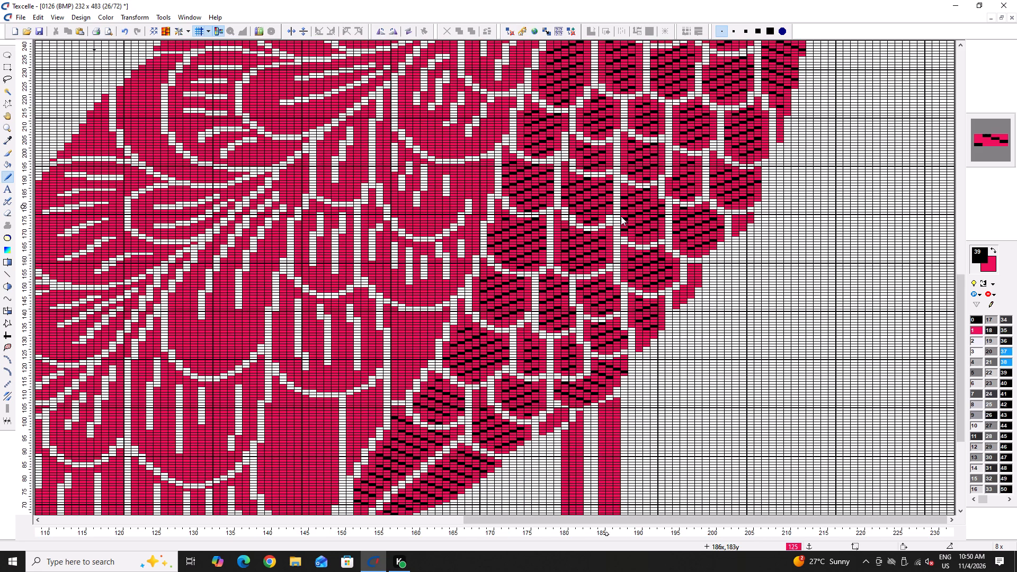
key("Right")
key("Right")
scroll(600, 231, "up", 5, "ctrl")
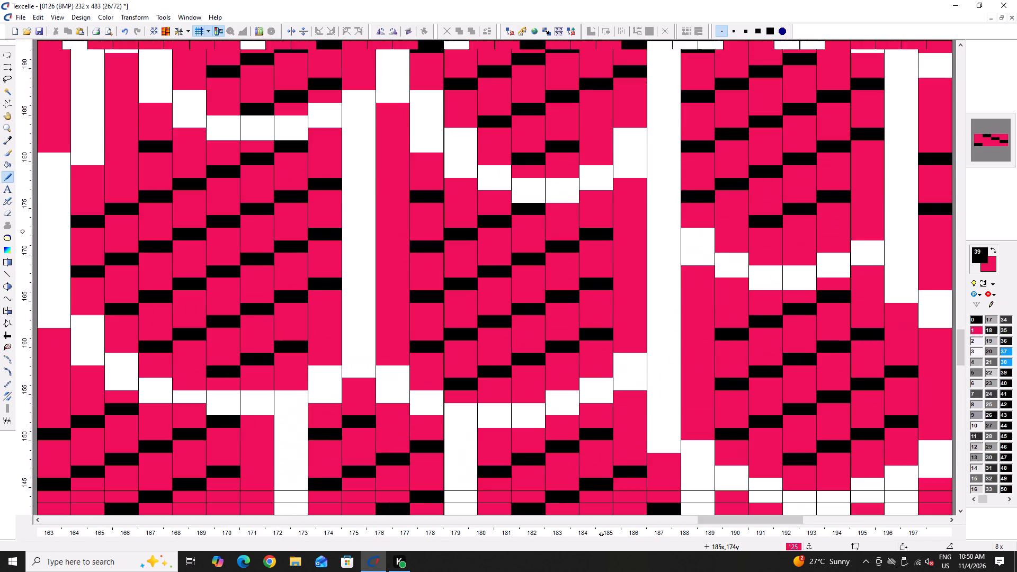
scroll(600, 231, "up", 1, "ctrl")
left_click(402, 306)
left_click(391, 265)
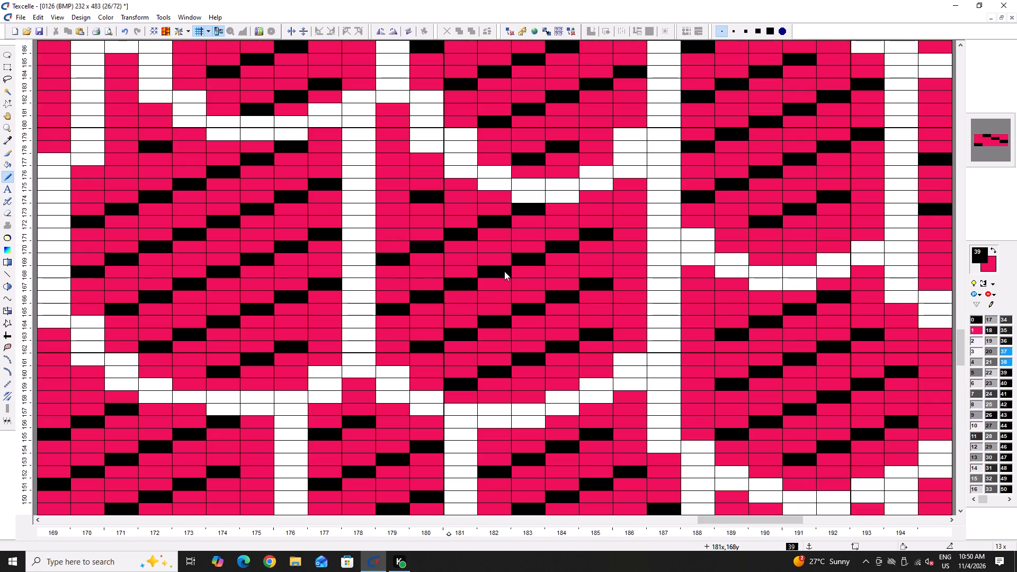
left_click(632, 220)
left_click(633, 269)
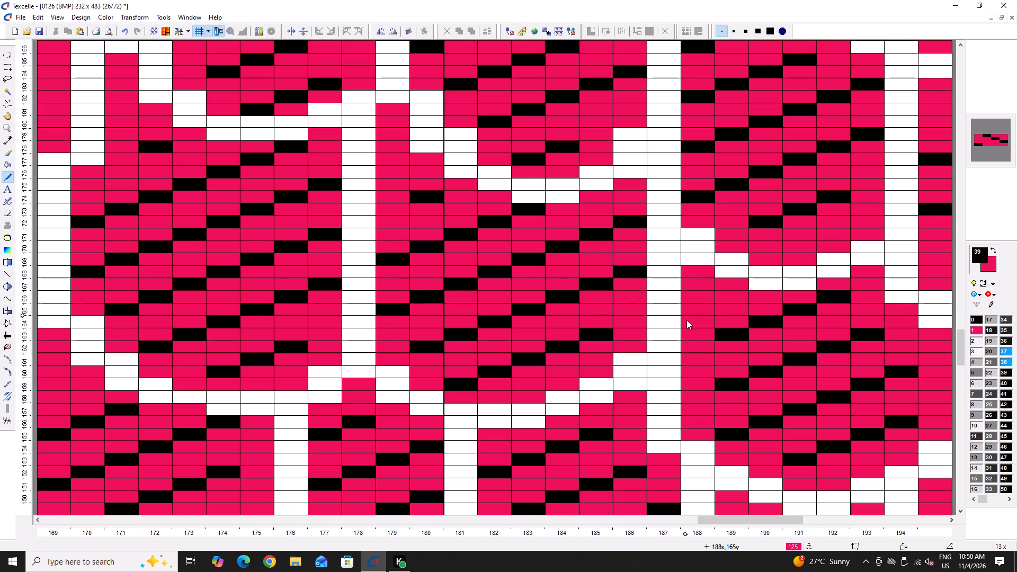
Pencil black edge cells in the scale at columns 188 to 195: column 188 at rows 163 and 159, and column 195 at row 162.
left_click(699, 351)
double_click(702, 397)
scroll(527, 326, "down", 2, "ctrl")
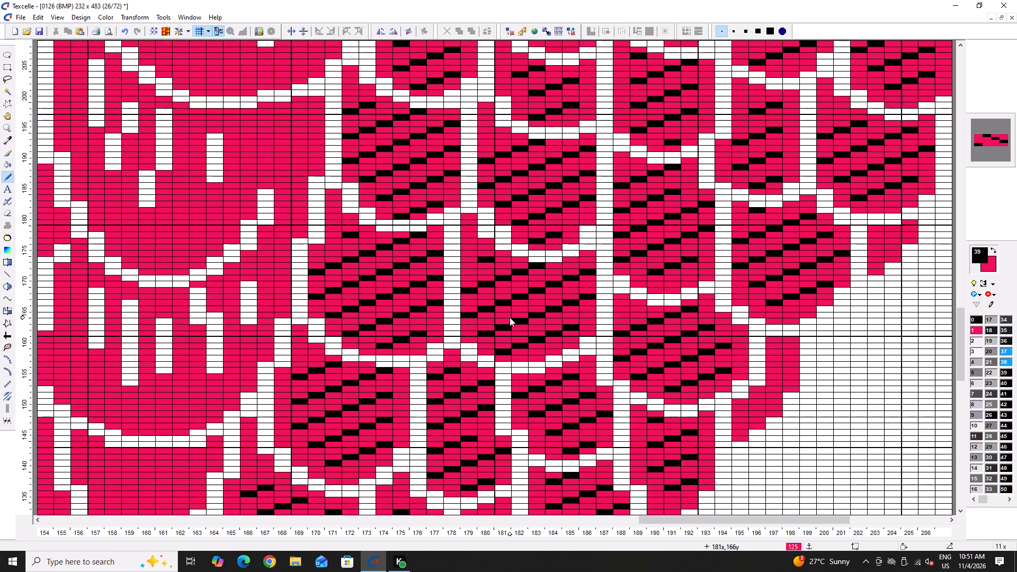
scroll(795, 333, "up", 4, "ctrl")
left_click(704, 332)
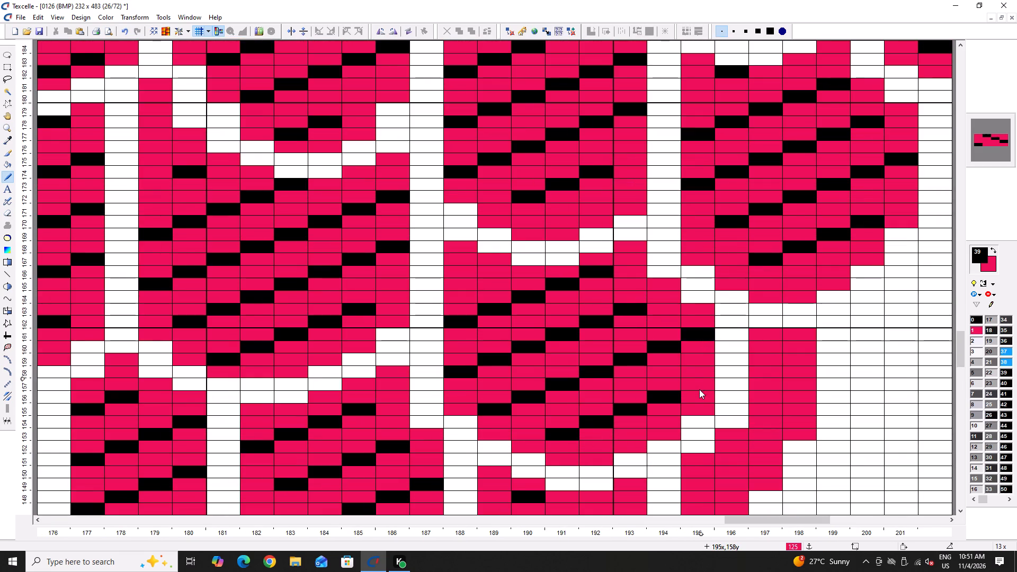
Pencil black edge cells in column 198 at rows 201, 197 and 193, clearing any misplaced cells back to pink.
scroll(720, 293, "down", 1, "ctrl")
scroll(698, 252, "up", 4)
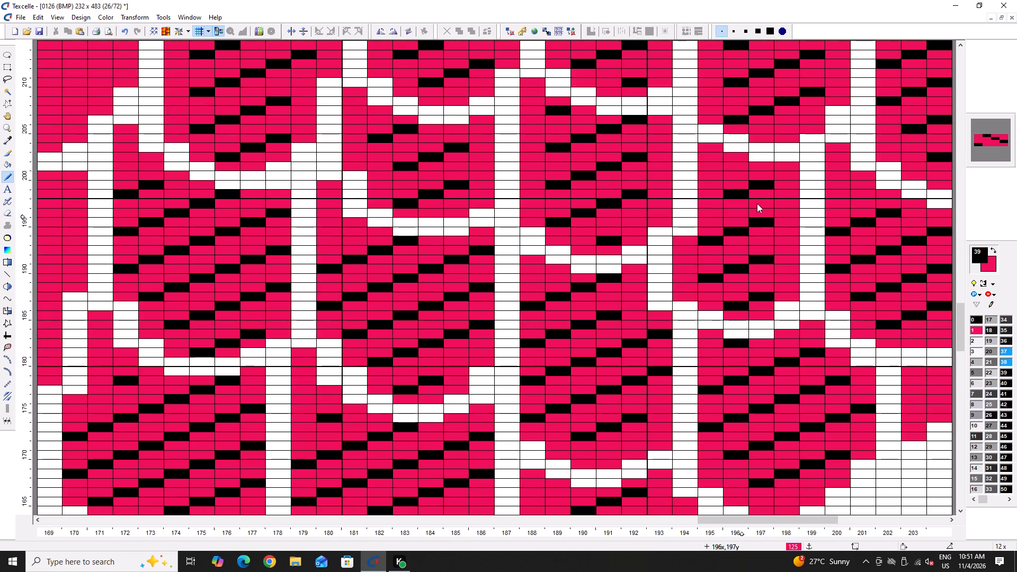
left_click(782, 180)
right_click(785, 182)
left_click(786, 176)
left_click(790, 216)
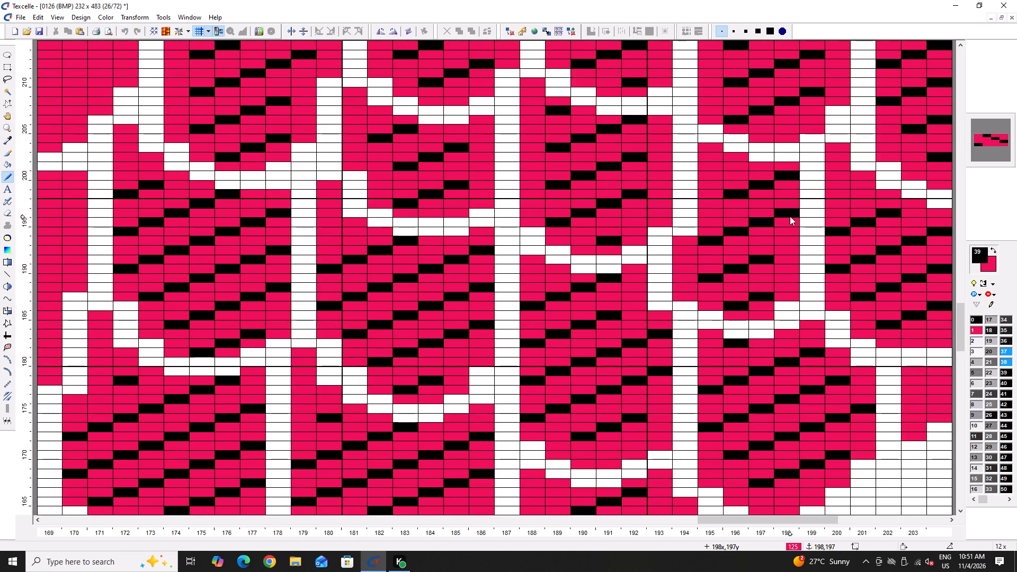
right_click(787, 173)
left_click(785, 174)
left_click(787, 259)
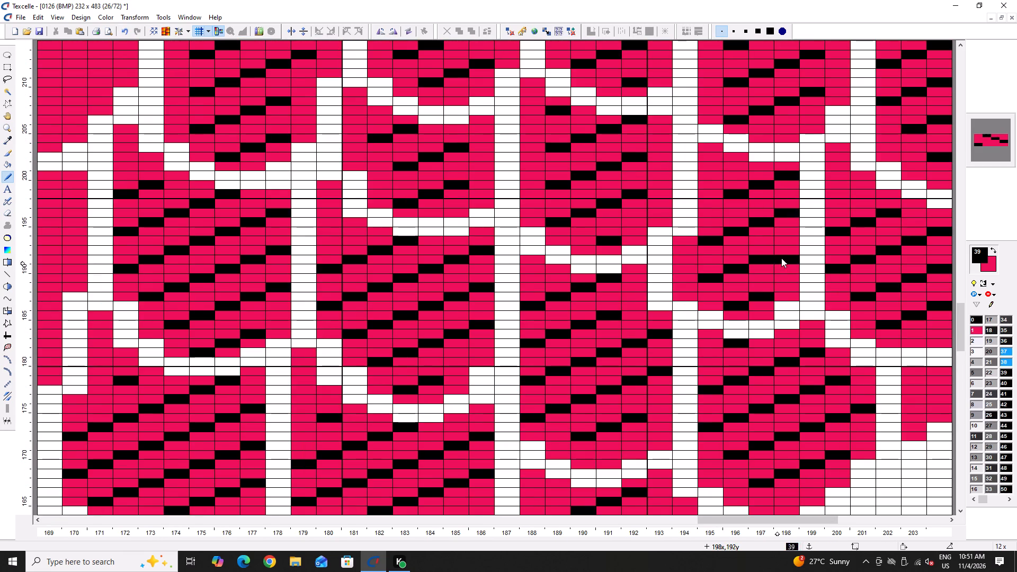
right_click(782, 257)
left_click(784, 250)
Pencil black edge cells in two neighbouring scales: column 193 at rows 204 and 200, and column 186 at rows 205 and 201.
scroll(598, 214, "up", 2)
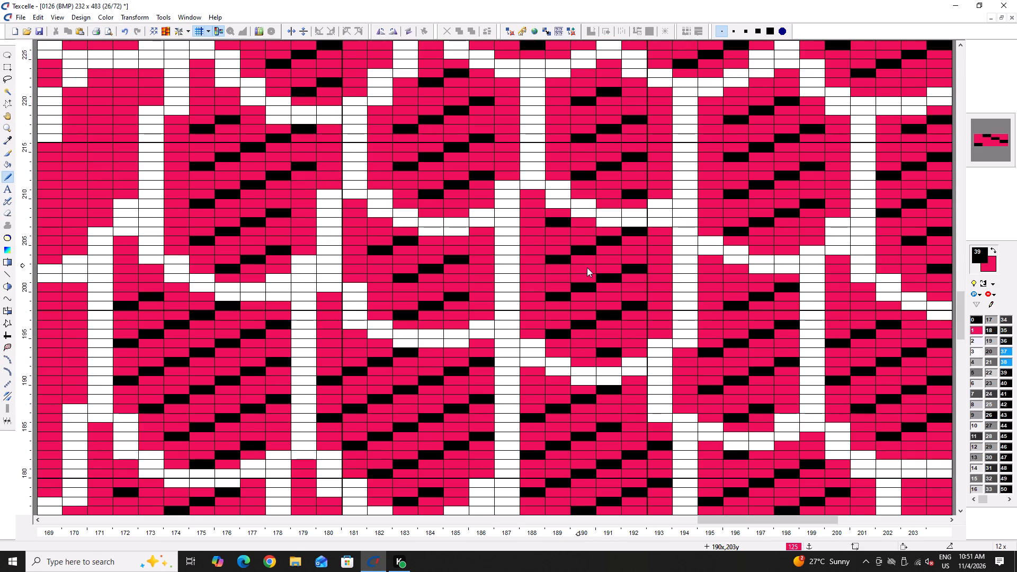
left_click(655, 257)
left_click(661, 295)
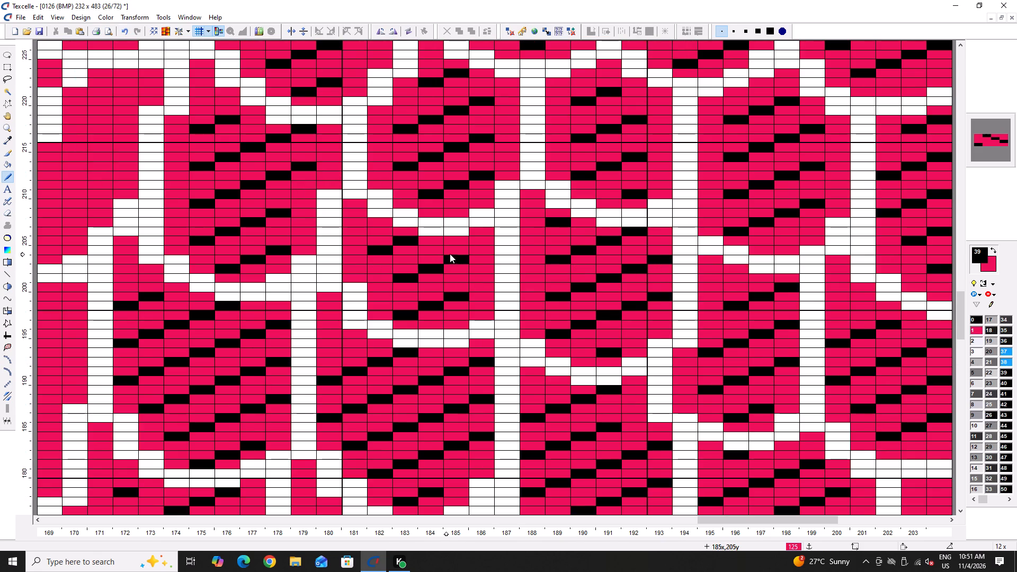
left_click(485, 249)
left_click(484, 288)
Pencil black edge cells in column 174 at rows 213 and 209 of the scale spanning columns 174 to 180.
scroll(177, 210, "up", 2)
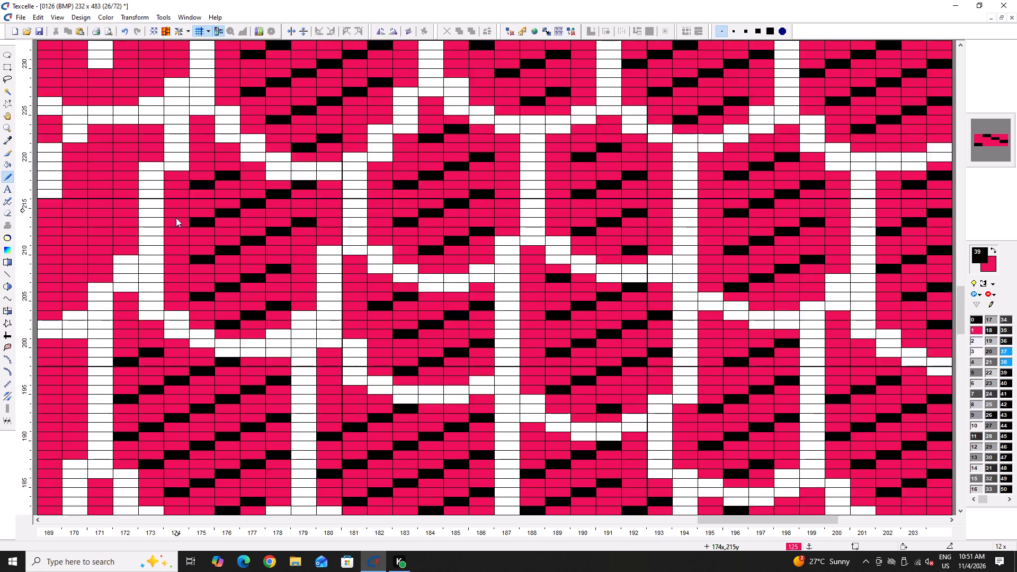
left_click(180, 281)
right_click(176, 277)
left_click(179, 286)
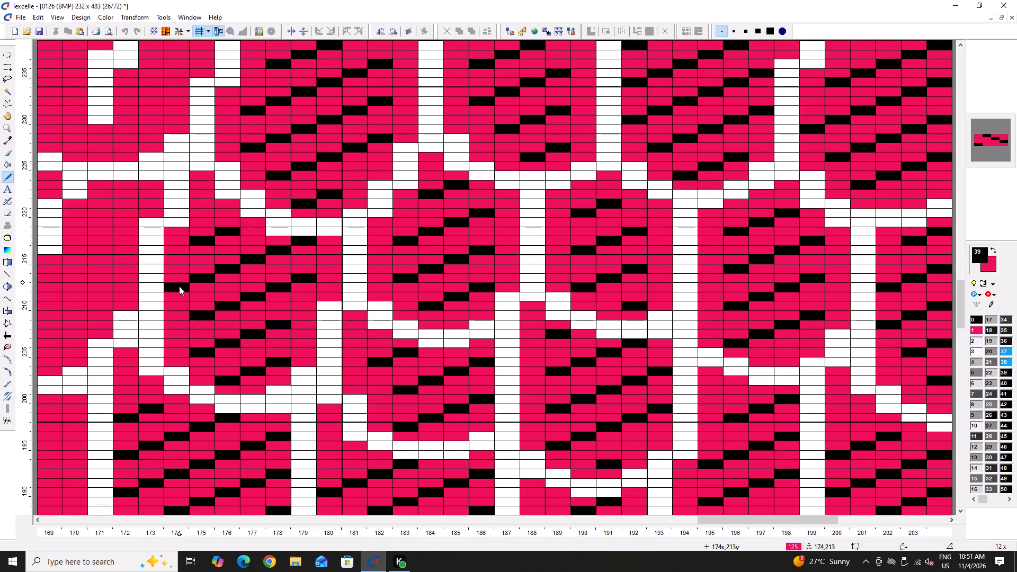
left_click(180, 320)
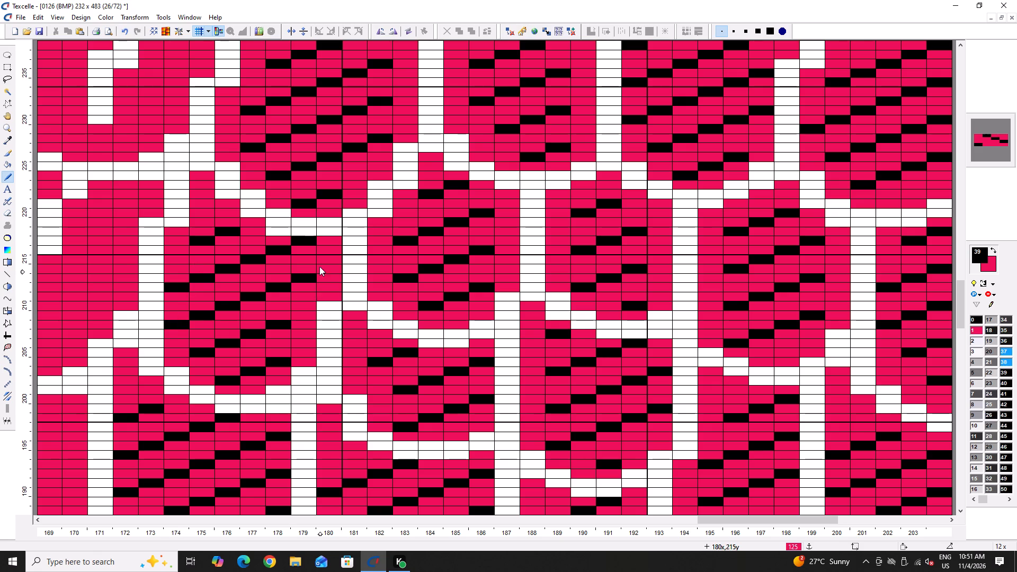
Pencil black edge cells in column 183 at rows 242, 238 and 234 of the scale spanning columns 177 to 183.
scroll(319, 266, "up", 5)
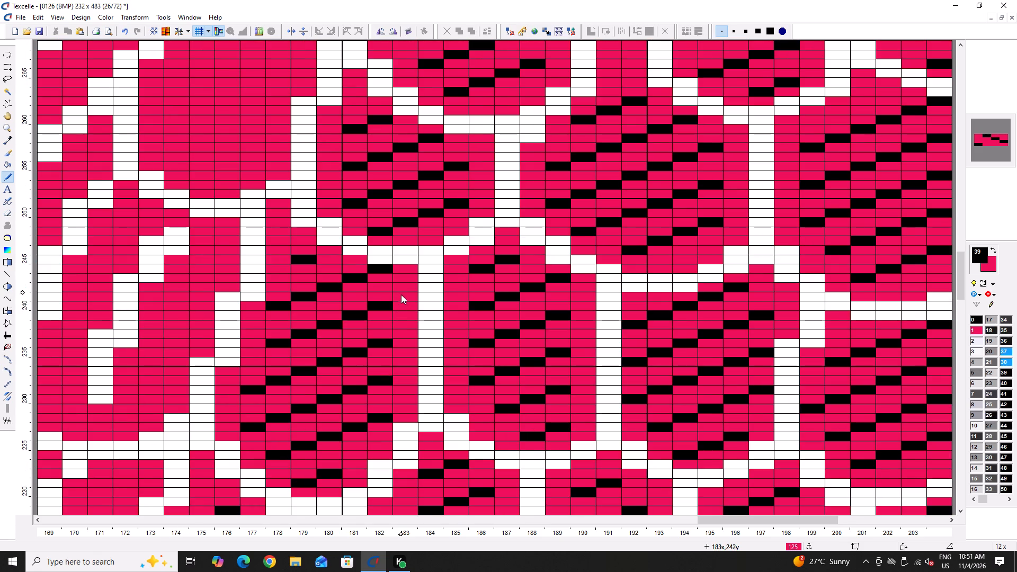
left_click(403, 298)
left_click(406, 334)
left_click(406, 372)
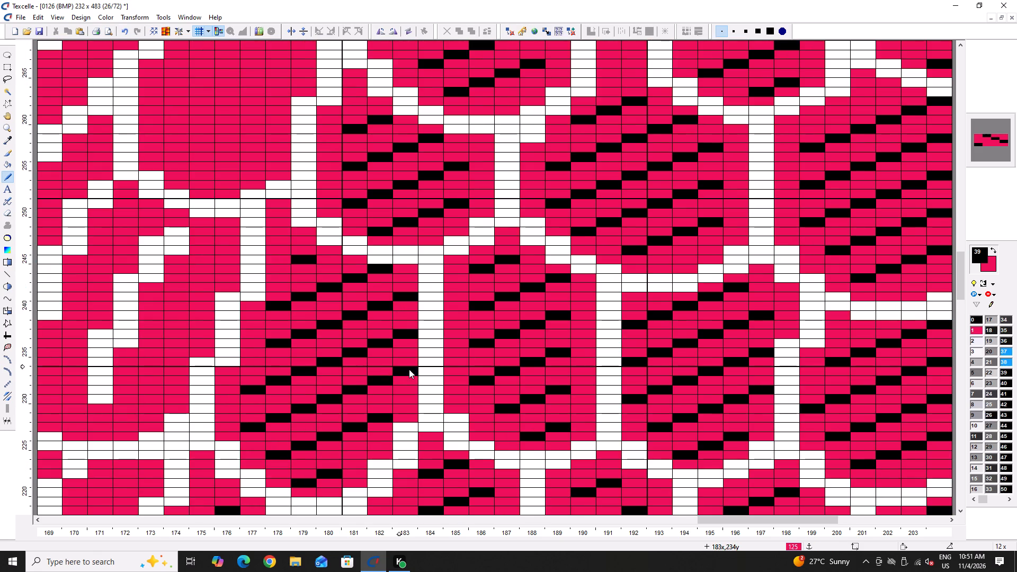
Complete the scale at columns 185 to 190 with black cells: column 185 at rows 244, 240, 236 and column 190 at rows 241, 237, 233.
left_click(457, 277)
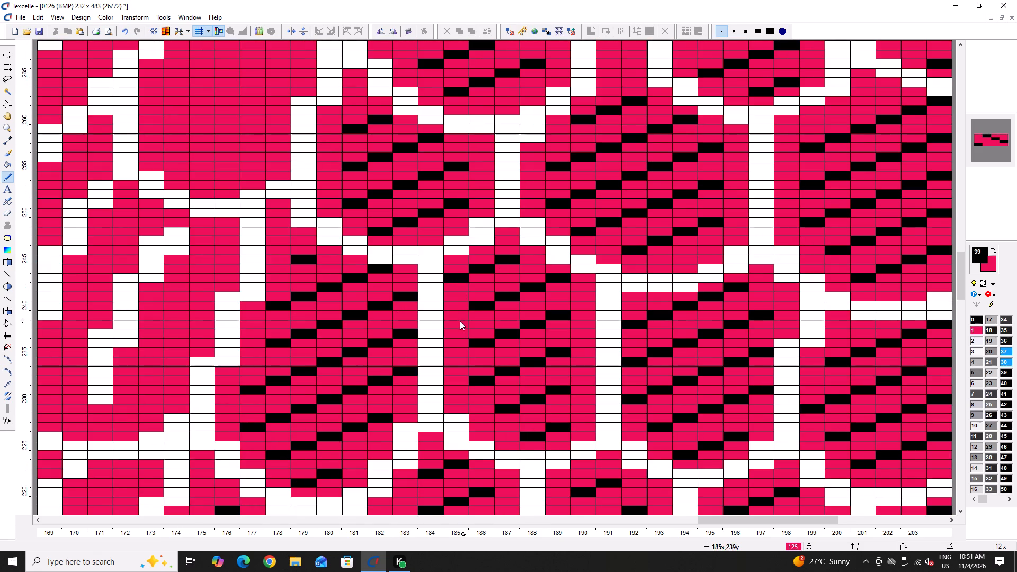
left_click(449, 312)
double_click(458, 354)
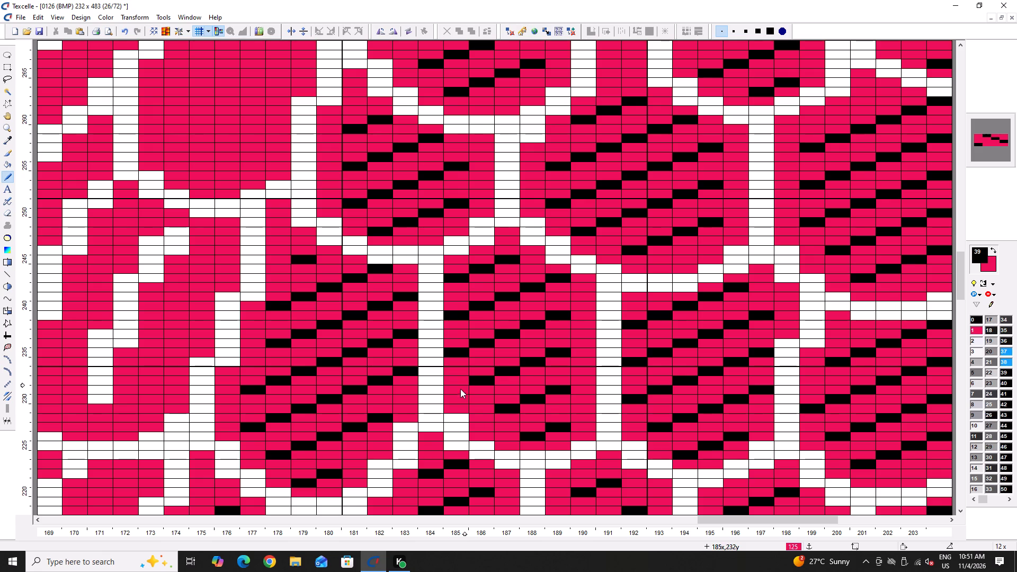
left_click(583, 309)
left_click(582, 341)
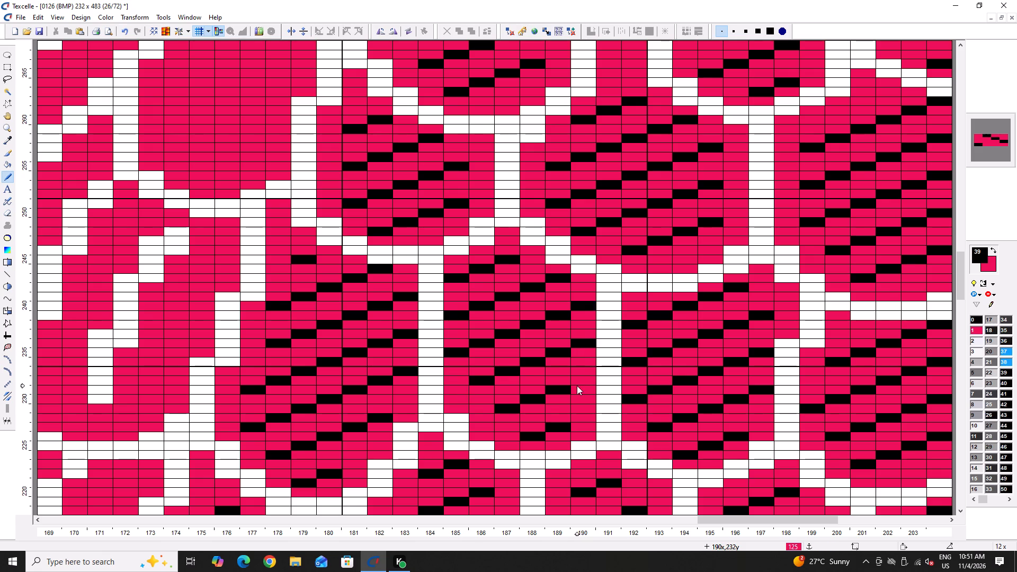
double_click(577, 386)
double_click(580, 381)
right_click(579, 388)
scroll(583, 272, "up", 2)
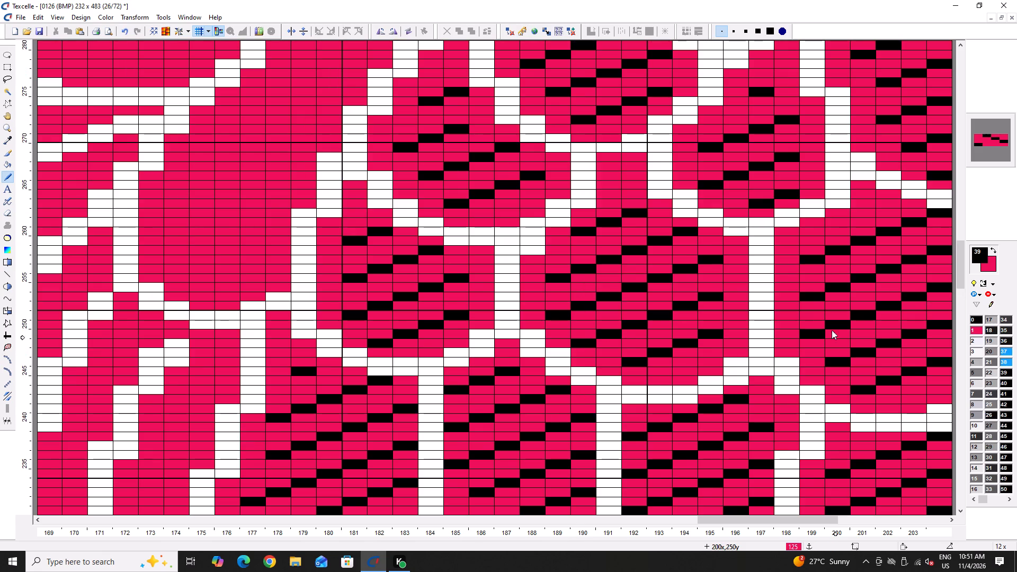
Pencil black edge cells in two scales: column 196 at rows 259, 255 and 251, and column 187 at row 282.
left_click(737, 252)
left_click(734, 286)
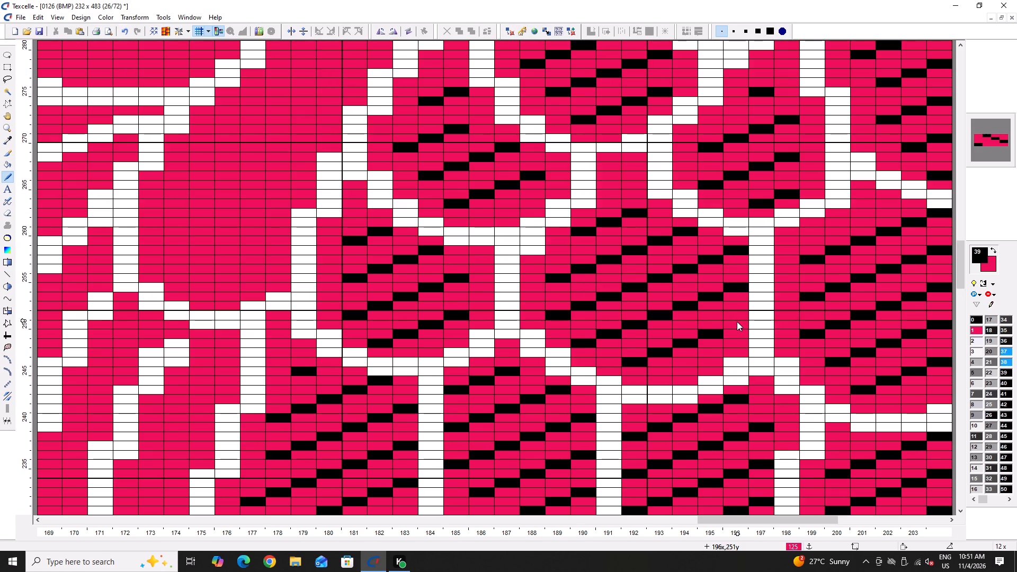
left_click(737, 320)
scroll(584, 316, "up", 3)
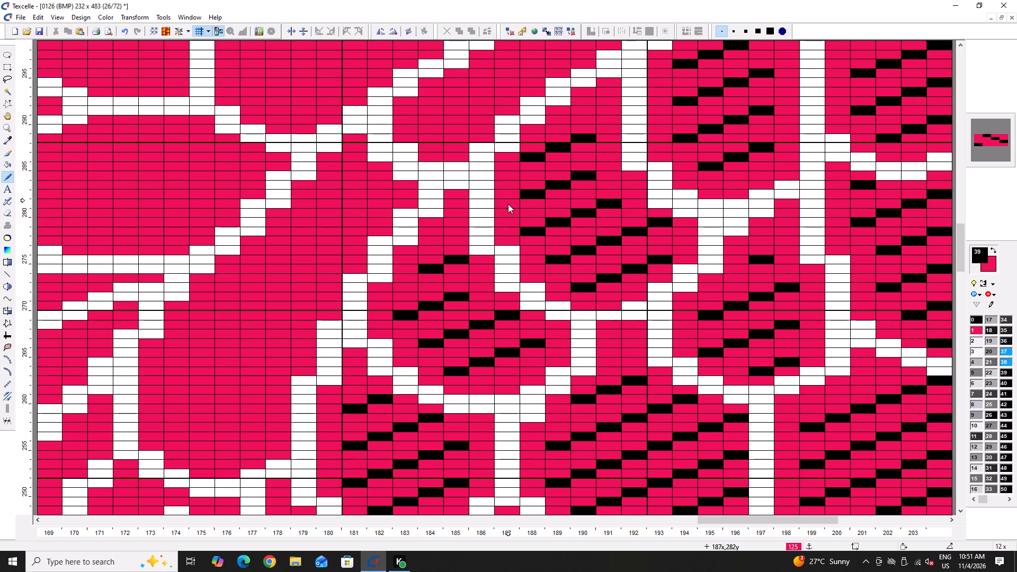
right_click(508, 205)
left_click(508, 205)
Complete the scale at columns 194 to 199 with black cells: column 199 at rows 274 and 270, and column 194 at row 269.
key("Right")
key("Right")
key("Right")
left_click(504, 278)
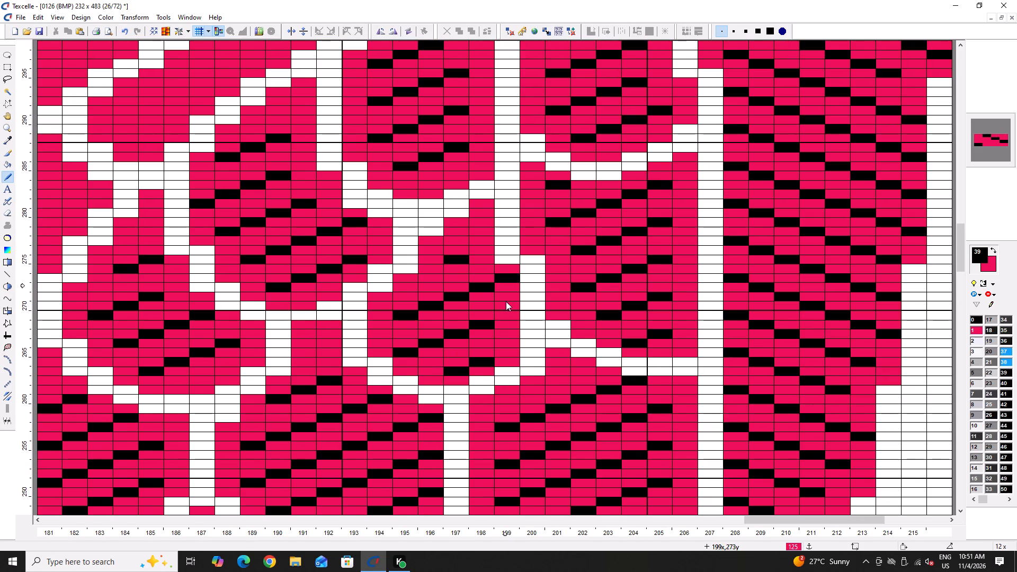
left_click(506, 321)
right_click(506, 323)
left_click(506, 316)
double_click(381, 323)
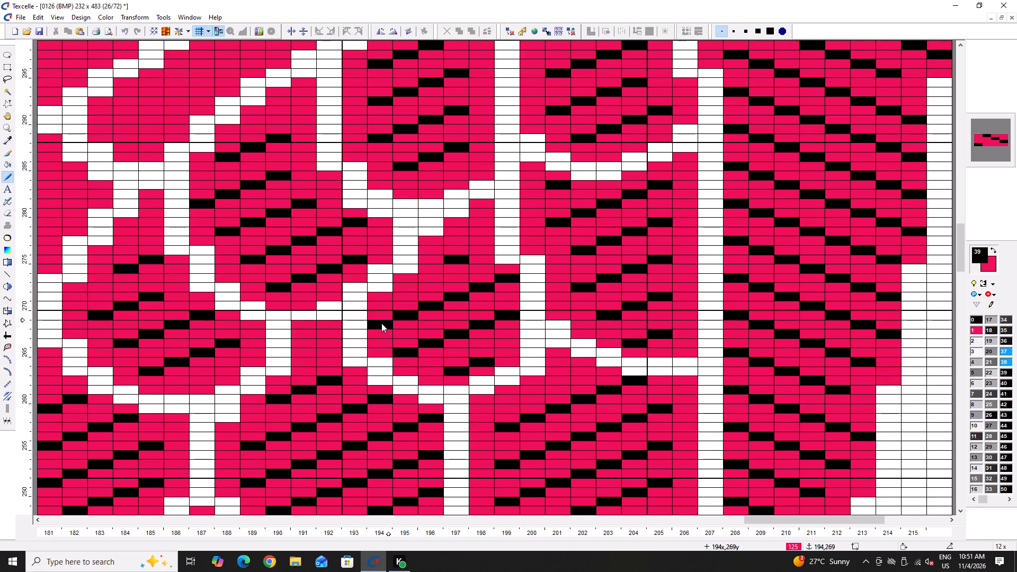
Complete the scale at columns 200 to 206 with black cells: column 206 at rows 285, 281, 277, 273, 269 and column 200 at row 279.
scroll(694, 312, "up", 3)
left_click(684, 343)
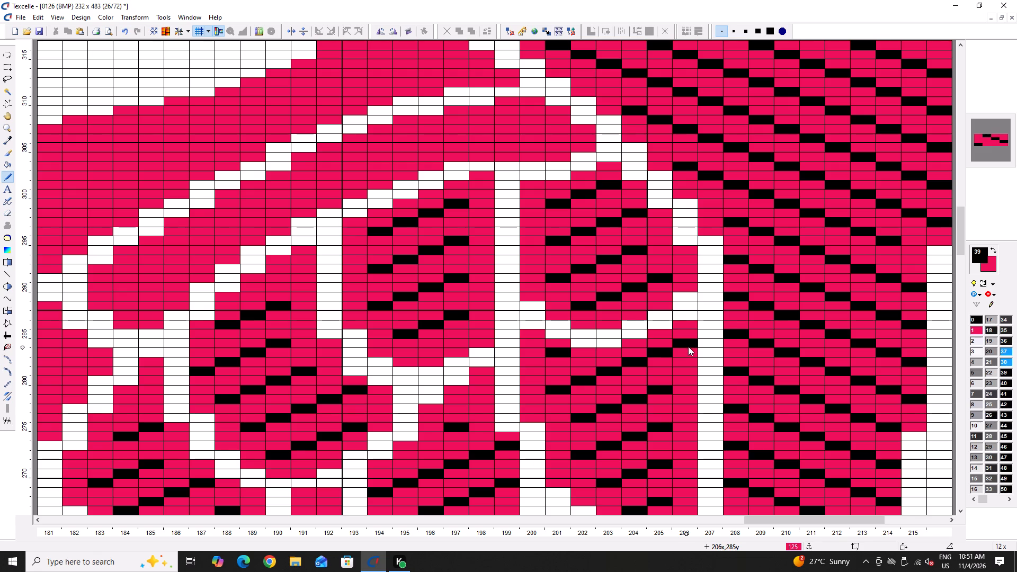
left_click(677, 379)
left_click(684, 422)
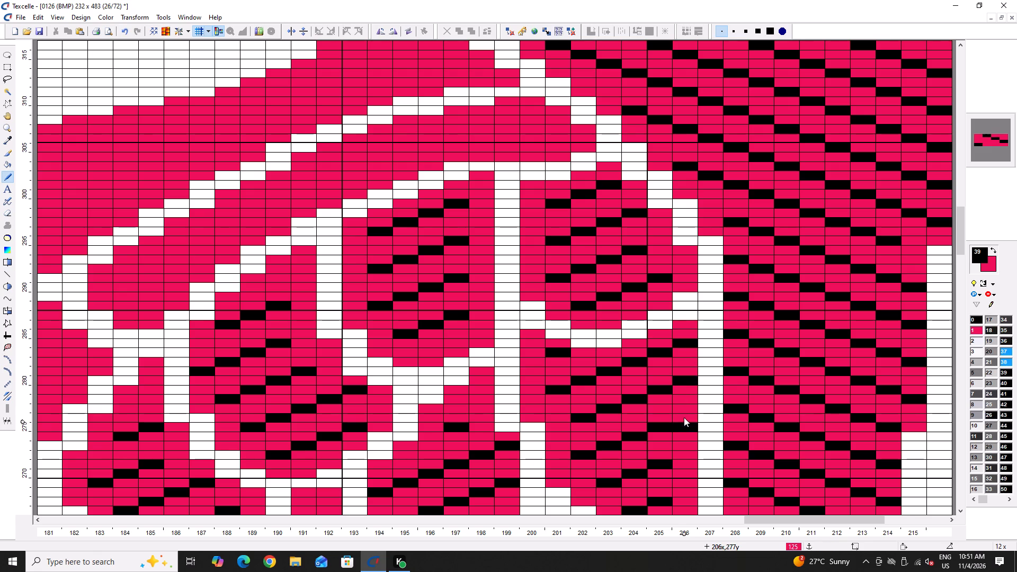
left_click(684, 417)
right_click(684, 422)
scroll(684, 412, "down", 2)
left_click(686, 304)
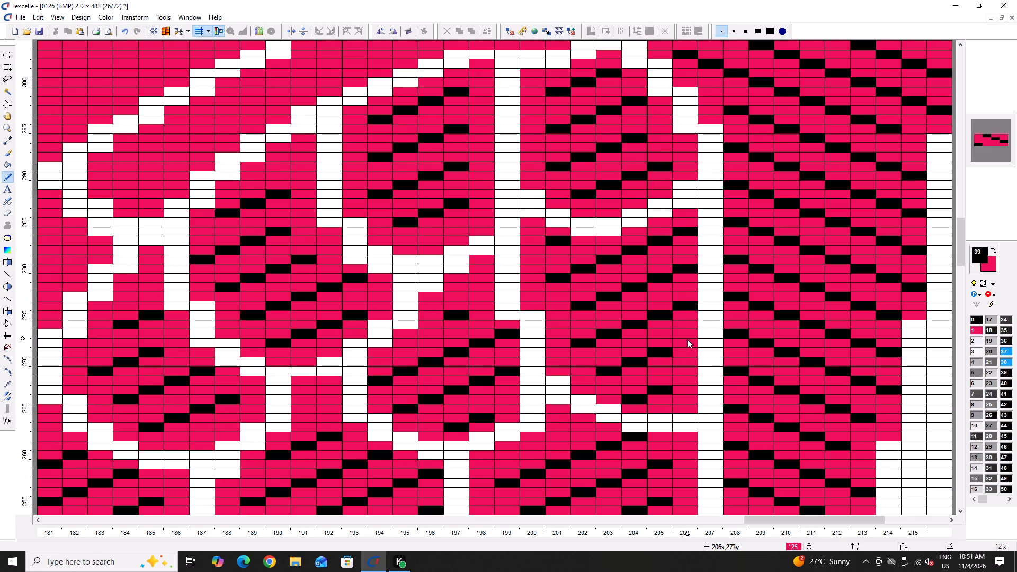
left_click(687, 339)
left_click(691, 378)
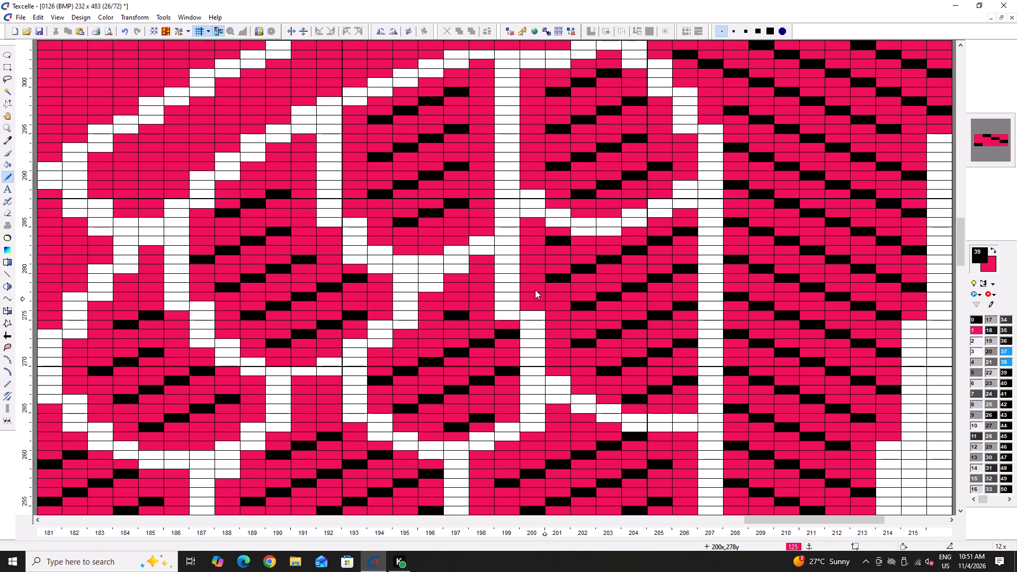
left_click(535, 289)
Pencil black edge cells in column 200 at rows 295 and 299 of the topmost scale beside the neck.
scroll(539, 287, "up", 3)
left_click(536, 305)
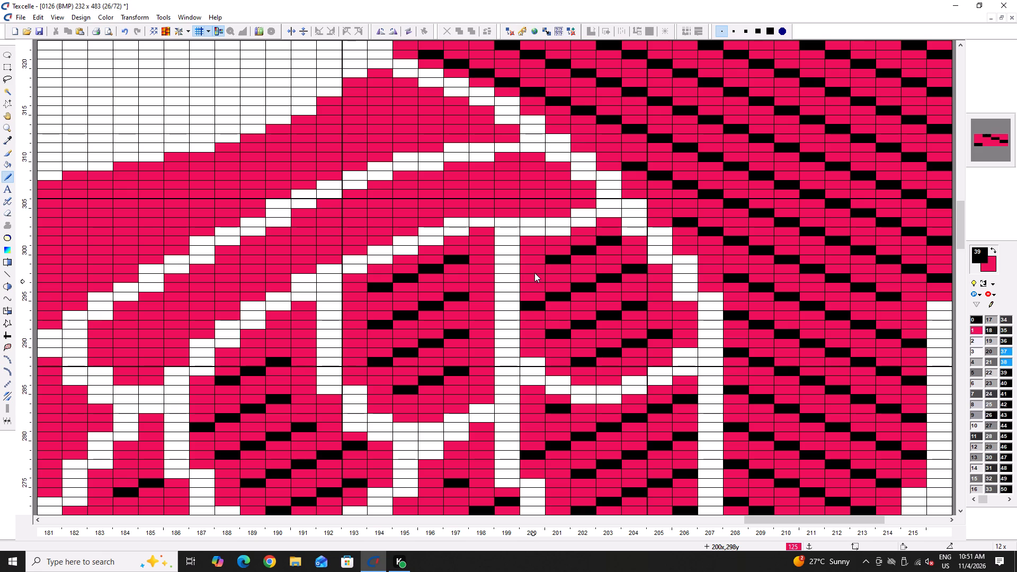
left_click(536, 270)
Complete the scale at columns 193 to 198 with black cells: column 198 at rows 301, 297, 293, 289 and column 193 at rows 292, 296.
left_click(478, 249)
left_click(481, 296)
right_click(484, 294)
left_click(479, 289)
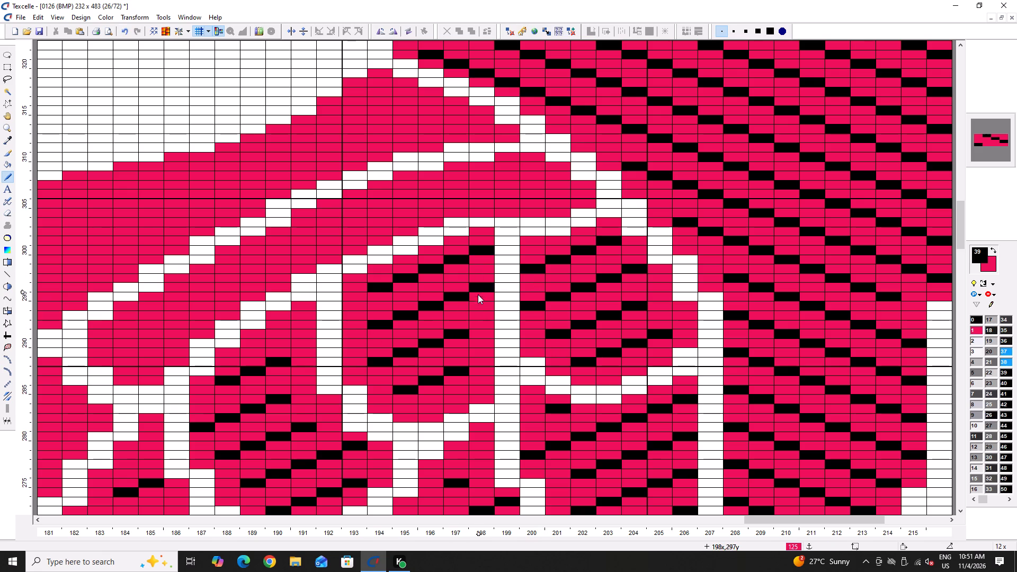
left_click(483, 324)
left_click(487, 359)
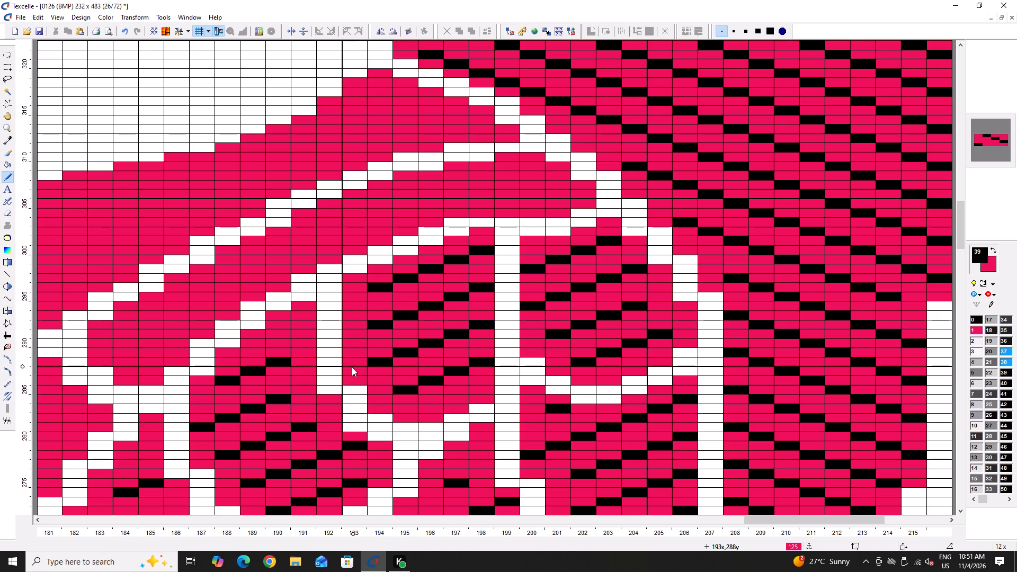
left_click(351, 336)
left_click(354, 298)
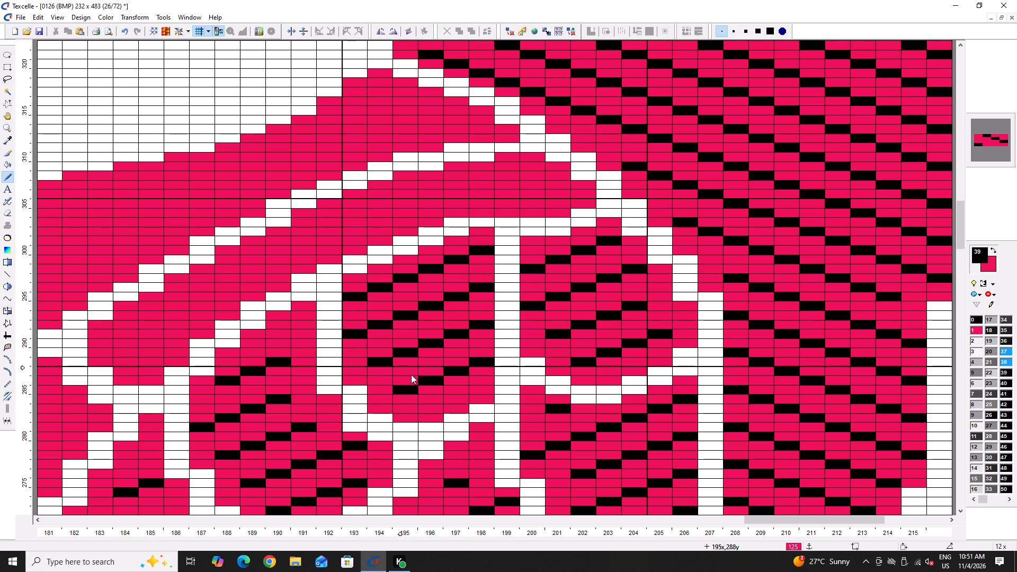
Pencil black edge cells in column 195 at rows 214 and 218 of the scale starting at that column.
scroll(387, 400, "down", 6, "ctrl")
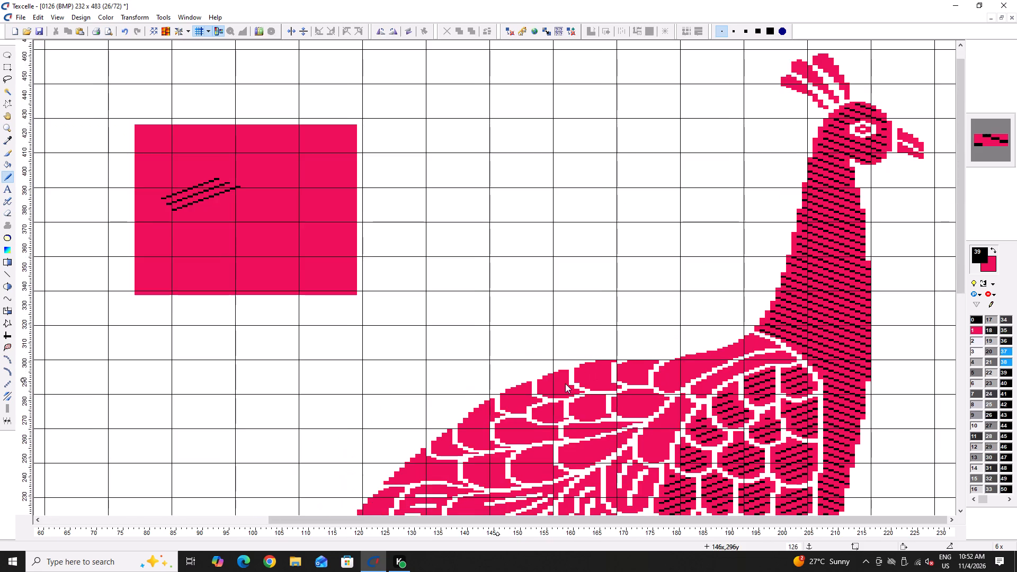
scroll(688, 409, "down", 4)
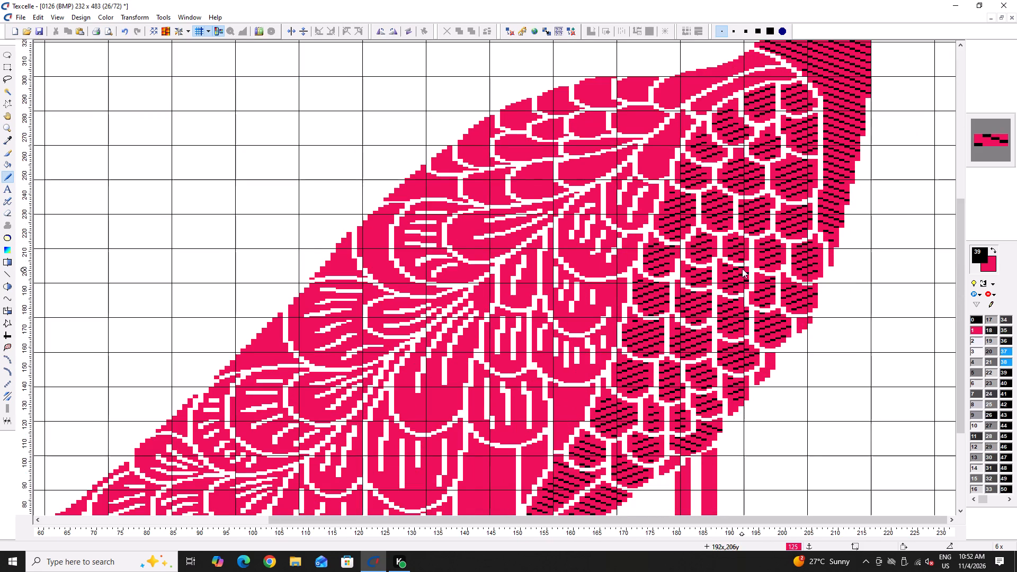
scroll(756, 254, "up", 7, "ctrl")
left_click(805, 247)
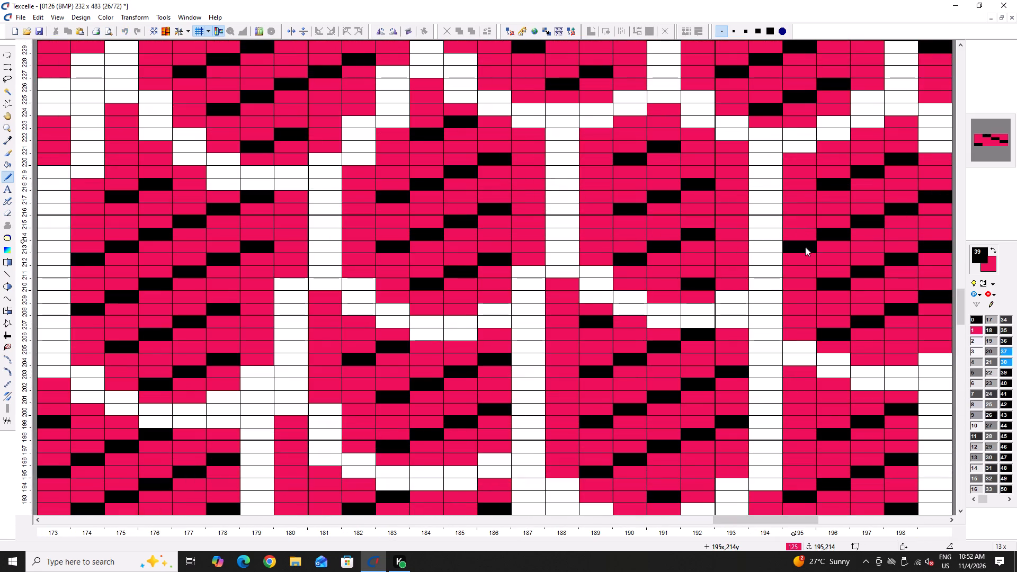
double_click(796, 191)
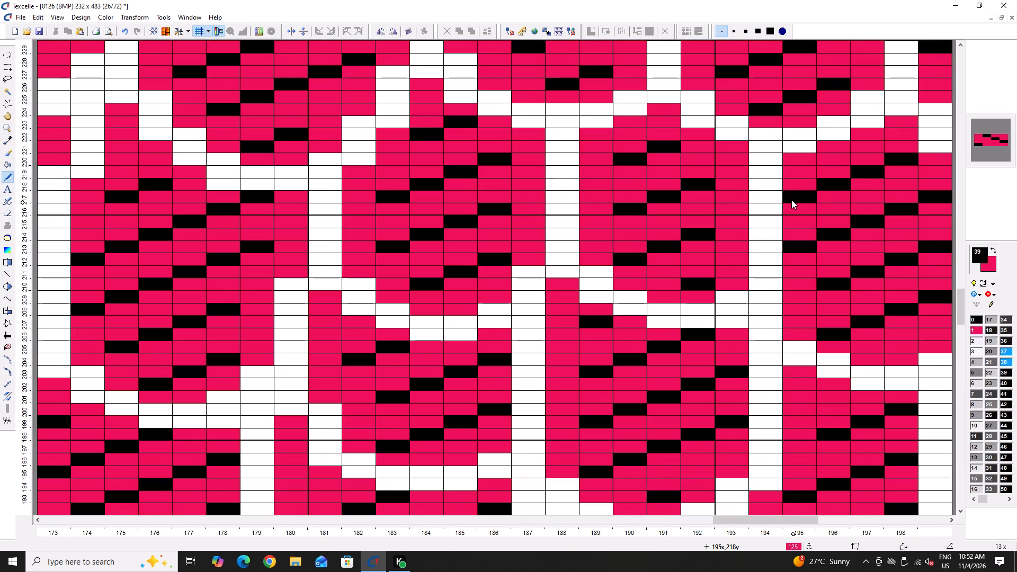
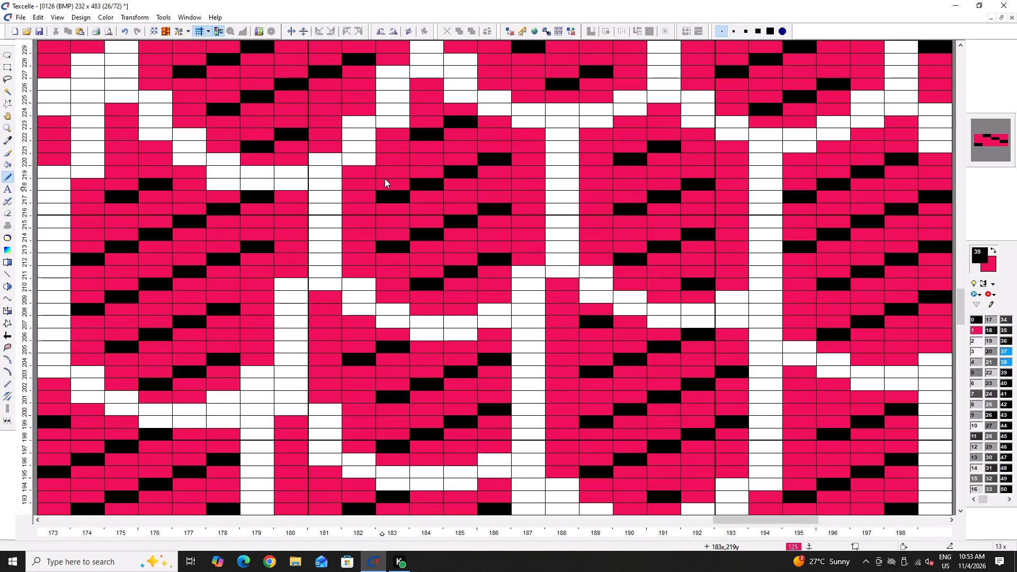
Pencil black edge cells at column 182, row 217 and column 187, row 218 of the scale spanning those columns.
scroll(382, 179, "up", 3, "ctrl")
left_click(362, 210)
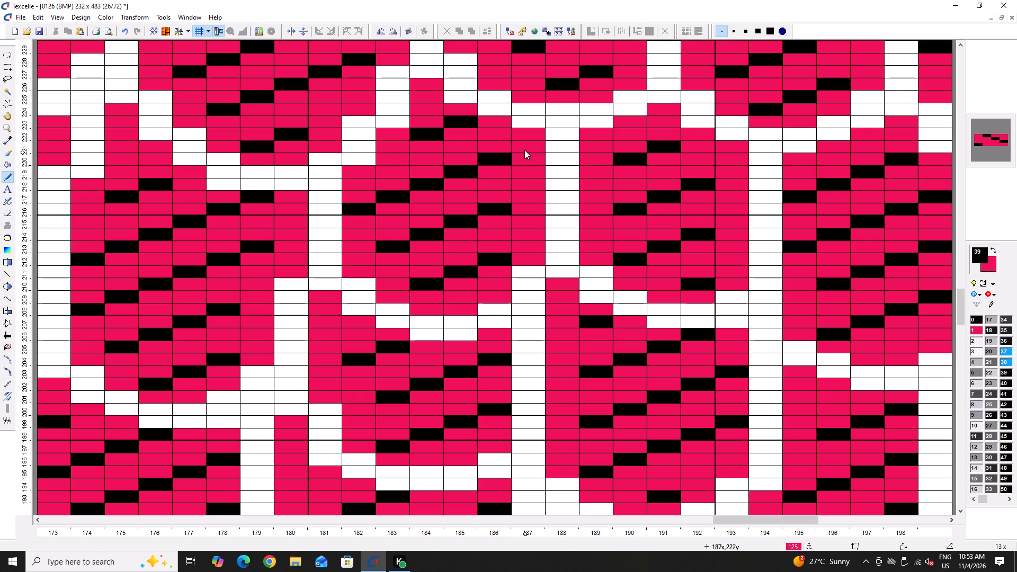
left_click(528, 199)
Complete the scale at columns 189 to 193 with black edge cells at rows 220 and 216 in columns 193 and 189.
left_click(736, 175)
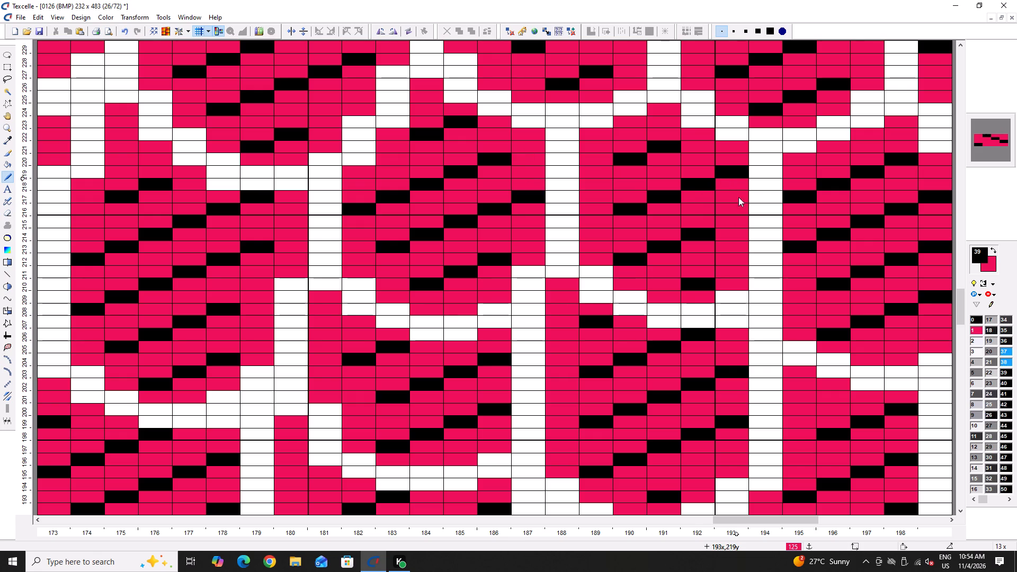
left_click(738, 221)
left_click(603, 224)
double_click(600, 173)
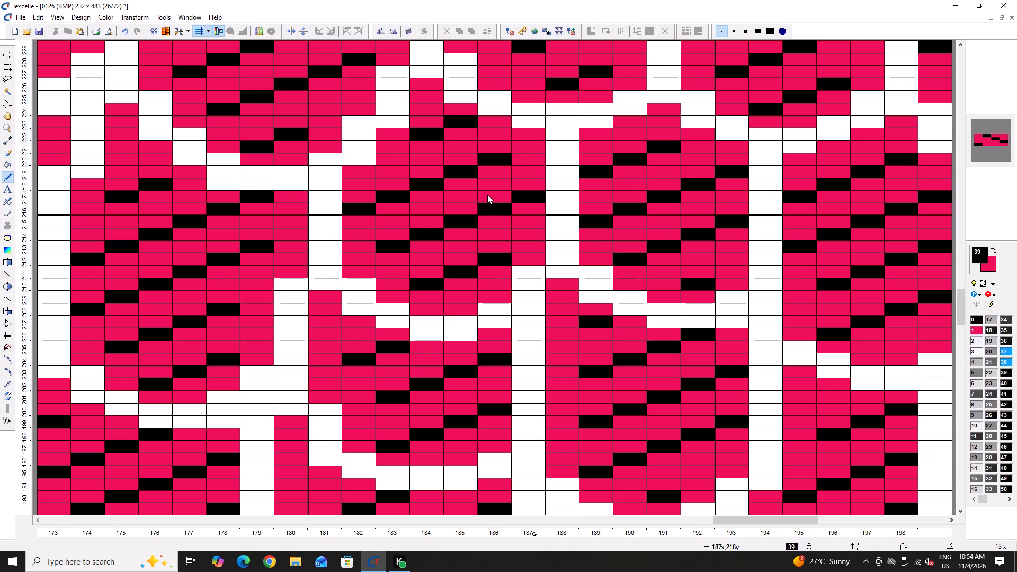
Pencil black edge cells at column 195, row 210 and column 188, row 203, restoring the stray cell at column 188, row 202 to pink.
scroll(417, 207, "down", 3, "ctrl")
scroll(586, 240, "up", 5, "ctrl")
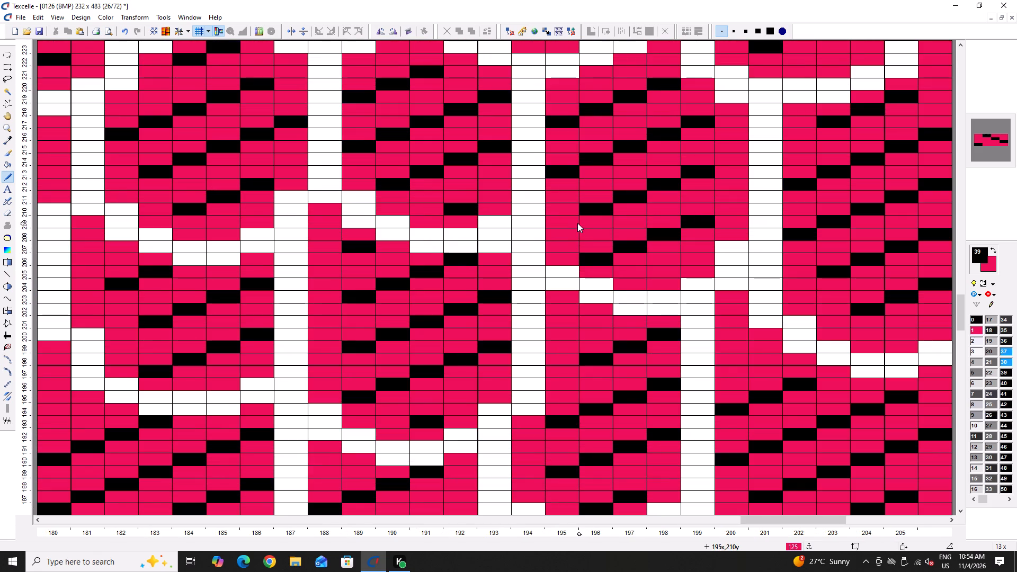
left_click(570, 224)
left_click(326, 315)
left_click(326, 310)
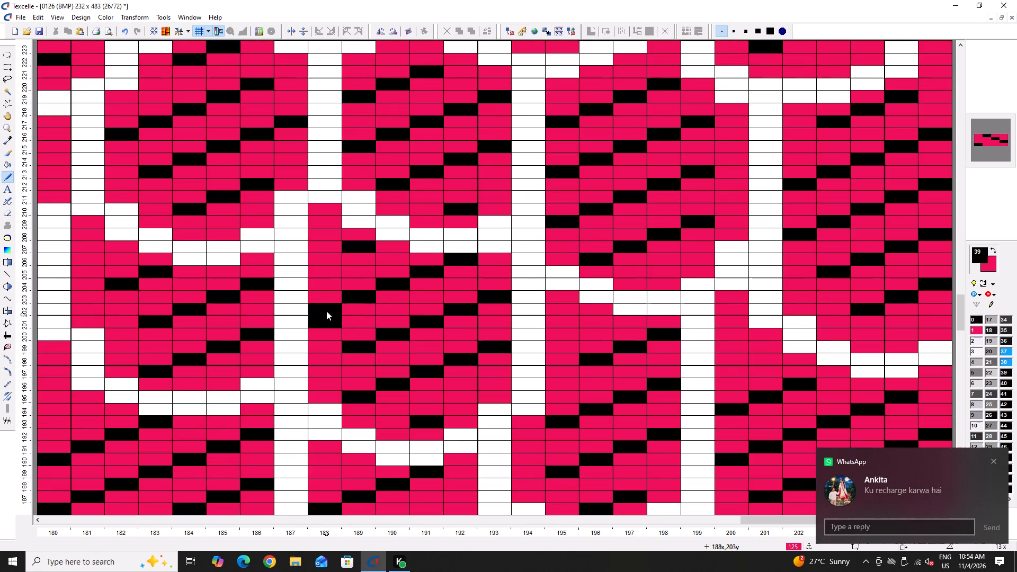
right_click(326, 324)
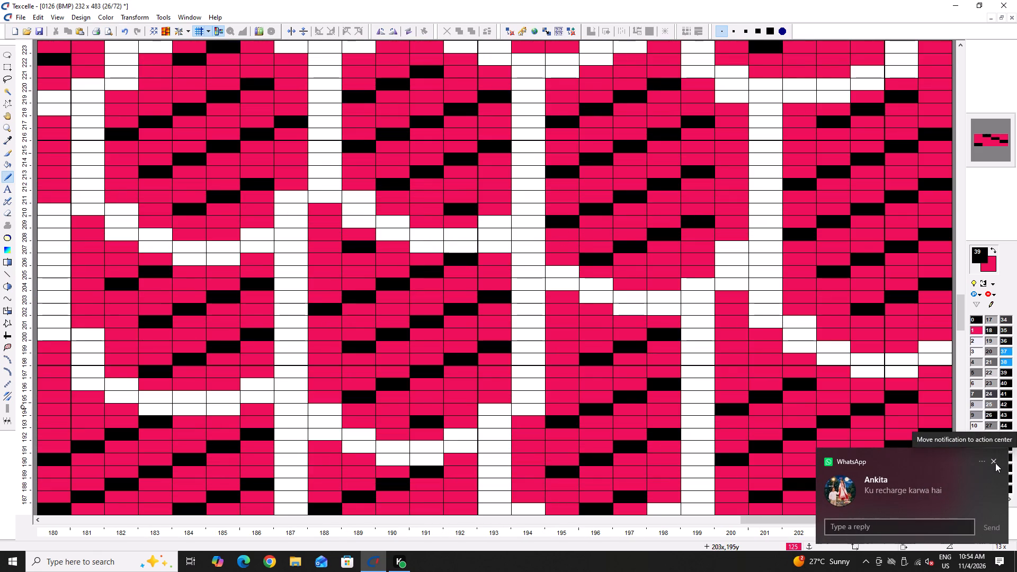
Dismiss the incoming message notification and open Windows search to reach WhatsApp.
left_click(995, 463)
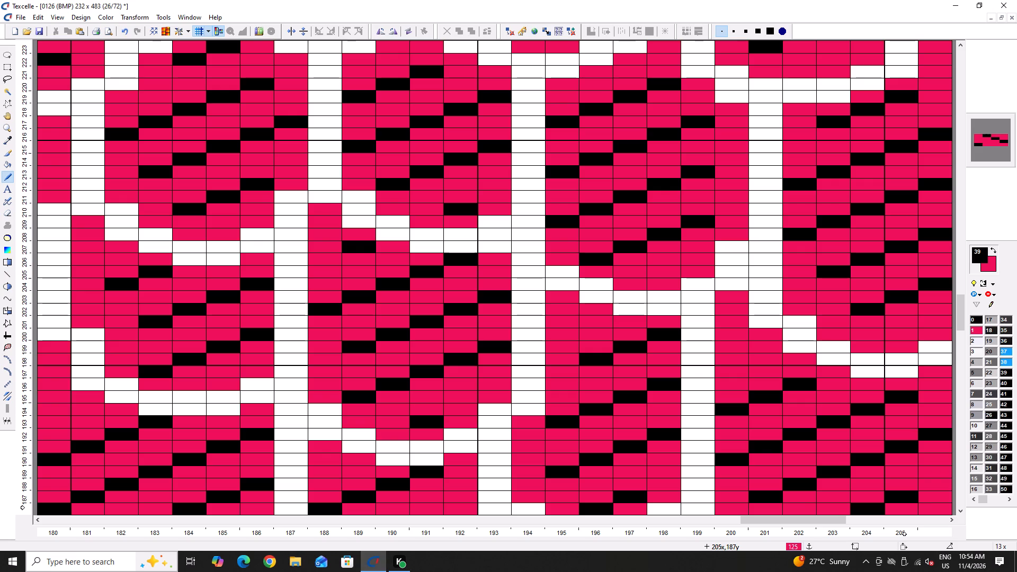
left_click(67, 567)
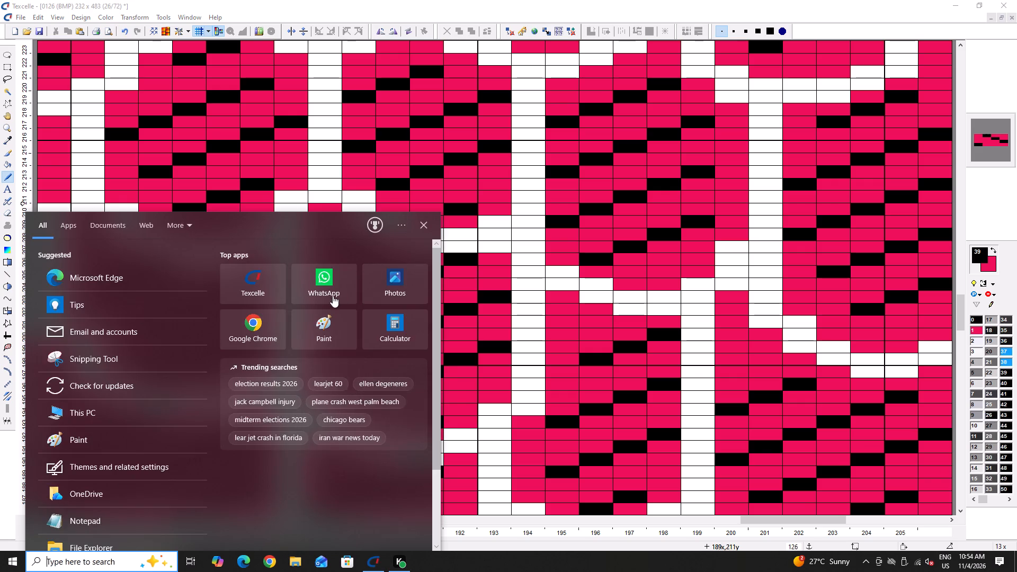
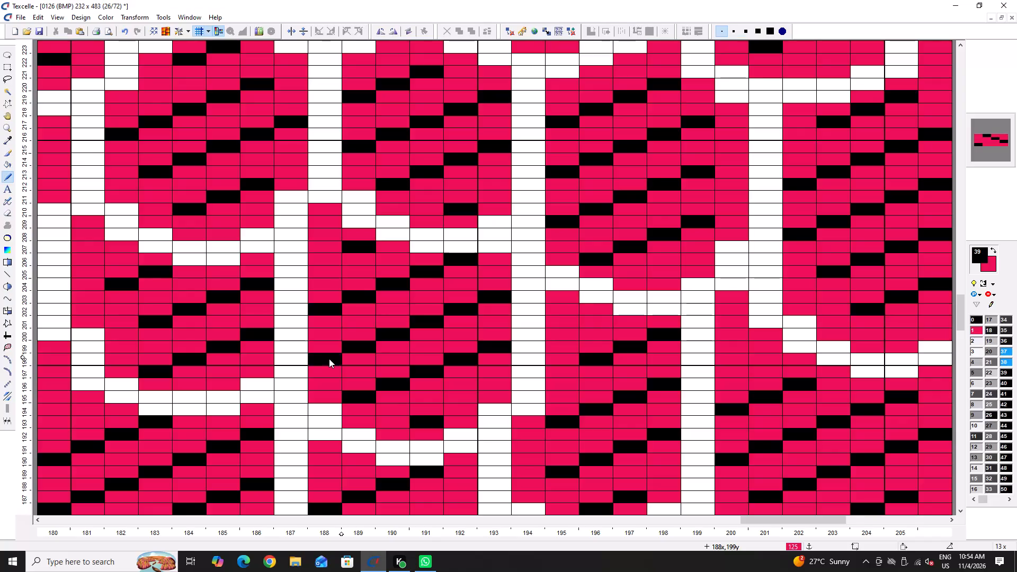
Pencil the missing black edge cells in two neighbouring scales: column 188 at row 207 and column 195 at row 198.
scroll(378, 410, "up", 1)
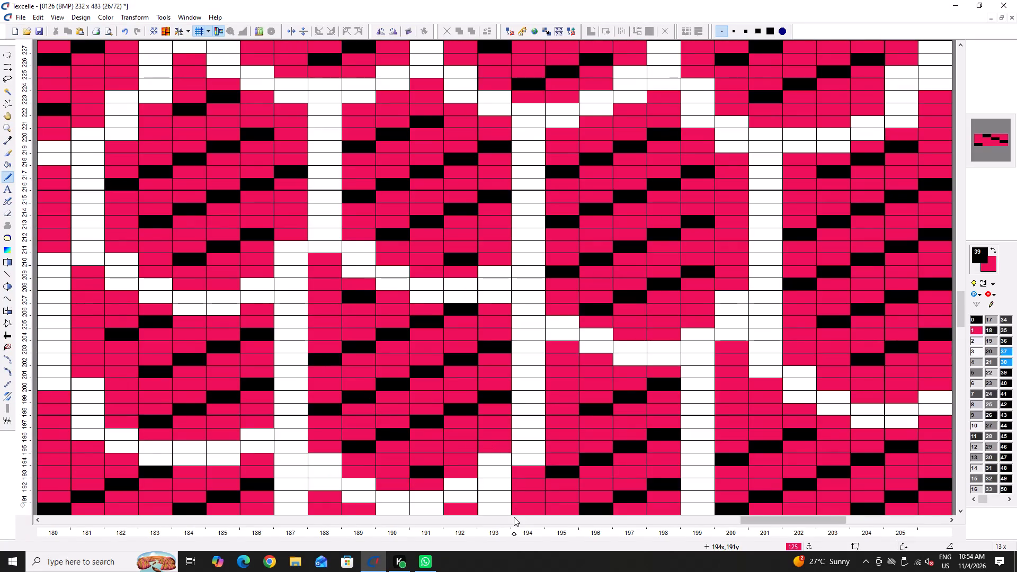
left_click(333, 306)
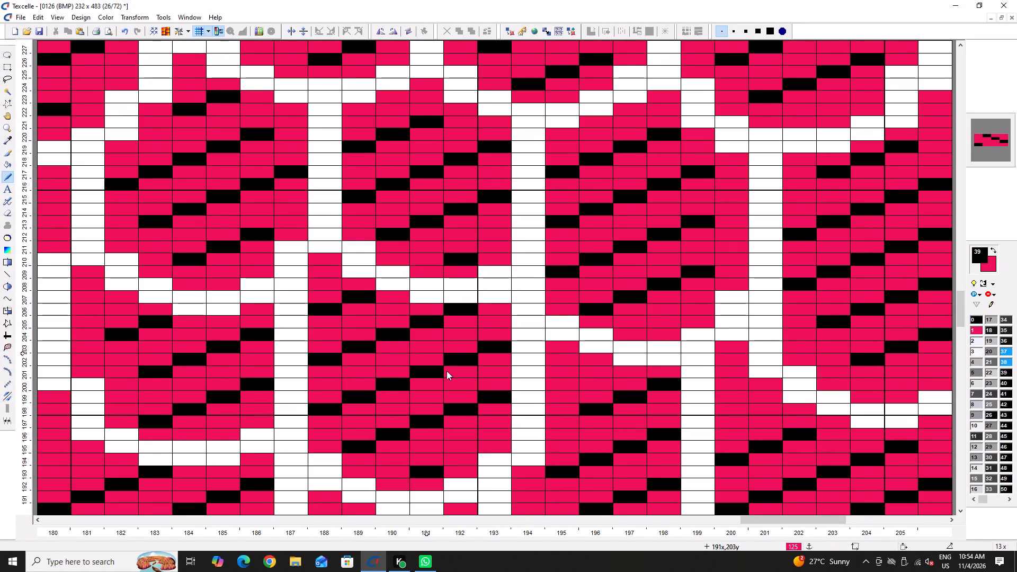
scroll(625, 412, "down", 1)
left_click(577, 369)
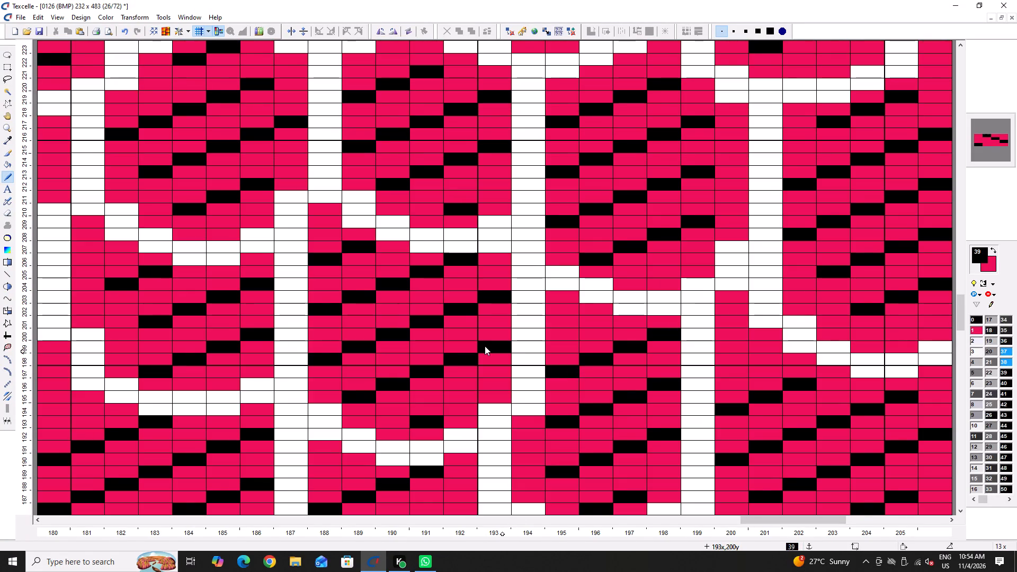
Pencil black edge cells in column 200 at rows 215 and 211 of the scale spanning columns 195 to 200.
scroll(702, 196, "up", 3)
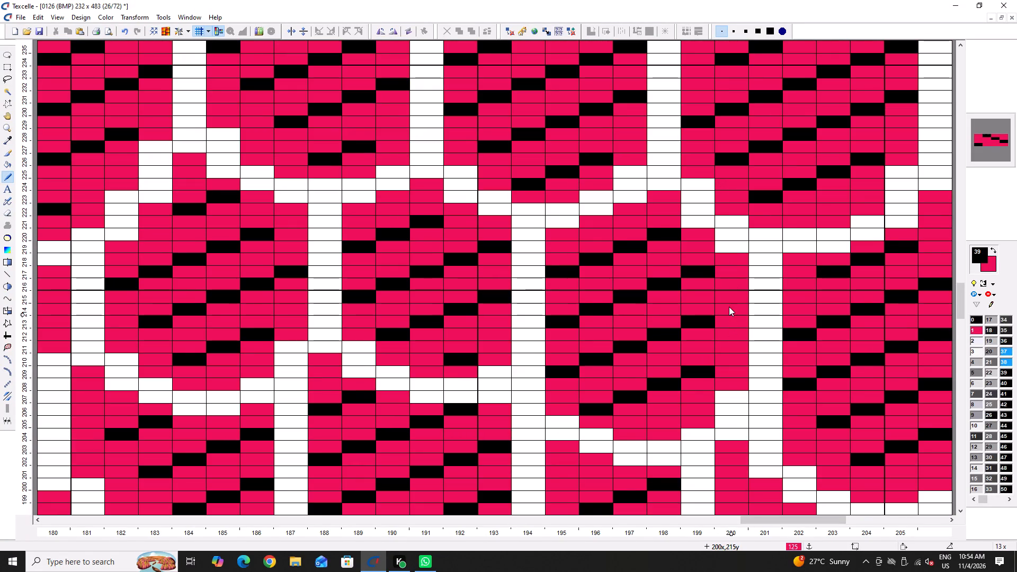
left_click(729, 307)
left_click(742, 361)
Pencil a black edge cell in column 180 at row 196, at the edge of the scale starting at that column.
scroll(355, 252, "down", 3, "ctrl")
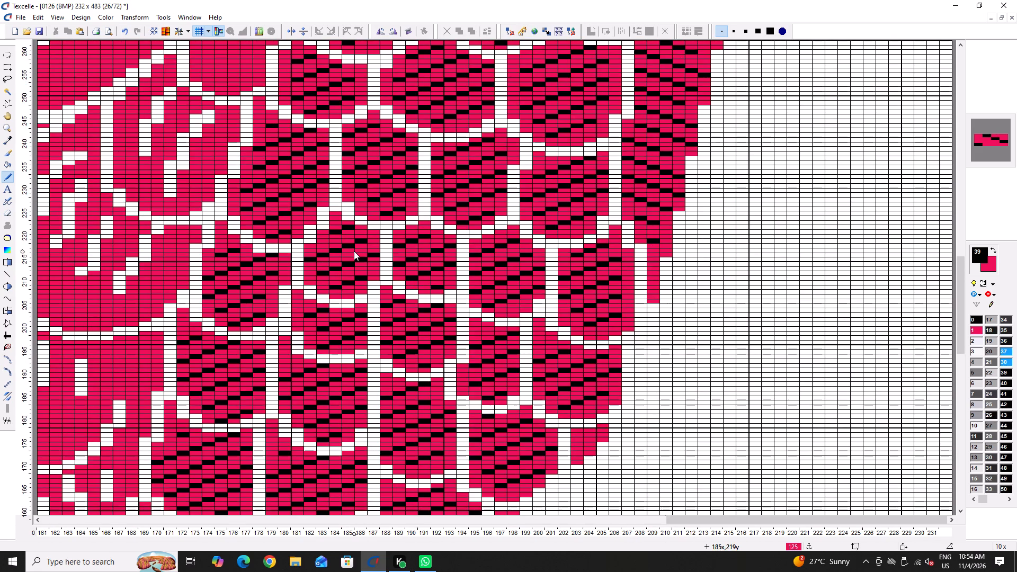
scroll(322, 346, "down", 2)
scroll(300, 236, "up", 5, "ctrl")
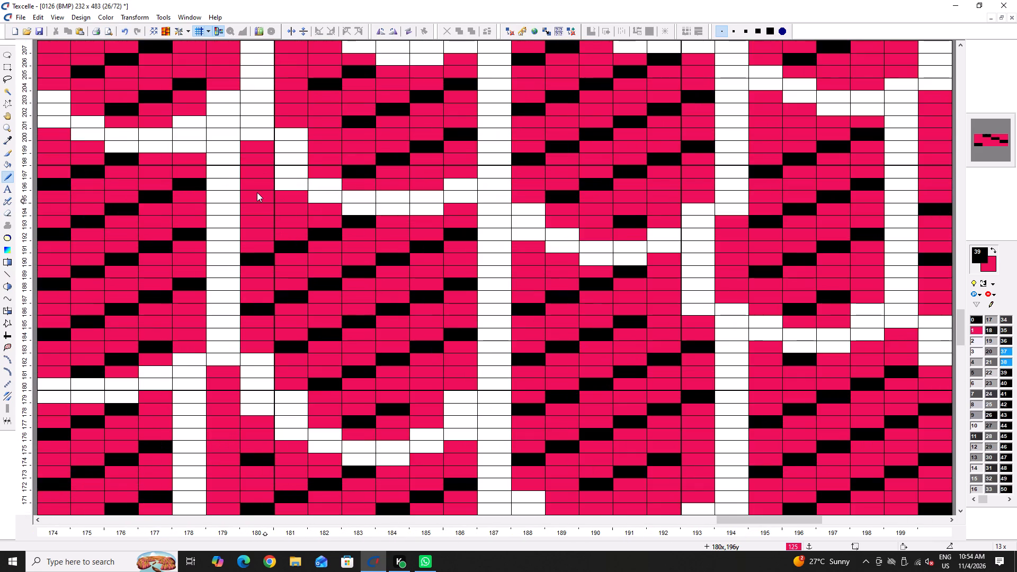
left_click(257, 192)
Complete the scale at columns 189 to 193 with black cells: column 189 at rows 144, 140 and column 193 at rows 148, 144.
scroll(271, 220, "down", 2, "ctrl")
scroll(294, 266, "down", 2)
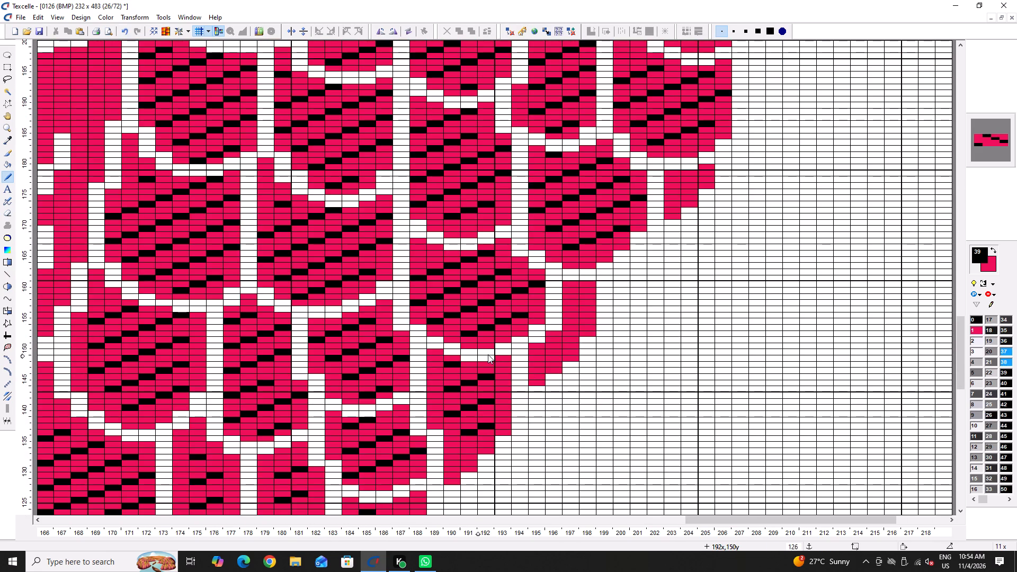
scroll(458, 392, "up", 6, "ctrl")
left_click(431, 381)
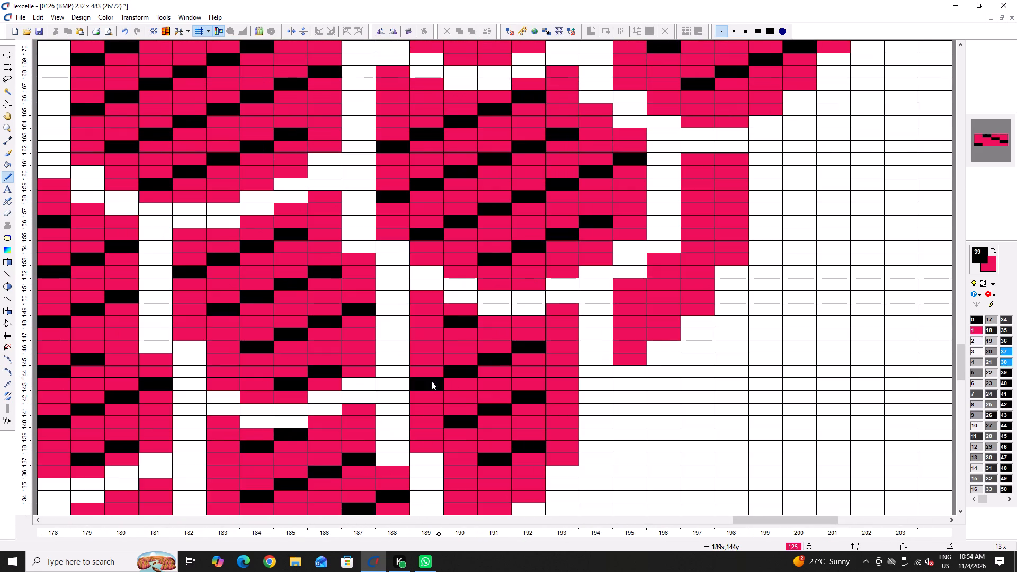
left_click(554, 336)
left_click(563, 383)
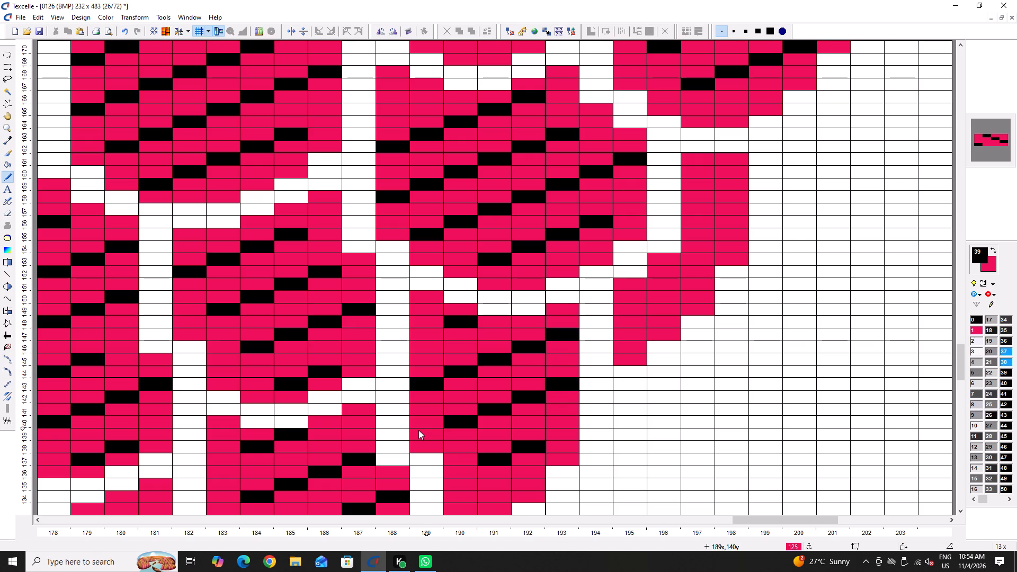
left_click(418, 430)
Pencil a black edge cell in column 183 at row 138 of the scale starting at that column.
scroll(422, 419, "down", 3, "ctrl")
scroll(355, 445, "down", 1)
scroll(363, 388, "up", 4, "ctrl")
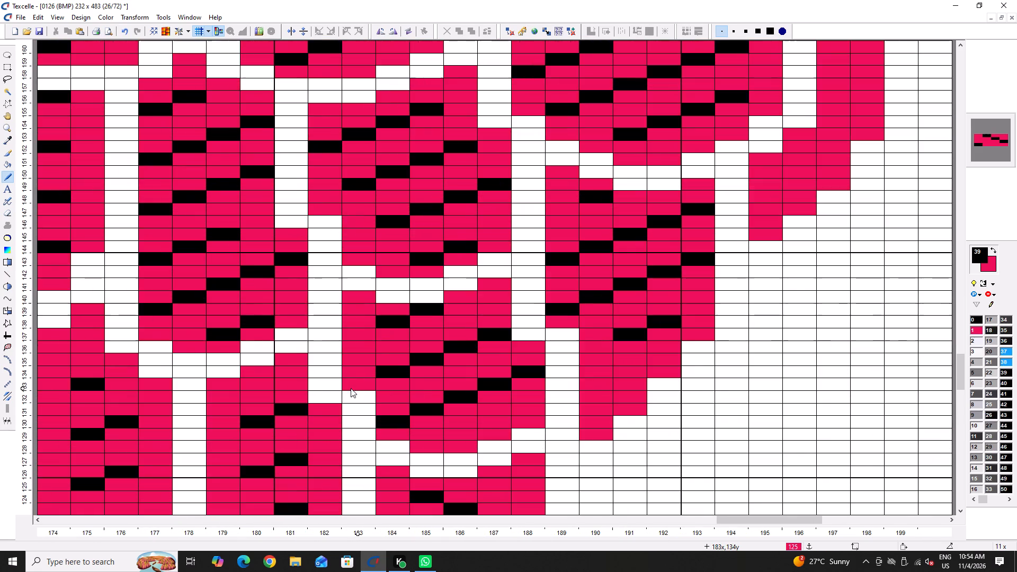
left_click(361, 332)
Complete the scale at columns 174 to 177 with black cells: column 174 at rows 129, 125 and column 177 at rows 132, 128.
scroll(266, 412, "down", 4, "ctrl")
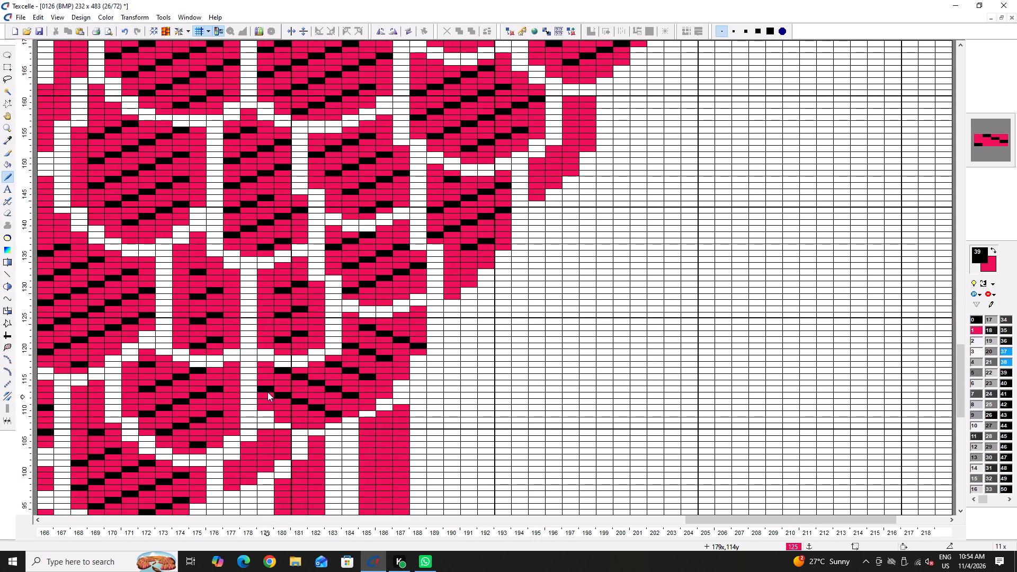
scroll(183, 335, "up", 4, "ctrl")
left_click(186, 267)
left_click(280, 237)
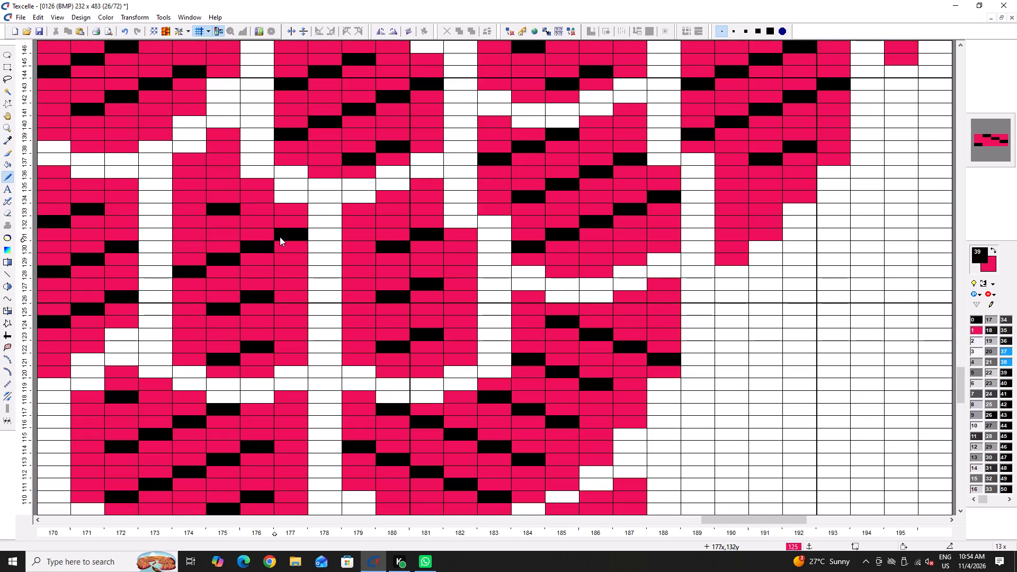
left_click(191, 323)
left_click(298, 285)
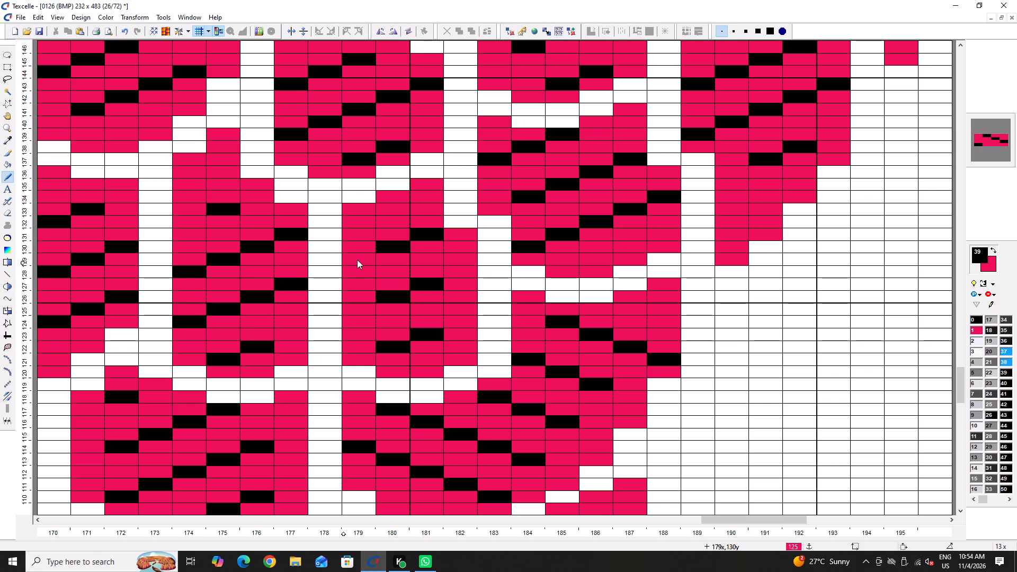
Complete the scale at columns 179 to 182 with black cells: column 179 at rows 130, 126 and column 182 at rows 129, 125.
left_click(358, 260)
double_click(357, 316)
double_click(359, 312)
right_click(359, 320)
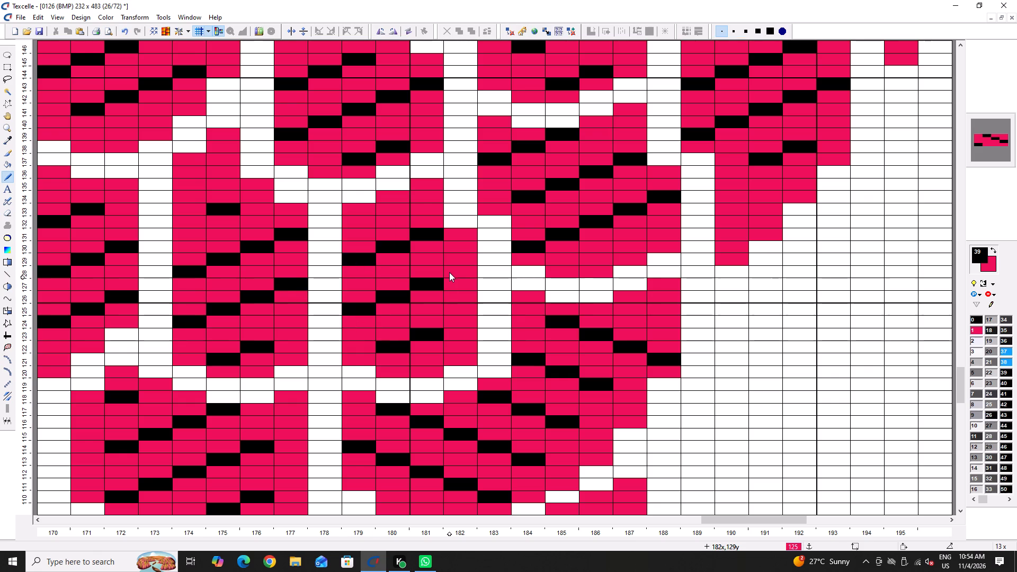
left_click(451, 271)
left_click(458, 320)
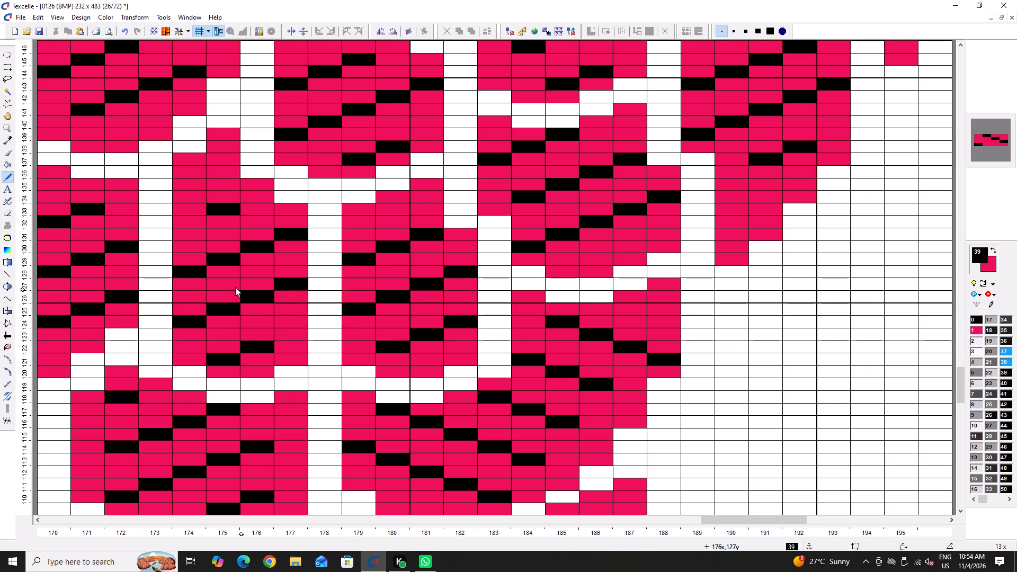
Pencil black edge cells in column 174 at row 133 and, in the scale below, in column 177 at rows 116 and 112.
left_click(193, 225)
scroll(234, 220, "down", 3, "ctrl")
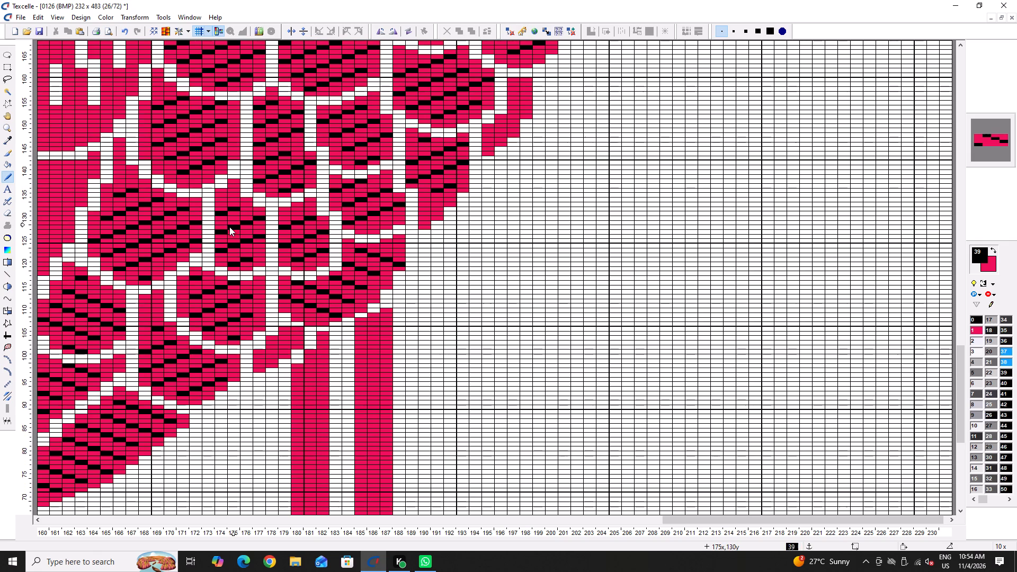
scroll(254, 284, "up", 4, "ctrl")
left_click(281, 294)
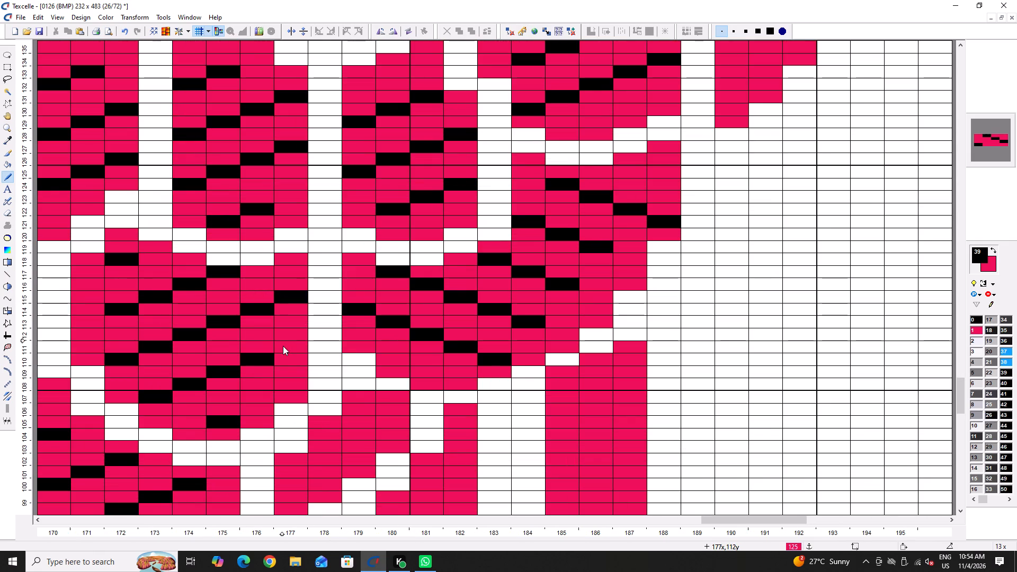
left_click(284, 348)
Complete the scale at columns 168 to 175 with black cells: column 175 at rows 154, 150 and column 168 at rows 147, 151.
scroll(249, 363, "down", 5, "ctrl")
scroll(447, 359, "up", 2, "ctrl")
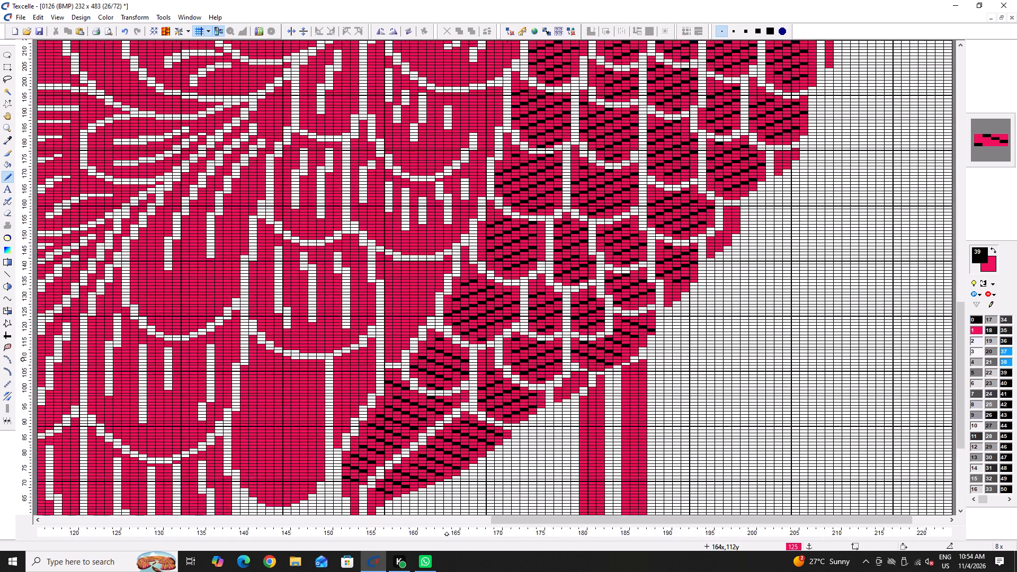
scroll(447, 359, "up", 3, "ctrl")
scroll(379, 382, "down", 3)
scroll(269, 379, "down", 4, "ctrl")
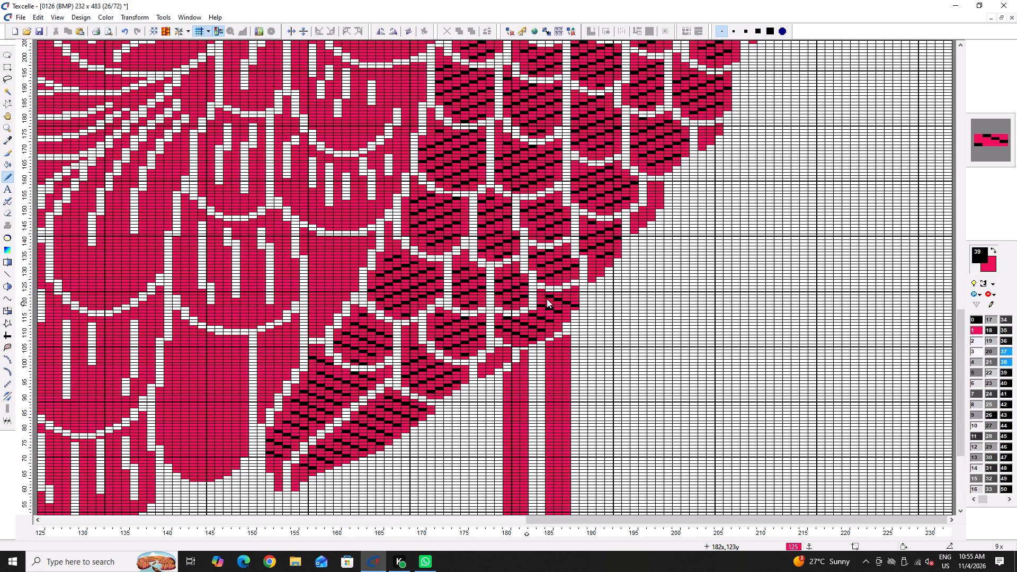
scroll(549, 298, "up", 1)
scroll(495, 279, "up", 5, "ctrl")
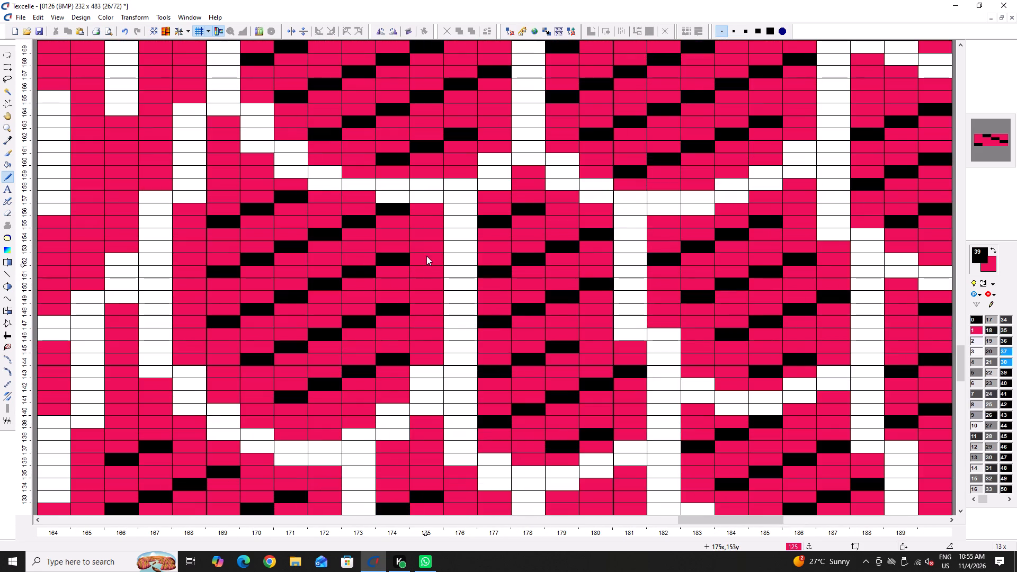
left_click(423, 243)
left_click(422, 297)
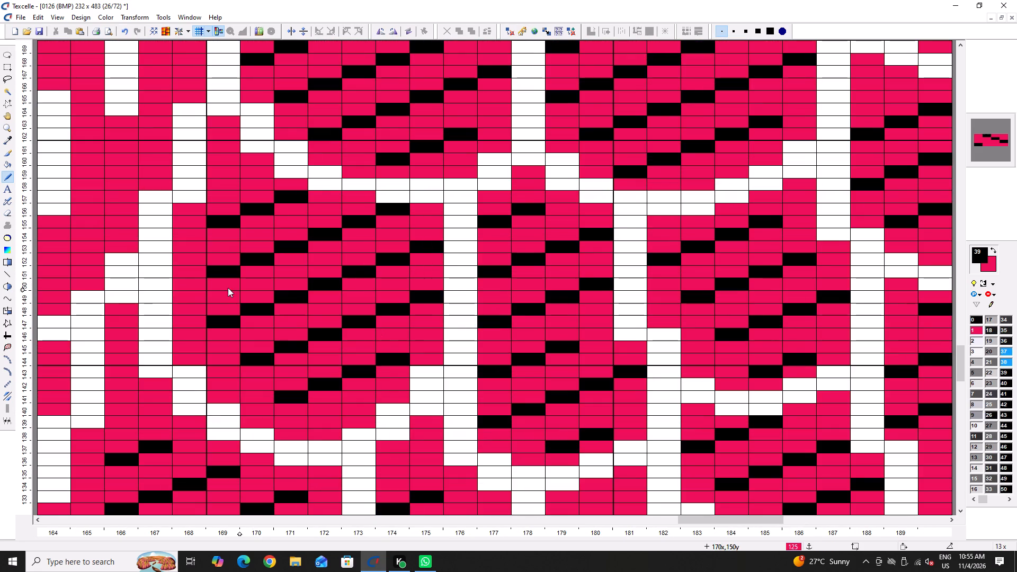
left_click(199, 333)
left_click(192, 285)
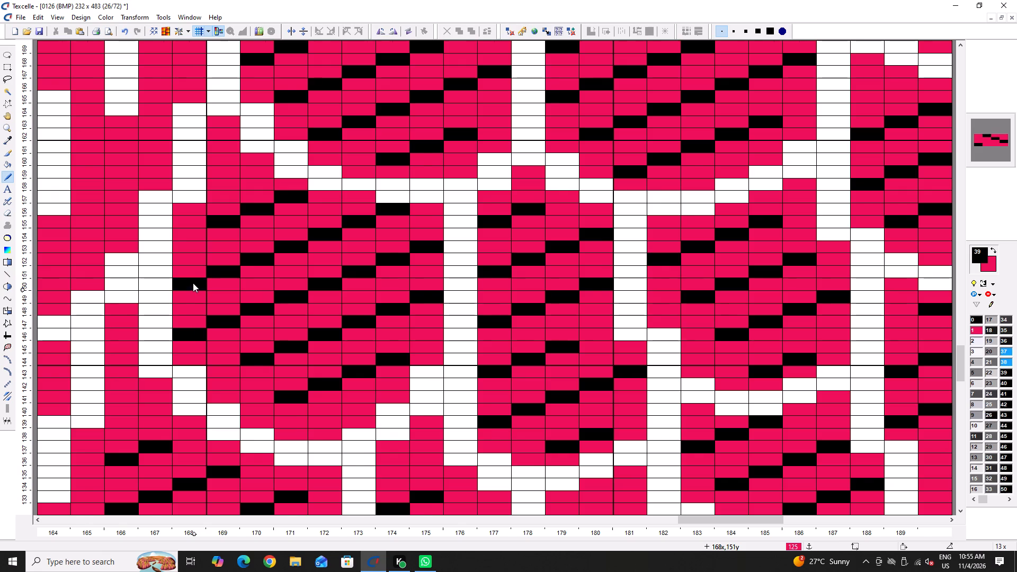
Pencil black edge cells in column 179 at rows 174 and 178 of the scale starting at that column.
scroll(190, 284, "down", 2, "ctrl")
scroll(296, 242, "up", 4)
scroll(394, 378, "up", 1, "ctrl")
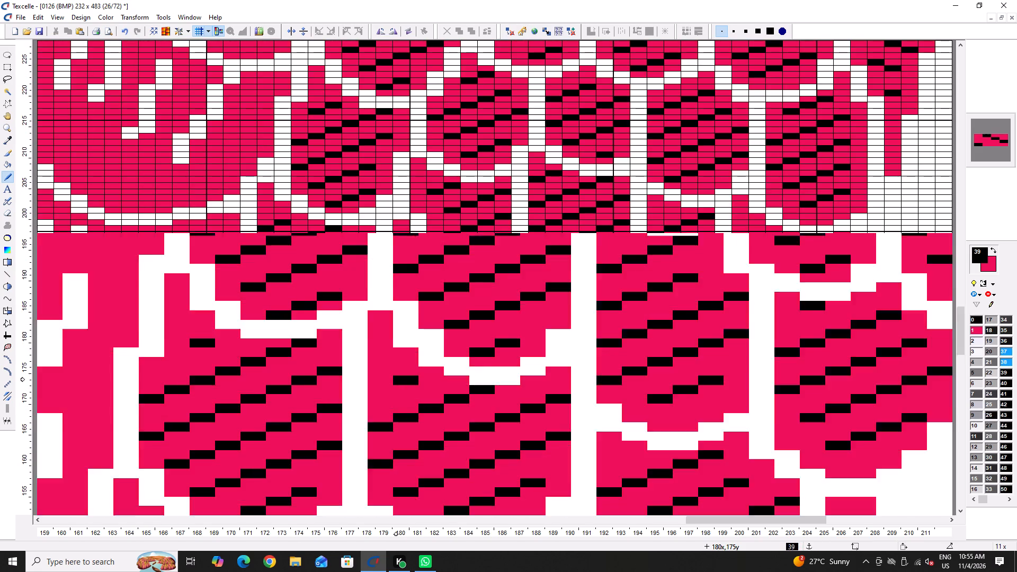
scroll(394, 378, "up", 2, "ctrl")
left_click(360, 381)
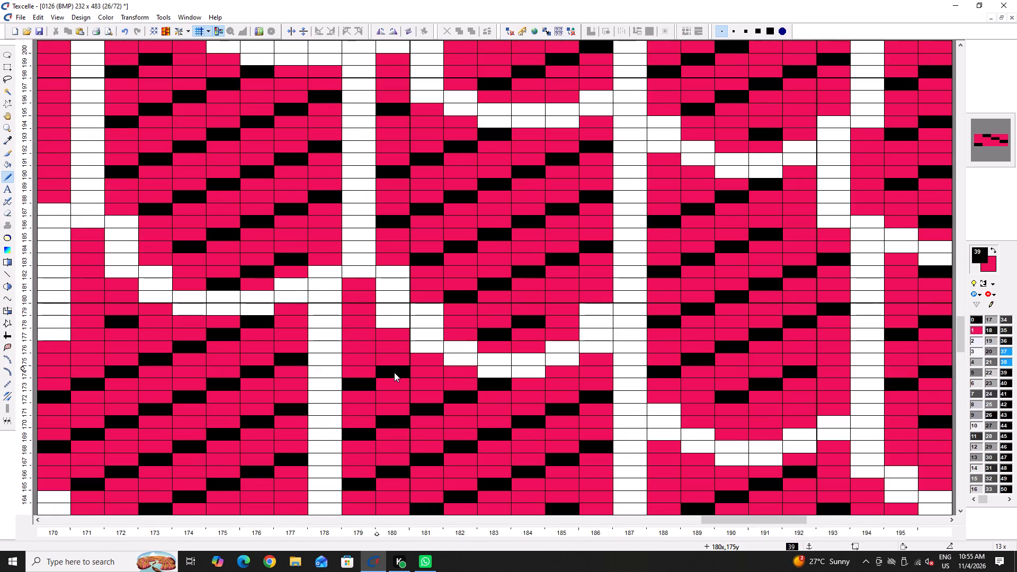
scroll(404, 339, "up", 5)
scroll(383, 333, "down", 2, "ctrl")
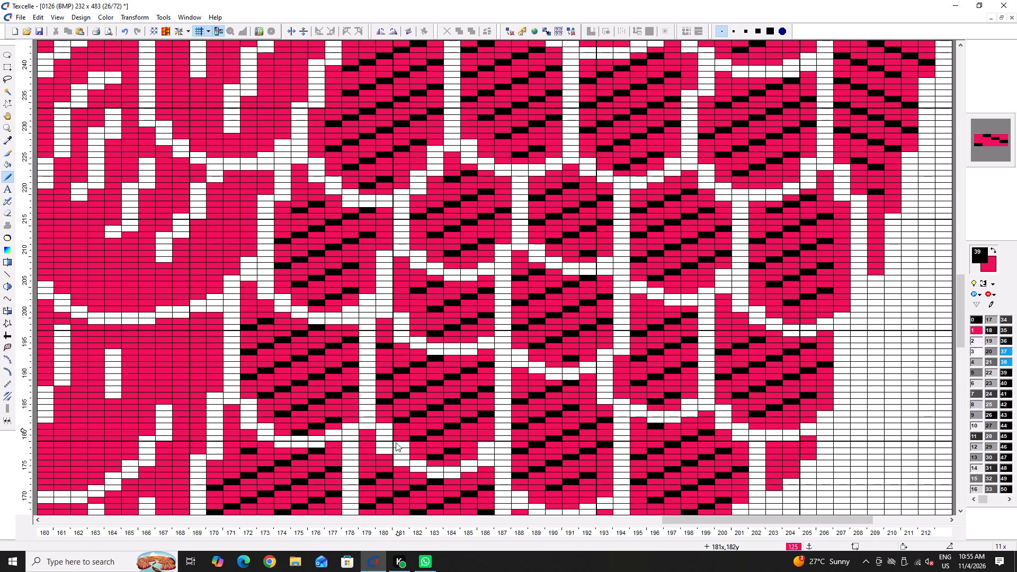
left_click(371, 456)
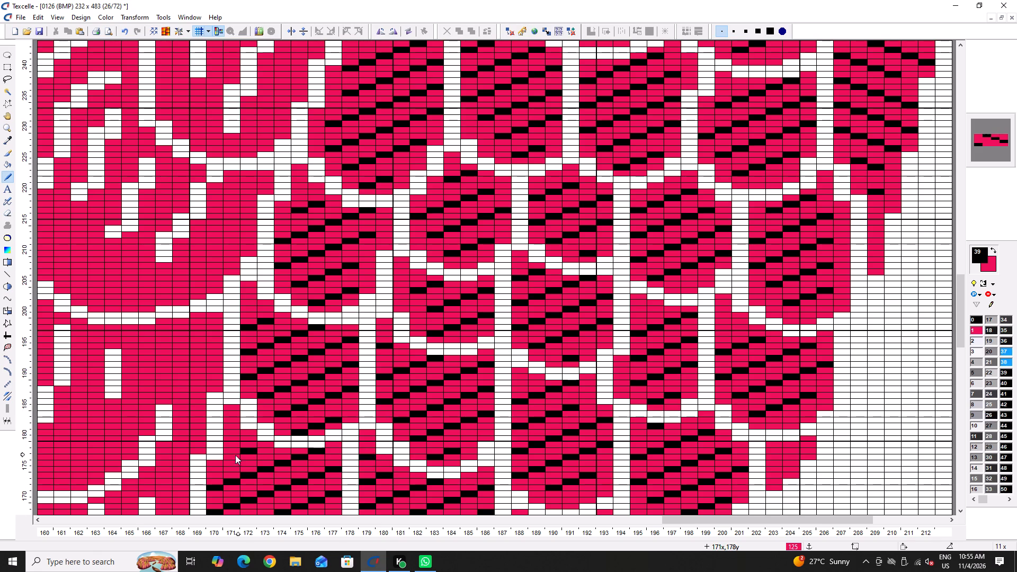
Pencil black cells in the narrow scale tips at column 171, row 182 and column 172, row 203.
scroll(231, 433, "up", 3, "ctrl")
right_click(230, 431)
left_click(230, 432)
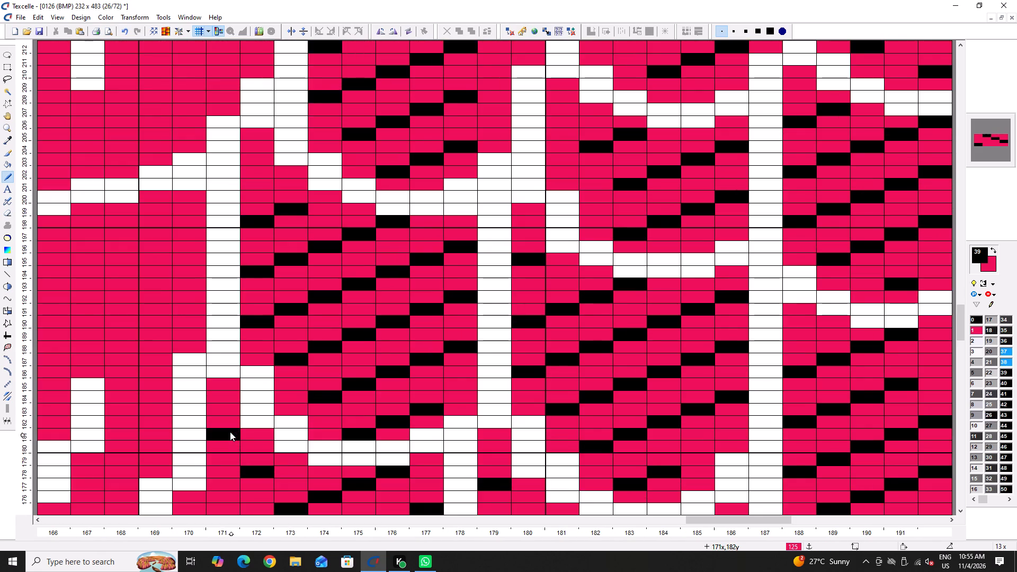
scroll(231, 420, "up", 4)
left_click(263, 373)
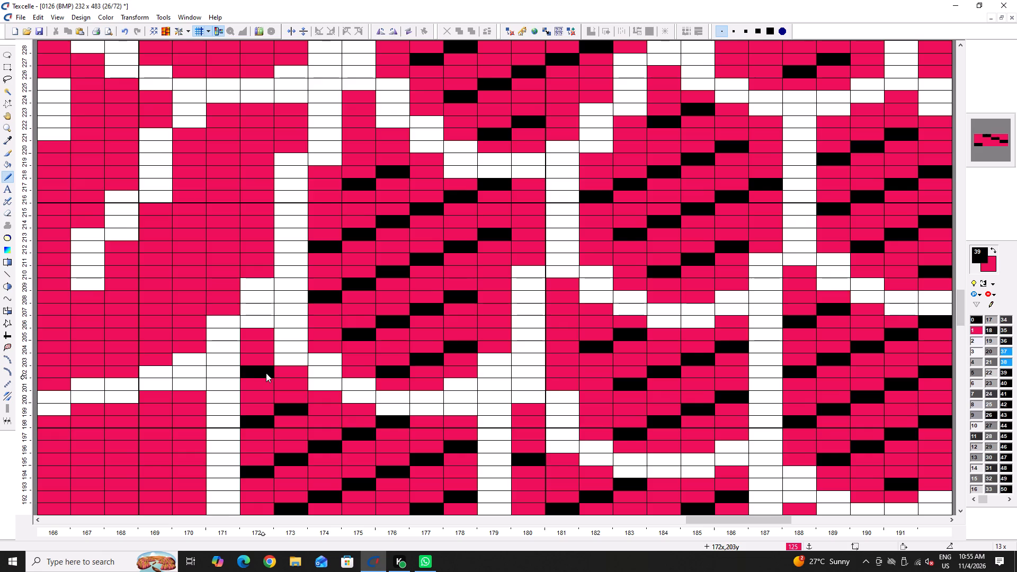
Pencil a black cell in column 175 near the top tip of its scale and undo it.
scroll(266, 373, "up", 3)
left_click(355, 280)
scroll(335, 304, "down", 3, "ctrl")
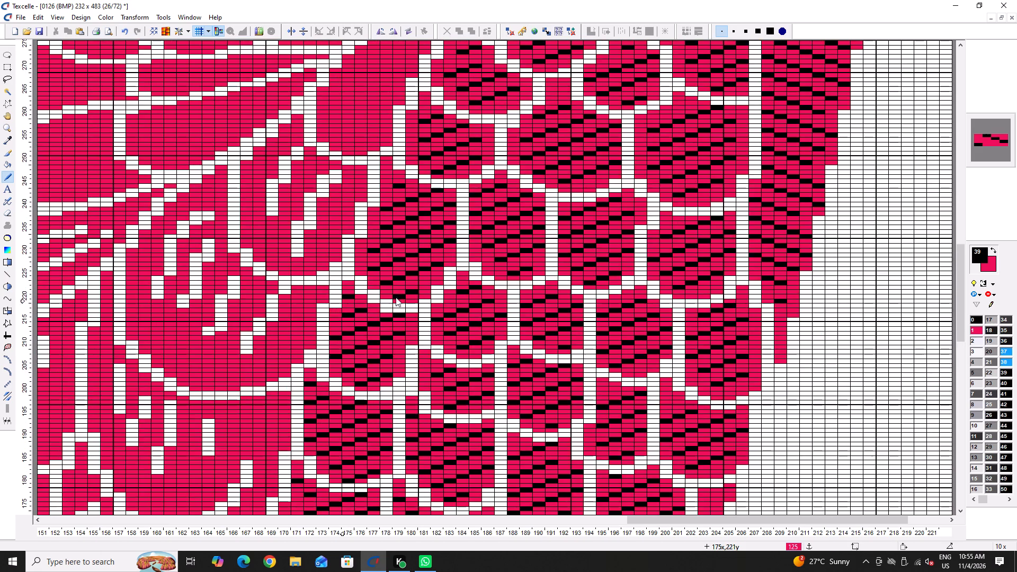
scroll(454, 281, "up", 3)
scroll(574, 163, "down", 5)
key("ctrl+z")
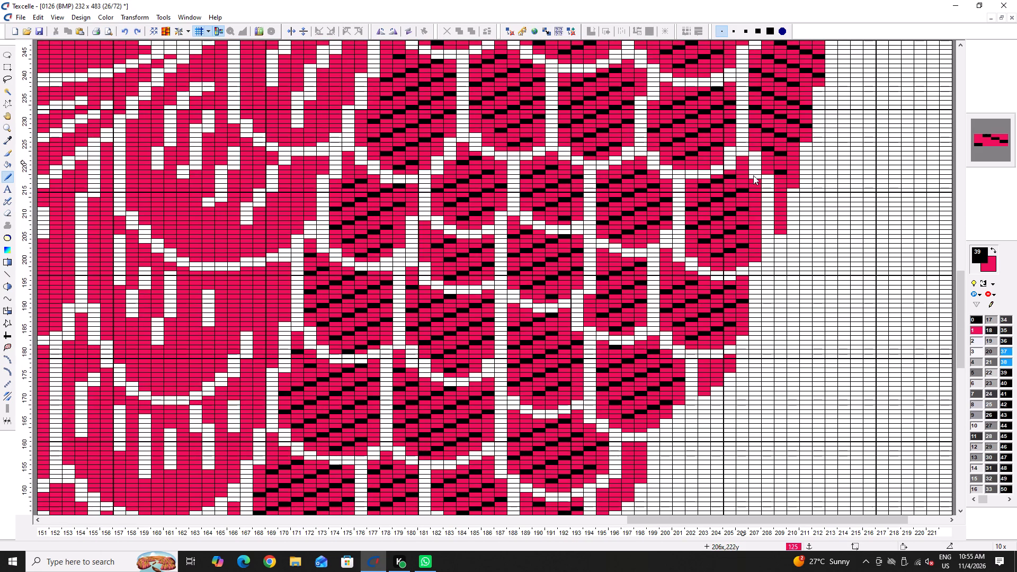
Pencil black edge cells in column 207 at rows 214, 210 and 206 of the scale ending at that column.
scroll(773, 203, "up", 6, "ctrl")
left_click(769, 198)
left_click(773, 246)
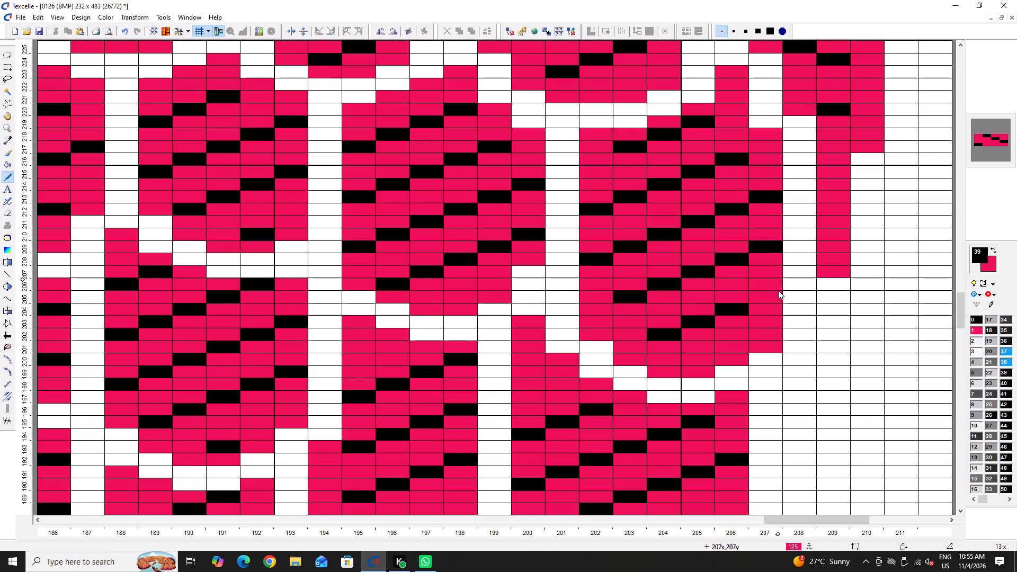
left_click(777, 293)
Complete the scale at columns 198 to 206 with black cells: column 206 at rows 257, 253 and column 198 at rows 253, 257.
scroll(415, 253, "down", 6, "ctrl")
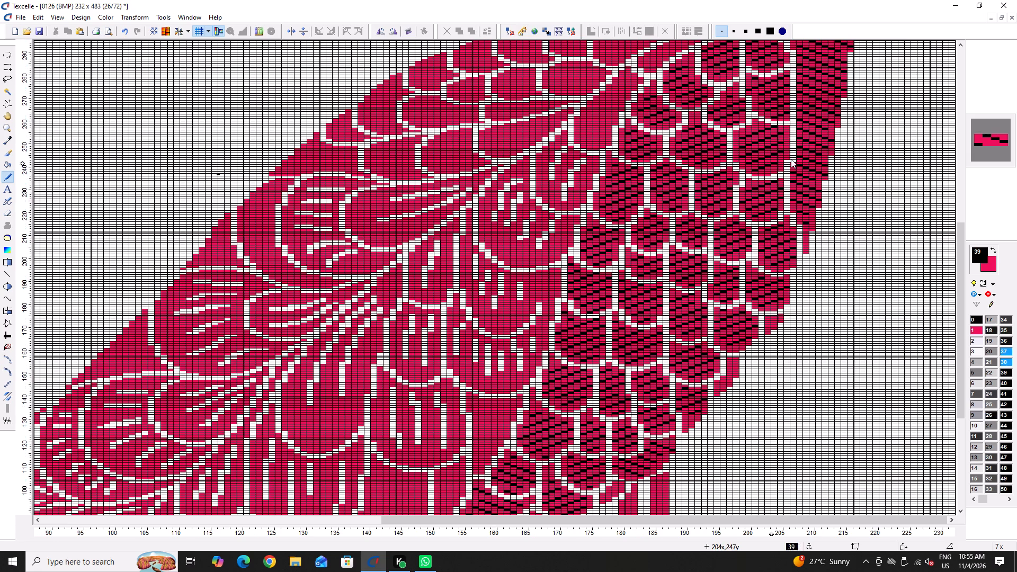
scroll(806, 154, "up", 7, "ctrl")
scroll(776, 117, "up", 3)
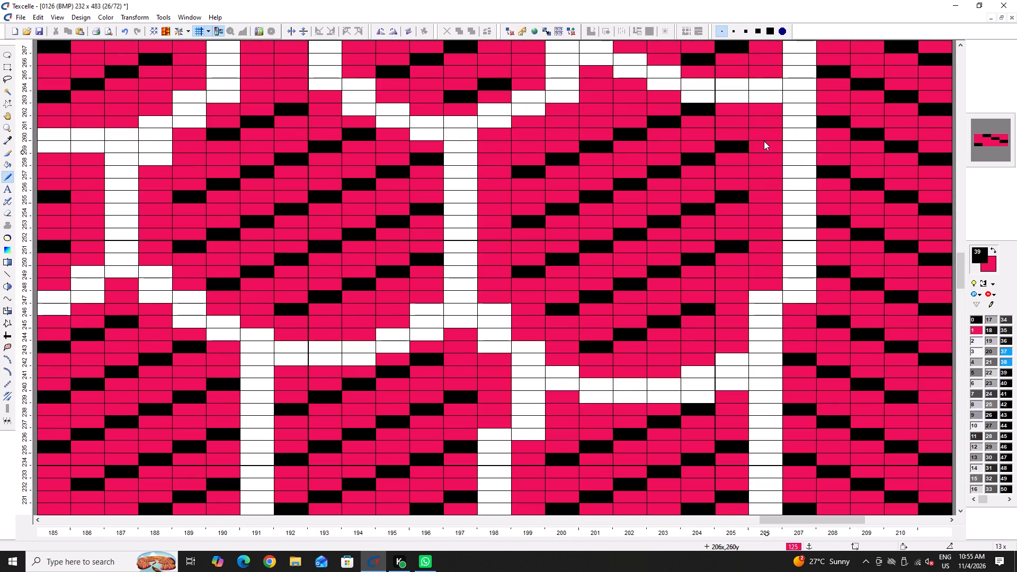
left_click(765, 182)
left_click(770, 240)
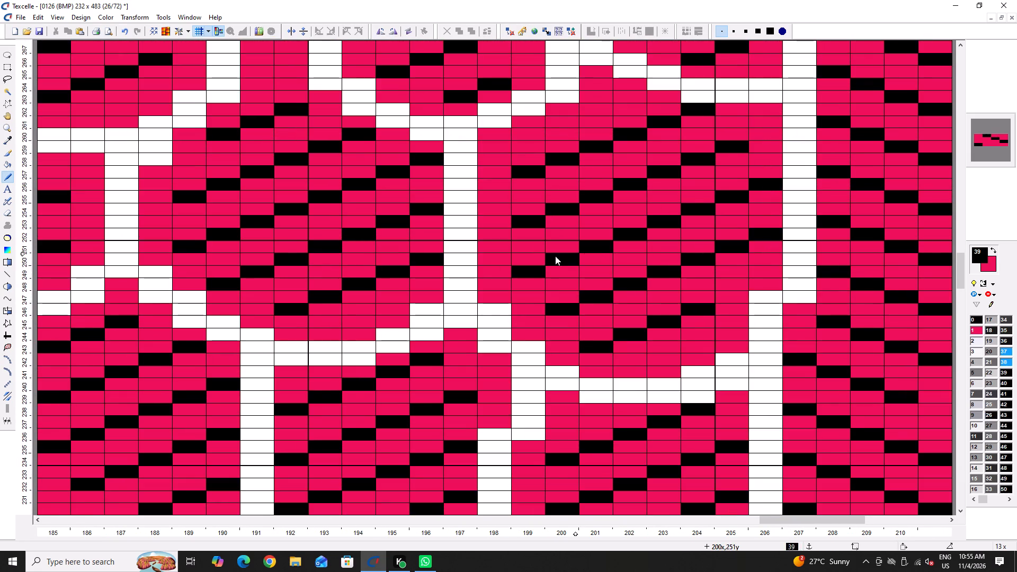
left_click(500, 233)
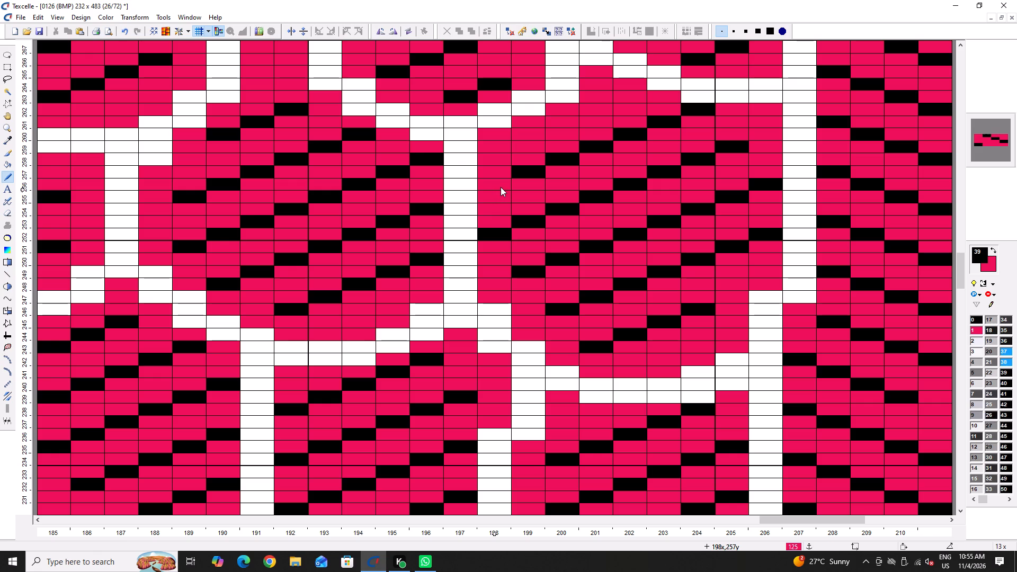
left_click(501, 187)
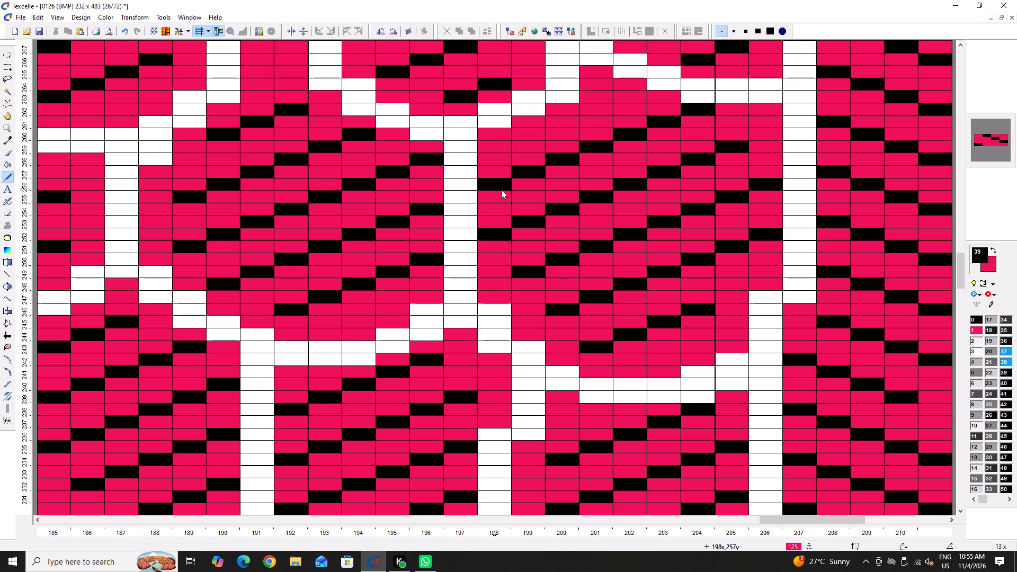
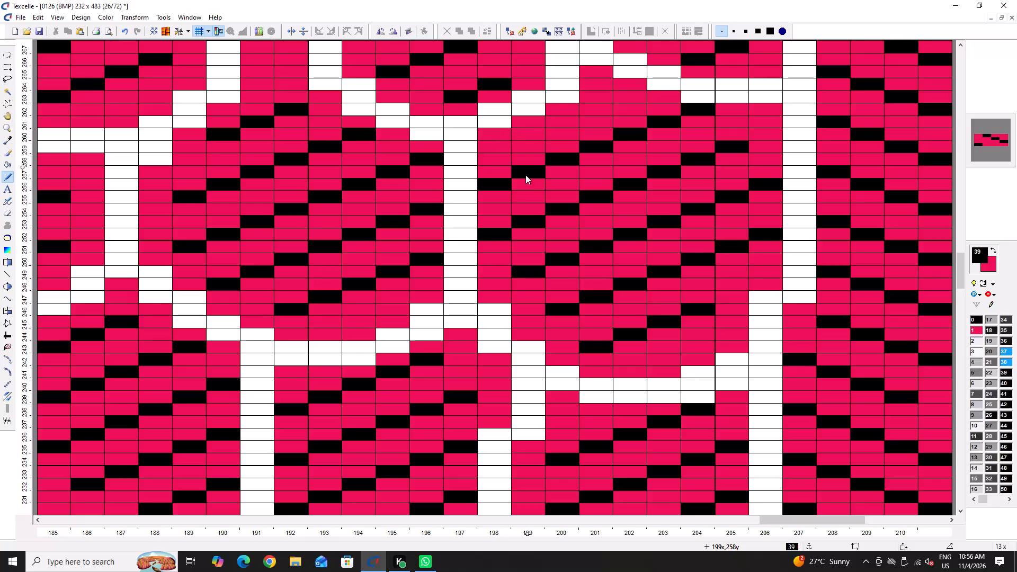
Pencil a black pattern cell at column 177, row 236, on the edge of its scale.
scroll(448, 243, "down", 6, "ctrl")
scroll(650, 294, "up", 6, "ctrl")
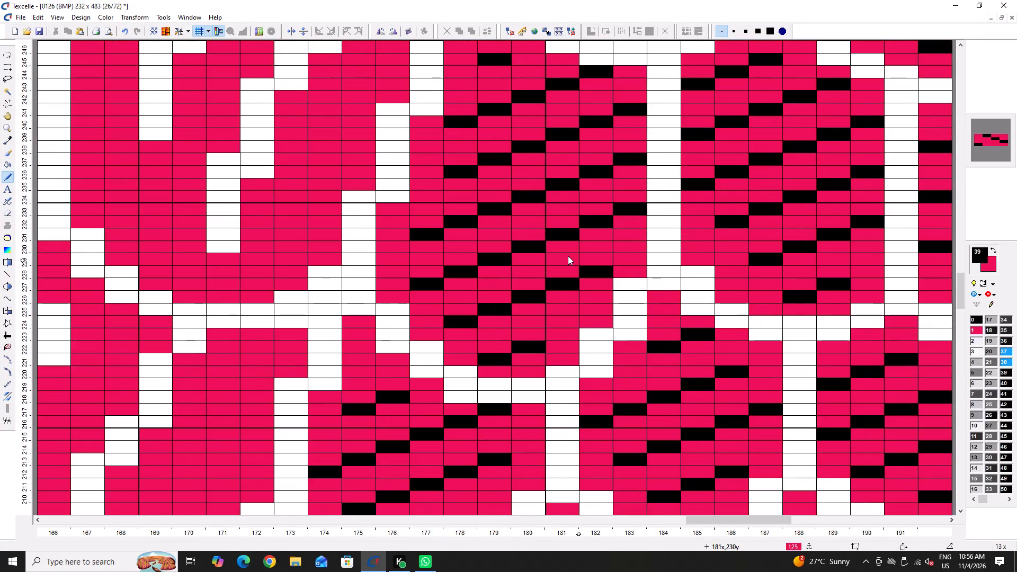
left_click(431, 182)
Pencil a black cell near column 191 in the lower part of the scale spanning columns 189 to 193.
scroll(439, 205, "down", 10)
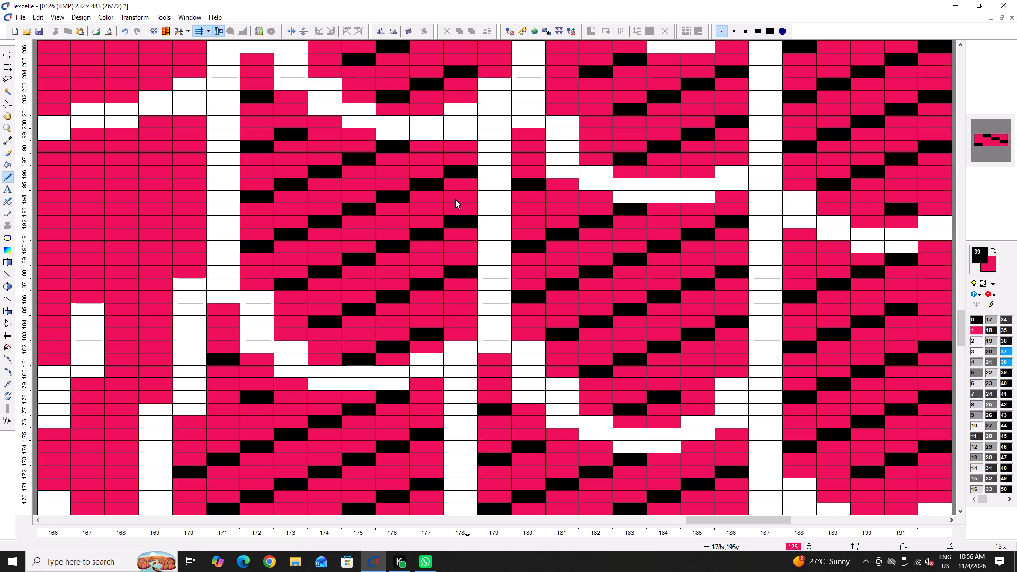
scroll(455, 199, "down", 6)
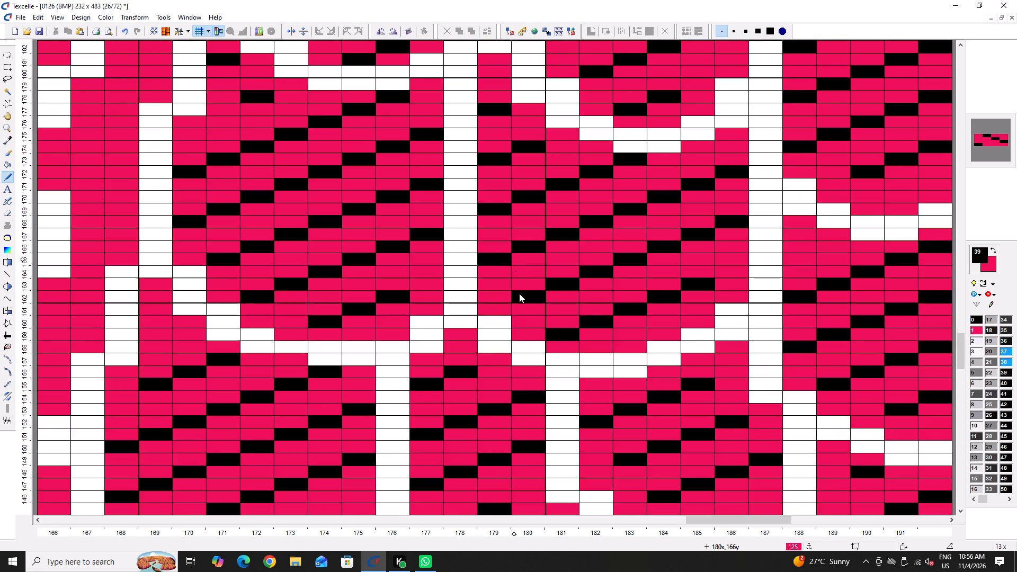
scroll(435, 428, "down", 7, "ctrl")
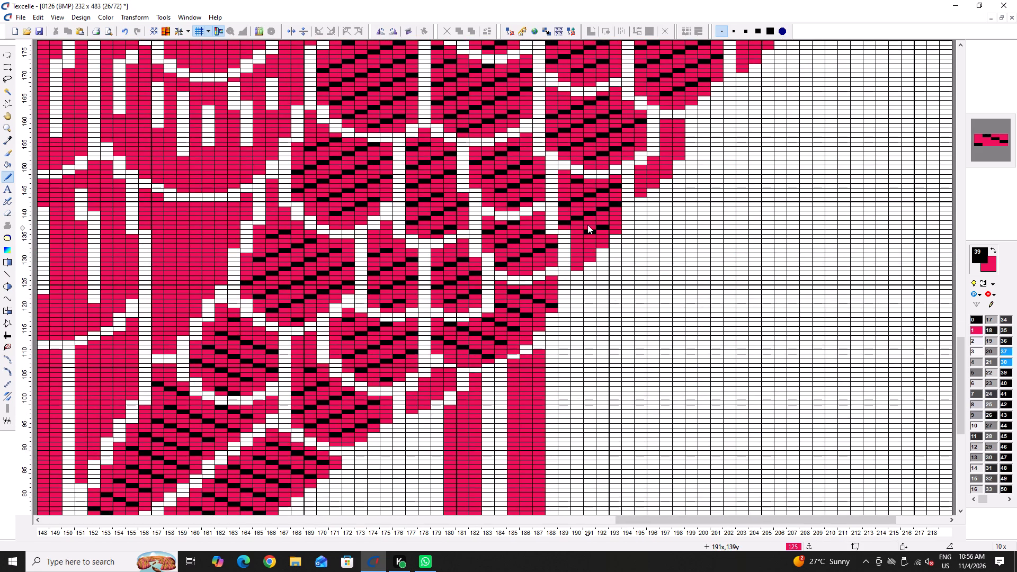
scroll(581, 228, "up", 3, "ctrl")
left_click(601, 237)
Recolour pink the white outline cells at column 179, rows 204 and 203, and column 178, row 202.
scroll(498, 256, "down", 2, "ctrl")
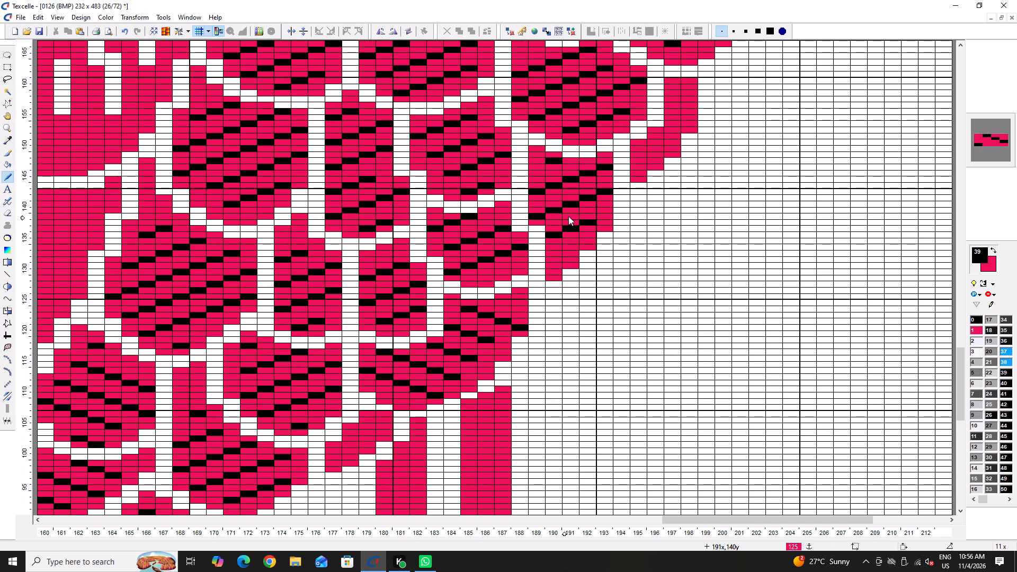
scroll(591, 210, "up", 4)
scroll(736, 225, "up", 2)
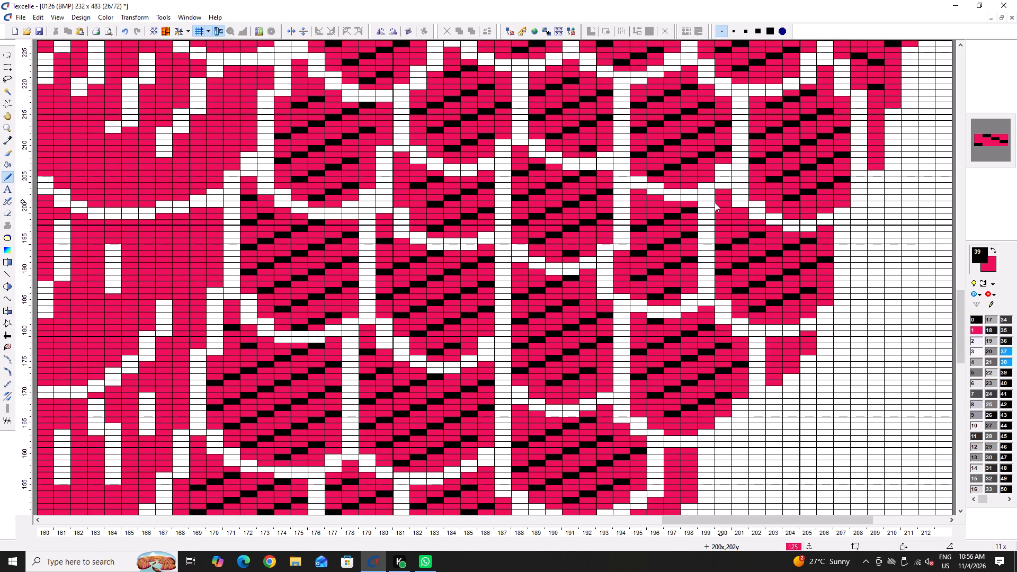
scroll(574, 203, "up", 1)
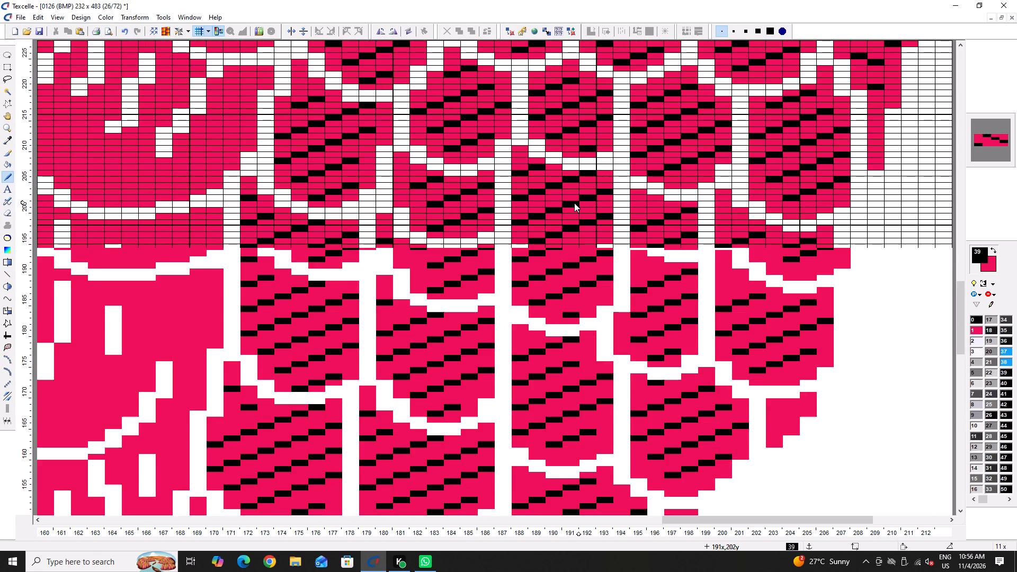
scroll(571, 208, "up", 1)
scroll(413, 287, "up", 1, "ctrl")
scroll(342, 350, "up", 1, "ctrl")
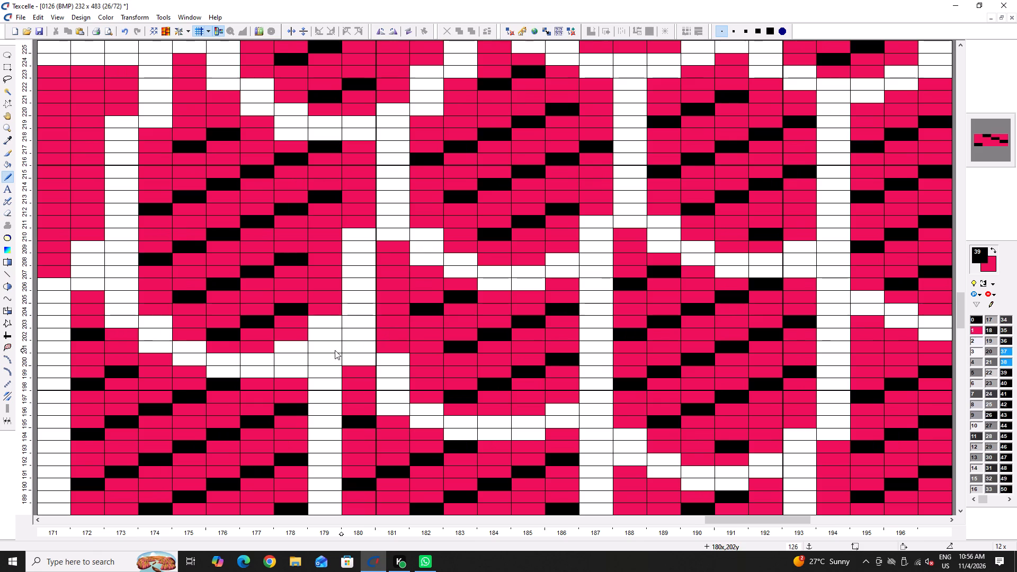
left_click(323, 320)
left_click_drag(323, 323, 323, 329)
left_click(323, 329)
right_click_drag(327, 311, 327, 339, "ctrl")
right_click(327, 339)
right_click(292, 348)
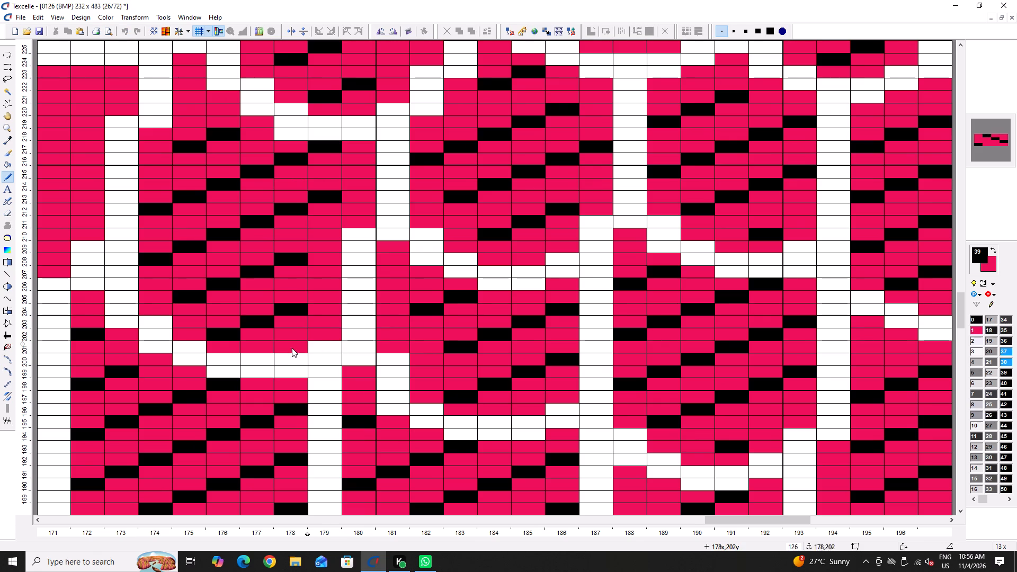
right_click(292, 348)
Thin the scale outlines by recolouring pink column 188 at rows 195 and 172 and column 180 at row 179, keeping column 180, row 180 white.
scroll(506, 383, "down", 2)
right_click(621, 333)
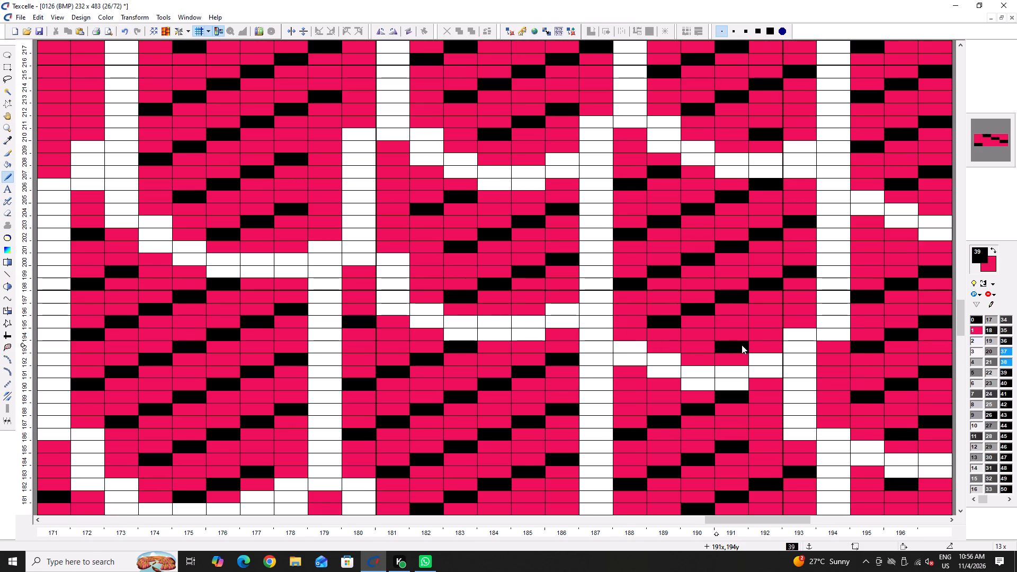
scroll(592, 365, "down", 4)
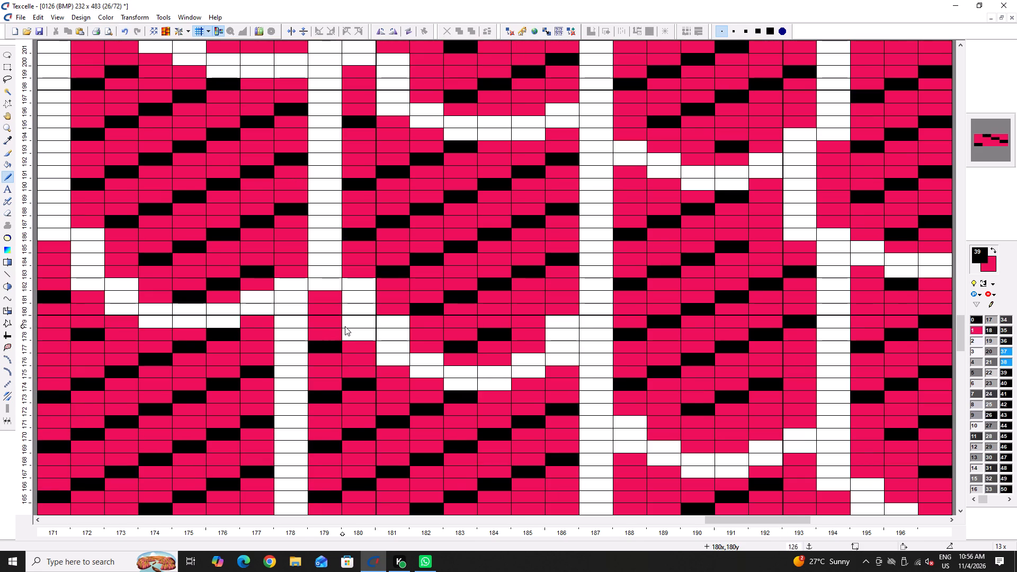
right_click(345, 326)
left_click(354, 321)
key("space")
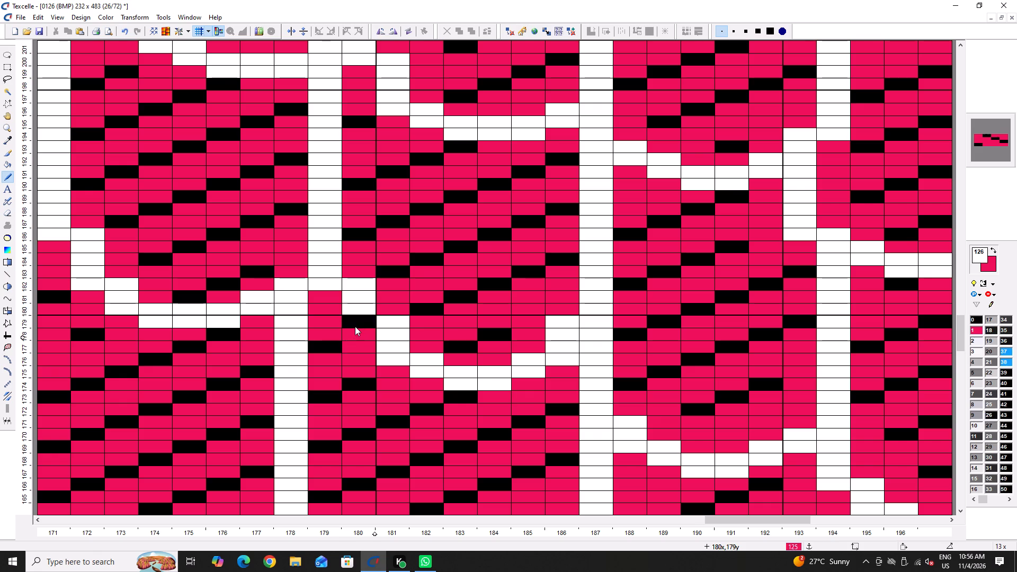
double_click(355, 324)
scroll(689, 406, "down", 1)
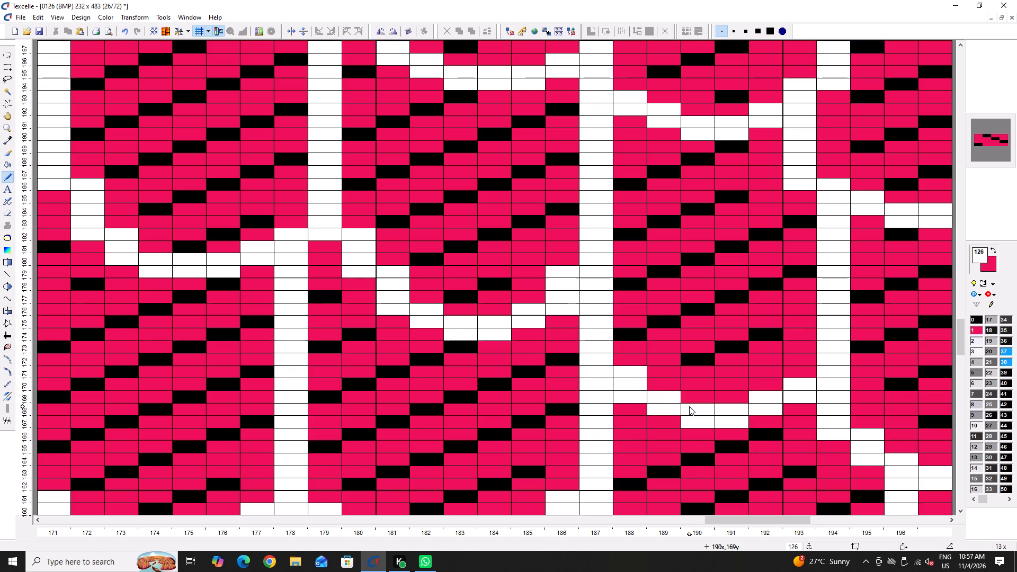
left_click(628, 374)
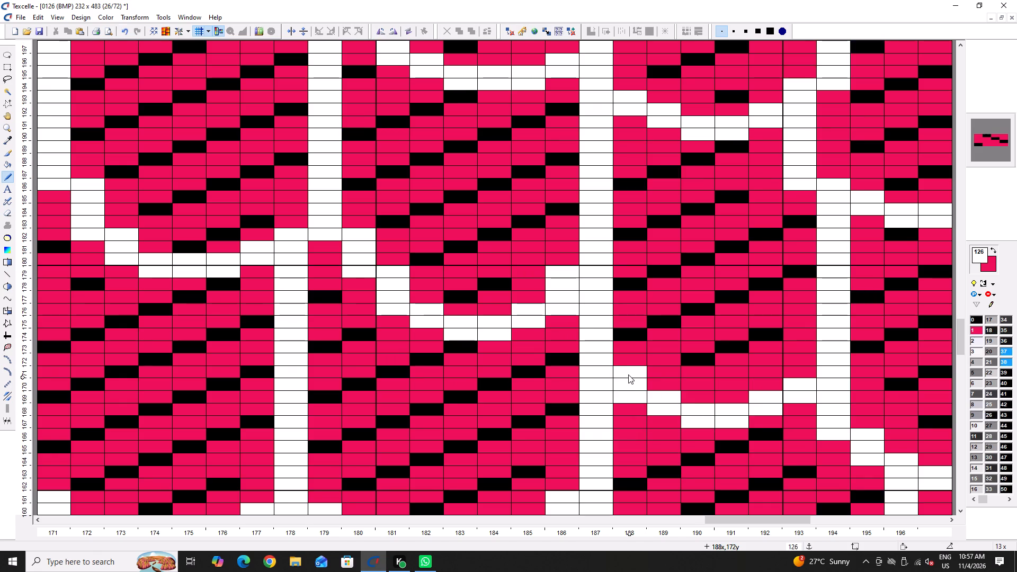
right_click(628, 374)
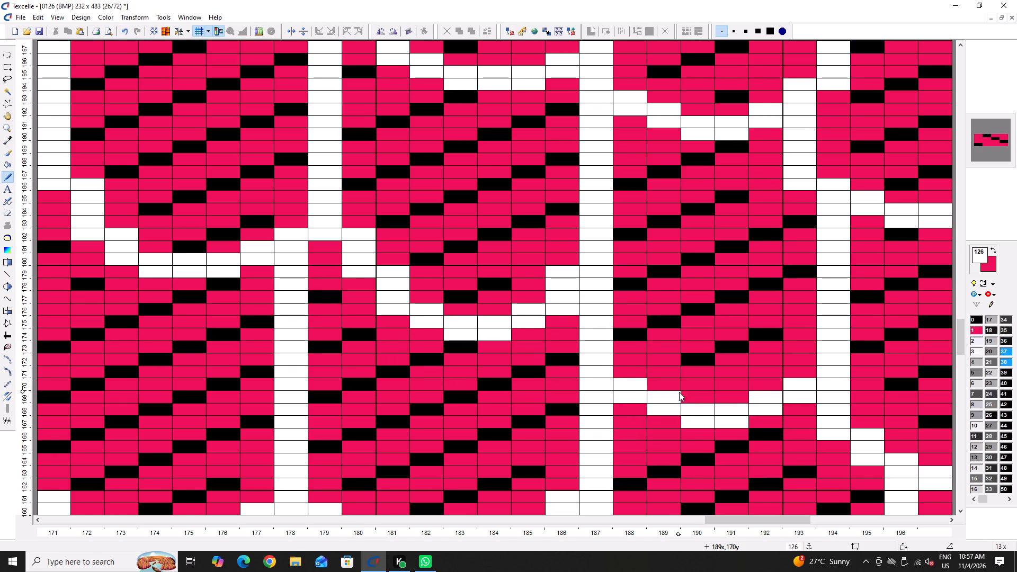
Examine the outlines and pattern cells of the lower scales around columns 160 to 185, rows 112 to 148.
scroll(688, 394, "down", 4, "ctrl")
scroll(750, 419, "up", 4, "ctrl")
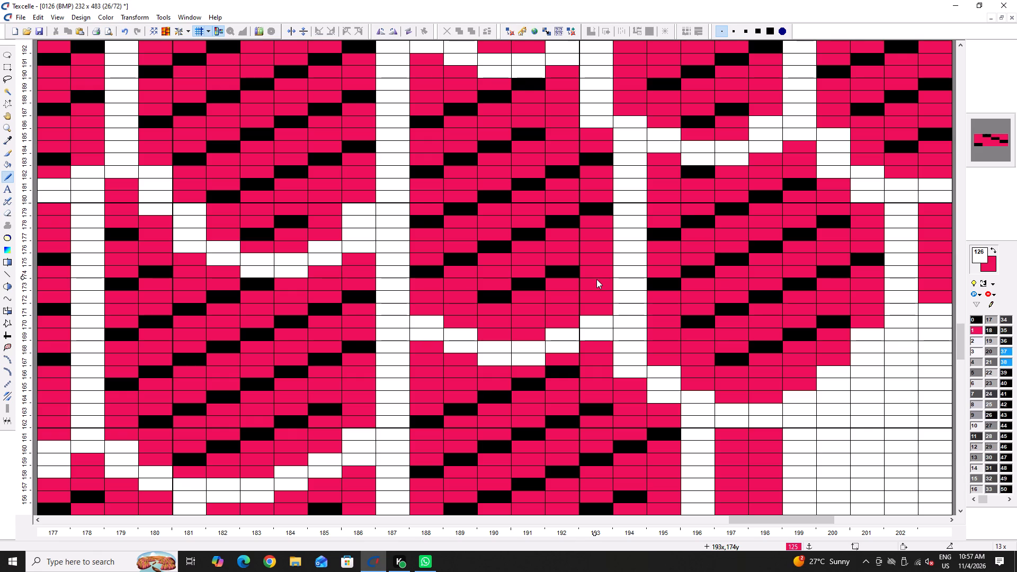
scroll(566, 506, "down", 2, "ctrl")
scroll(353, 423, "down", 3)
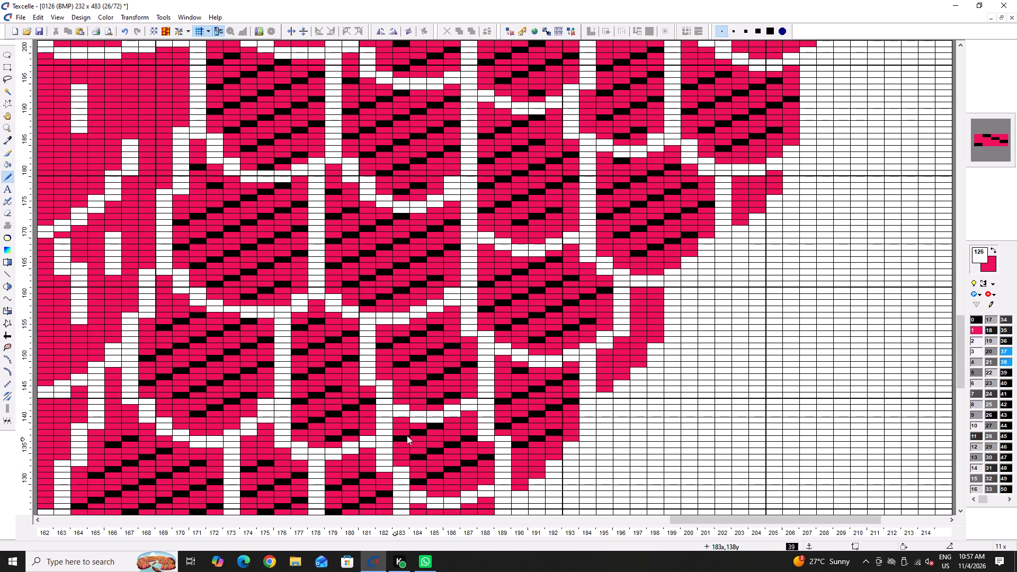
scroll(454, 418, "down", 2)
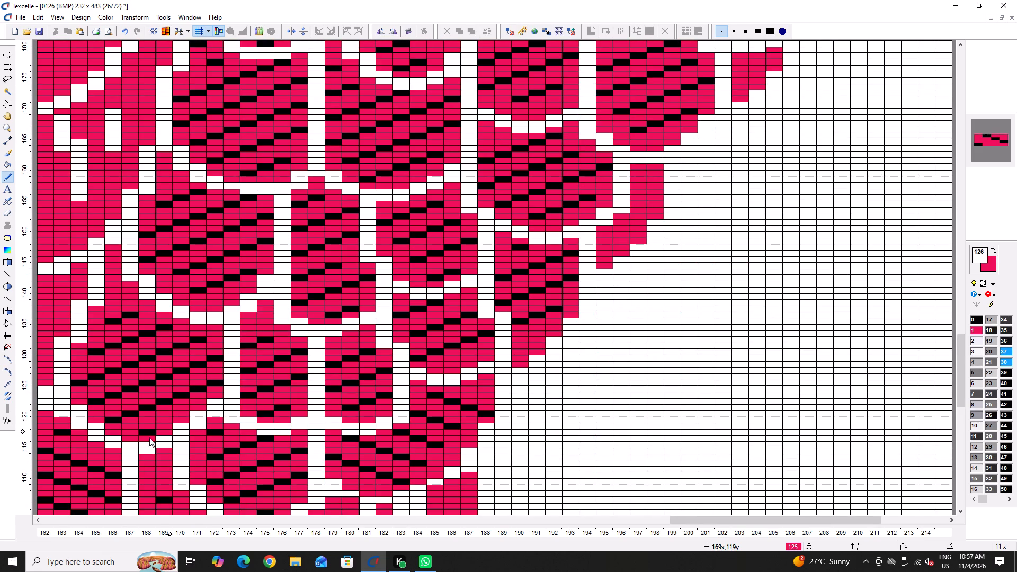
scroll(111, 444, "up", 2, "ctrl")
key("Left")
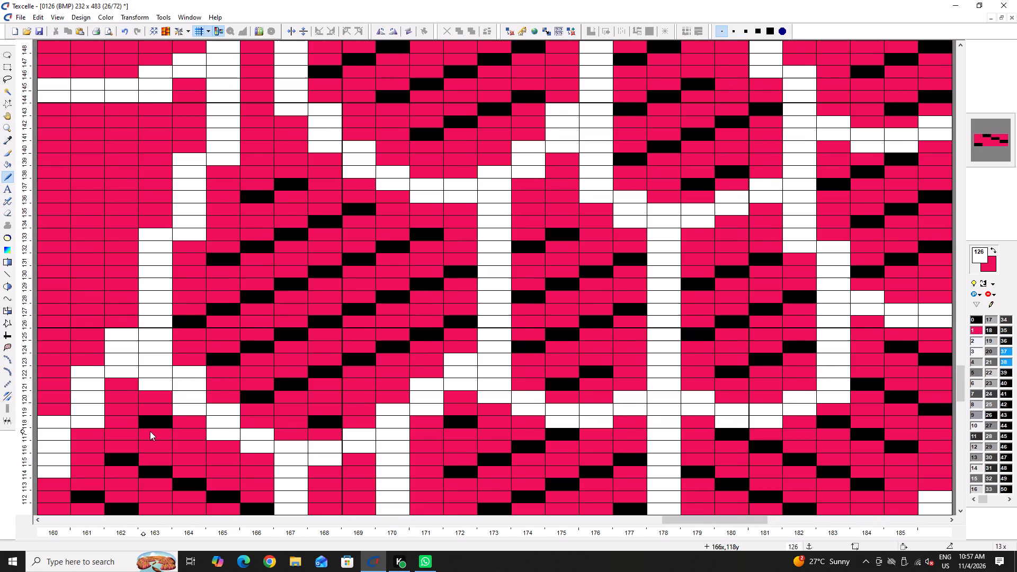
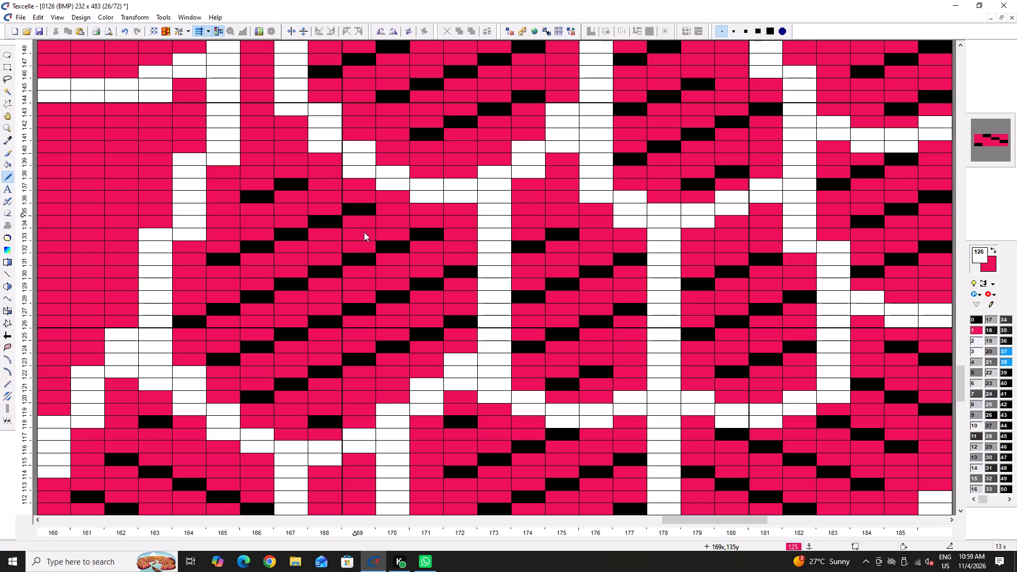
Pencil a black pattern cell at column 153, row 85, in the lower scale spanning columns 152 to 165.
scroll(417, 258, "down", 3, "ctrl")
scroll(483, 289, "down", 2)
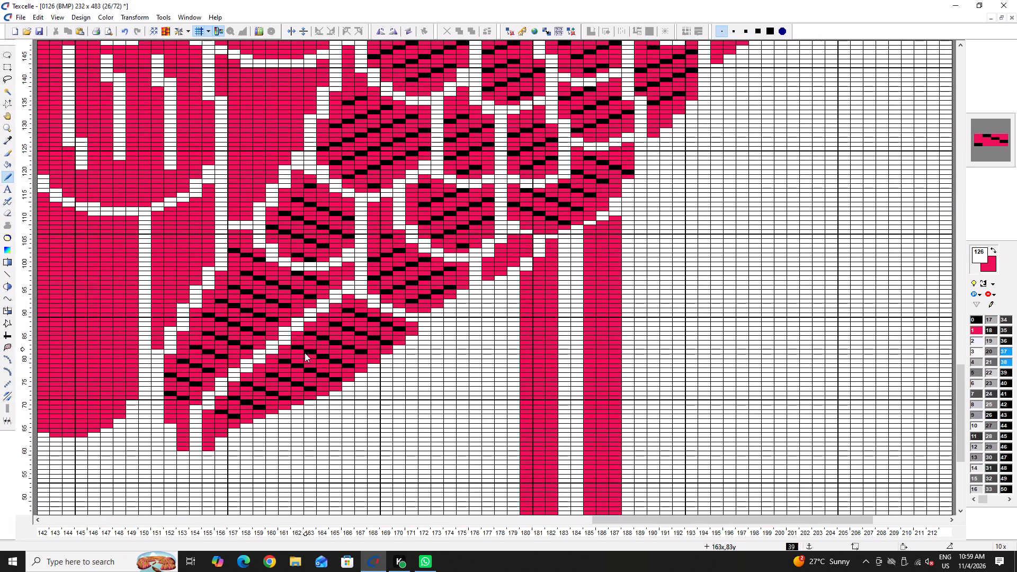
scroll(210, 338, "up", 5, "ctrl")
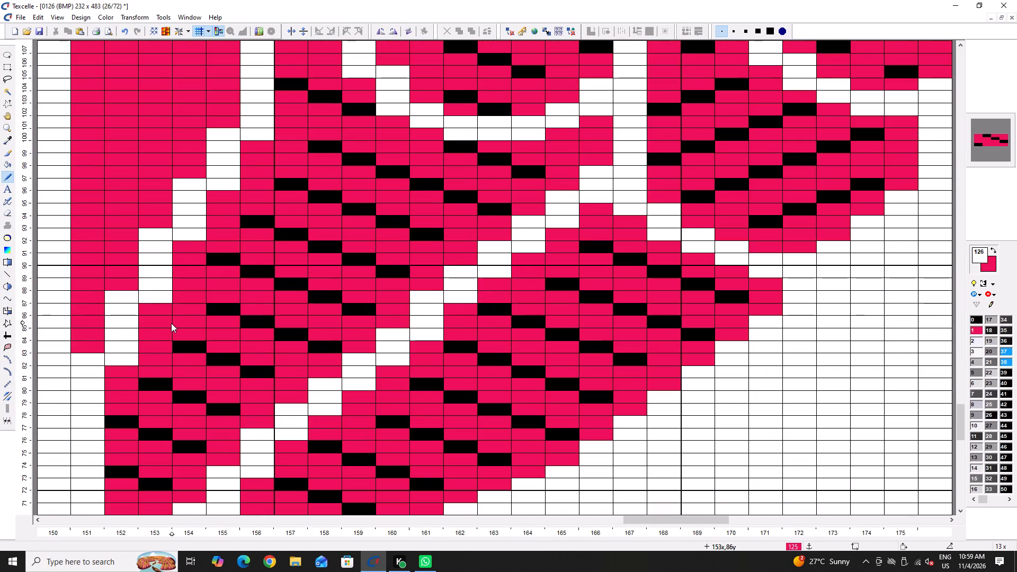
left_click(163, 332)
key("space")
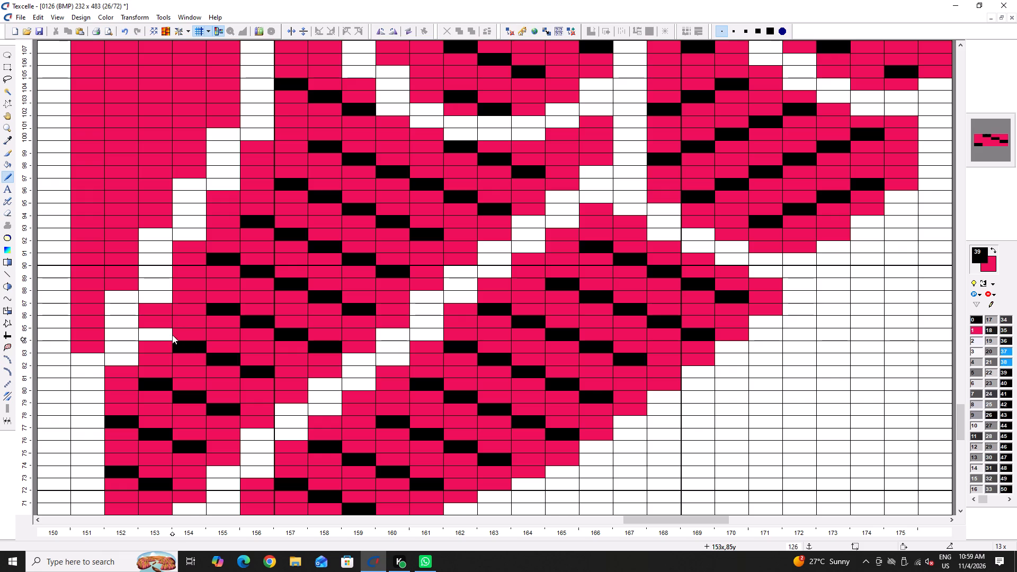
left_click(167, 335)
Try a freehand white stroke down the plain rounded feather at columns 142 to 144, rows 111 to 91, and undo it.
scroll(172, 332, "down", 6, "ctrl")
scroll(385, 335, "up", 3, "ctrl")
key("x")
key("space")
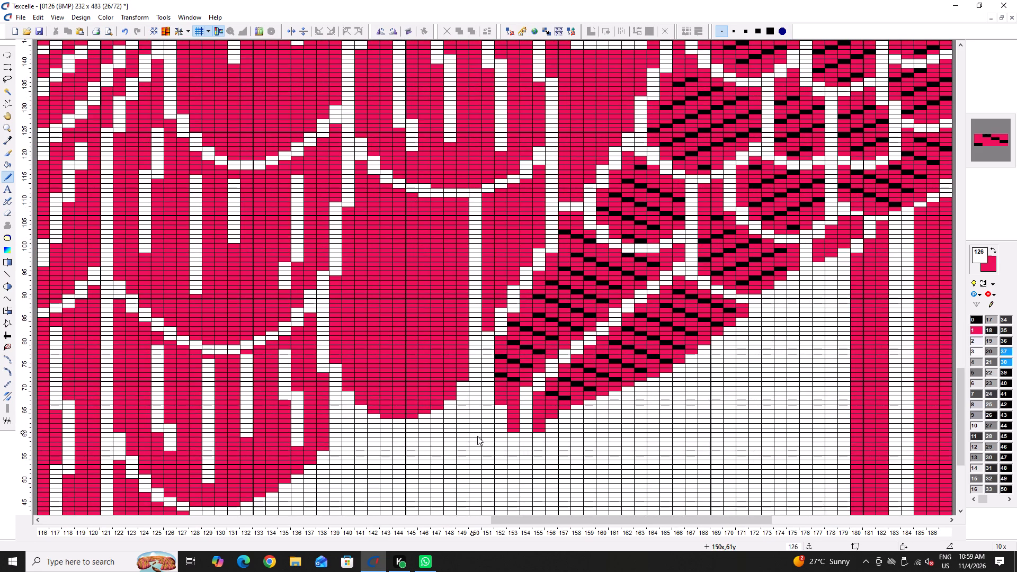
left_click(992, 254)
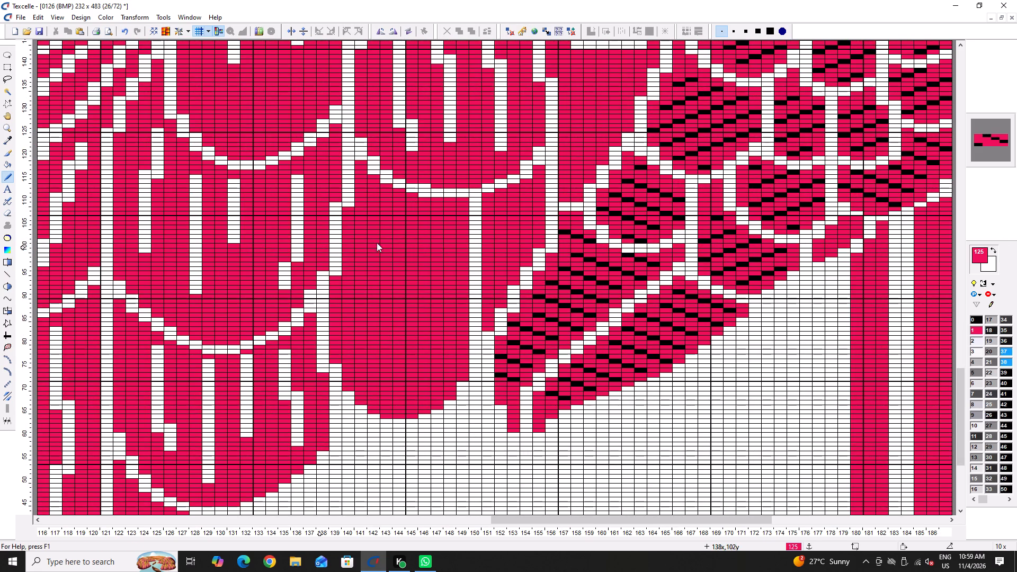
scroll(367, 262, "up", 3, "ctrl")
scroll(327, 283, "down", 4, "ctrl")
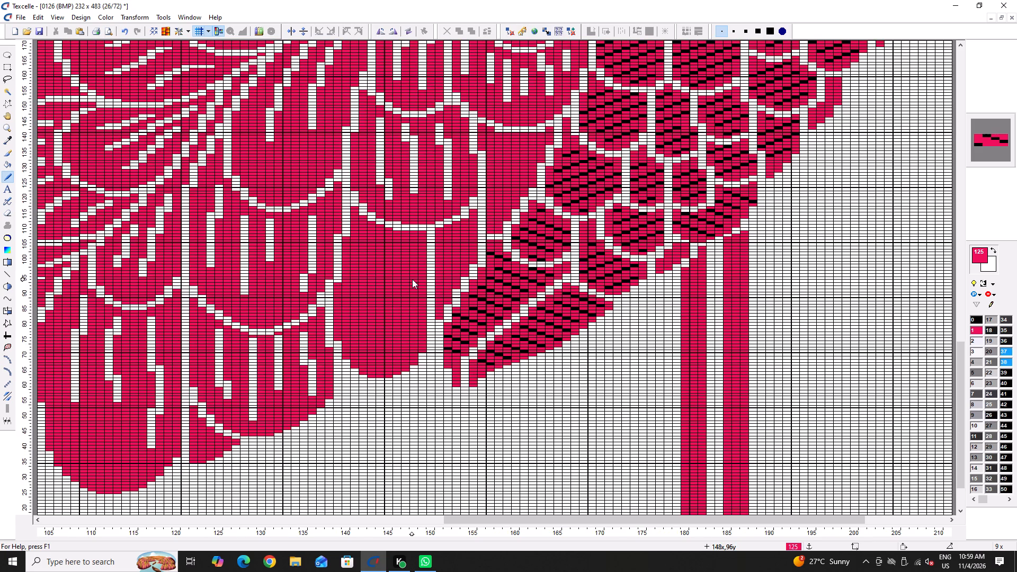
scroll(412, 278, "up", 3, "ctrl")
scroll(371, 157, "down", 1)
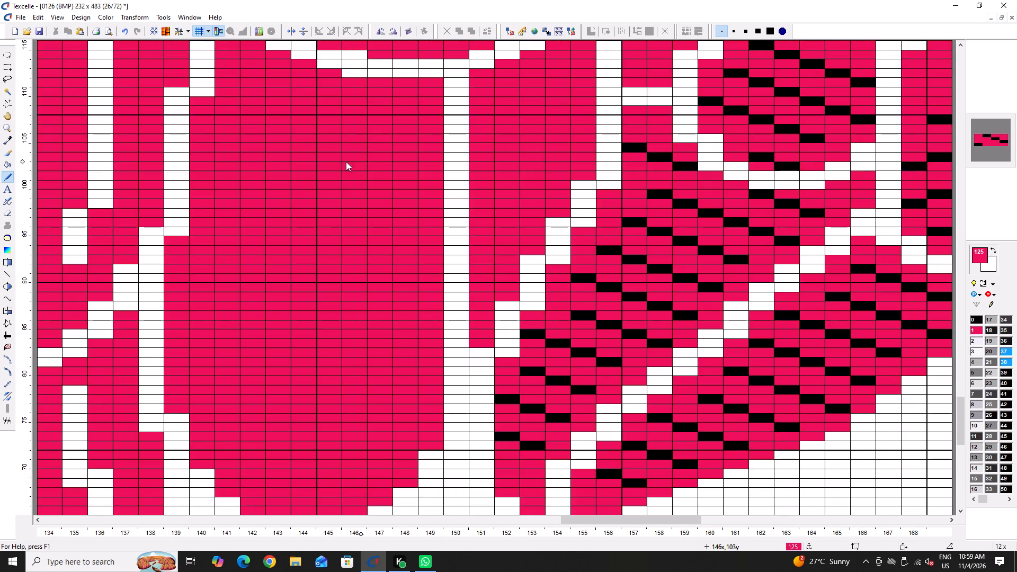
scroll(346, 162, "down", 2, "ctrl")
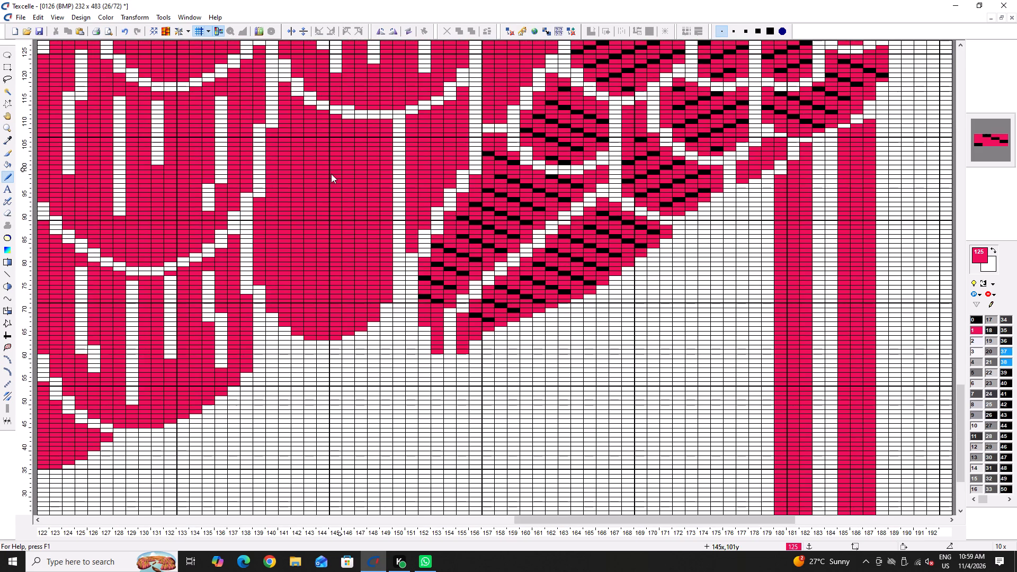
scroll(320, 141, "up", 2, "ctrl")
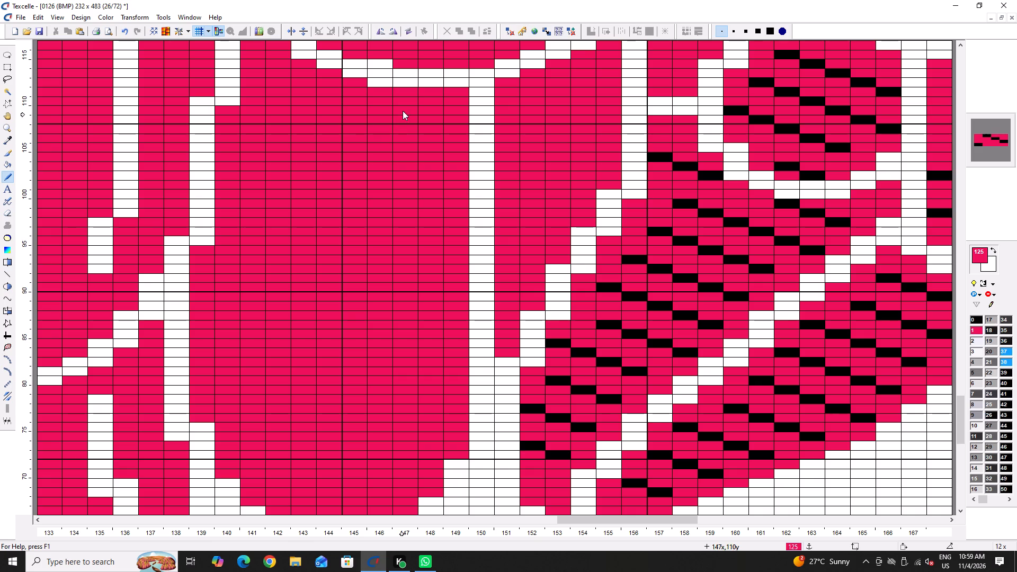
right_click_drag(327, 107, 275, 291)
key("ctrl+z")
Extend the white vein at column 113 down to row 51 in the large bottom feather.
scroll(276, 276, "down", 7, "ctrl")
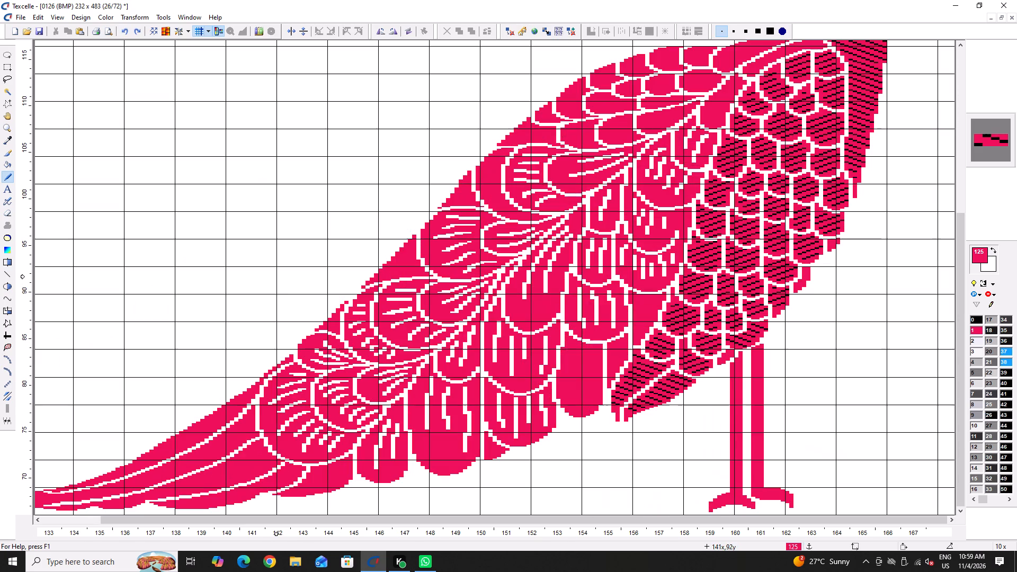
scroll(439, 499, "up", 5, "ctrl")
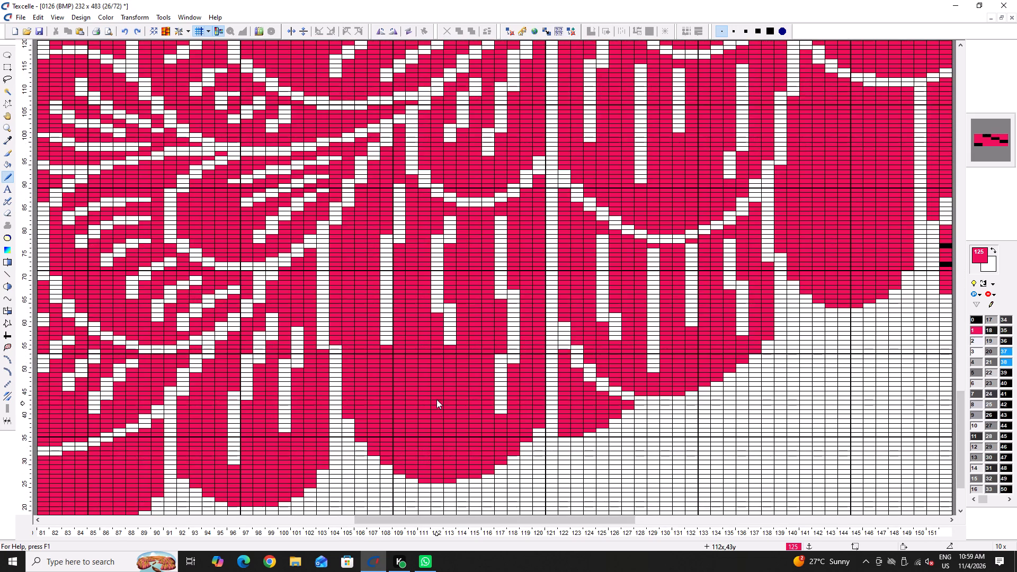
right_click_drag(445, 342, 448, 364)
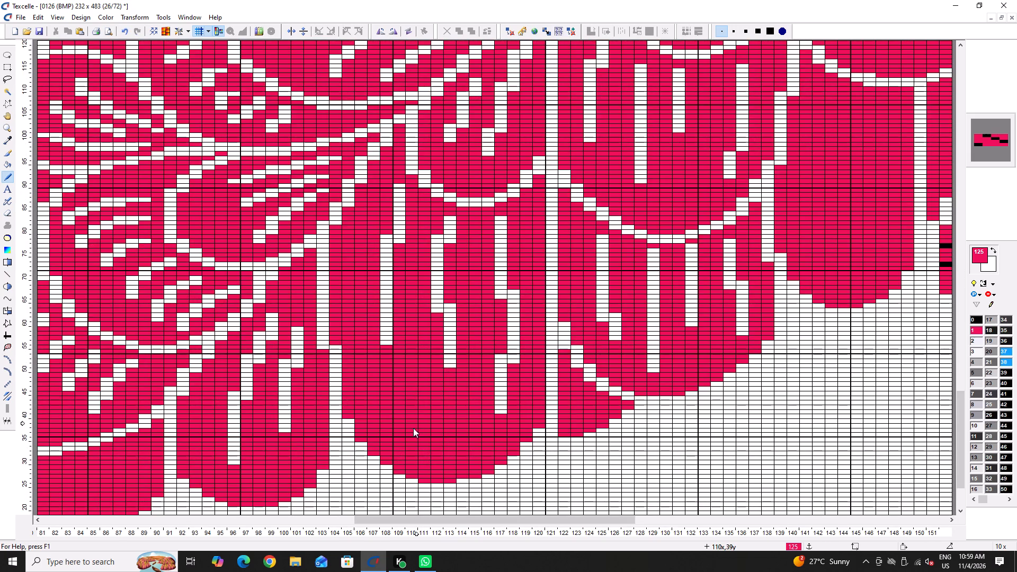
Recolour white the pink edge cell at column 92, row 28, of the rounded feather spanning columns 92 to 103.
scroll(377, 431, "down", 2, "ctrl")
scroll(267, 459, "up", 5, "ctrl")
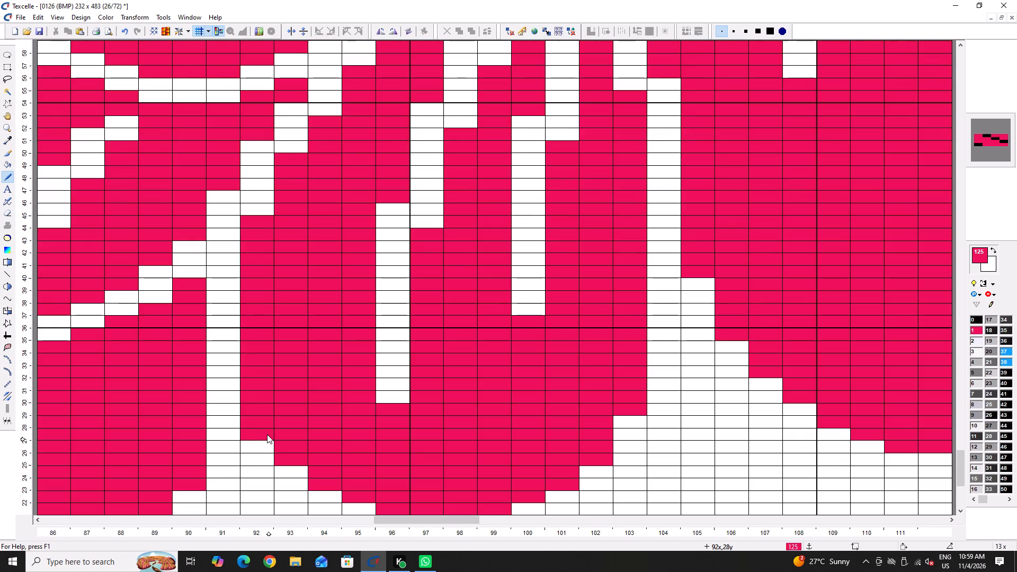
right_click(265, 433)
scroll(233, 427, "down", 3, "ctrl")
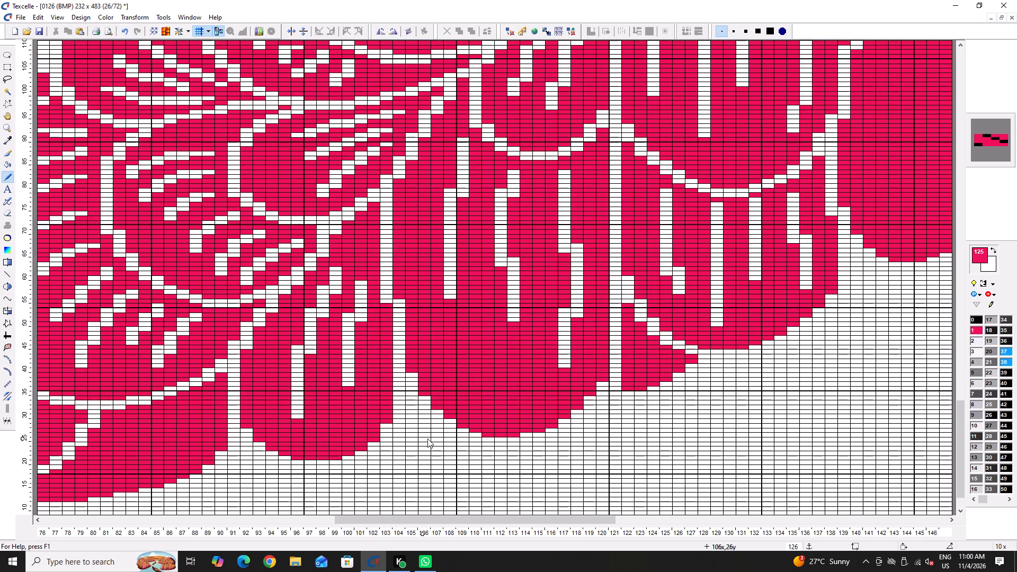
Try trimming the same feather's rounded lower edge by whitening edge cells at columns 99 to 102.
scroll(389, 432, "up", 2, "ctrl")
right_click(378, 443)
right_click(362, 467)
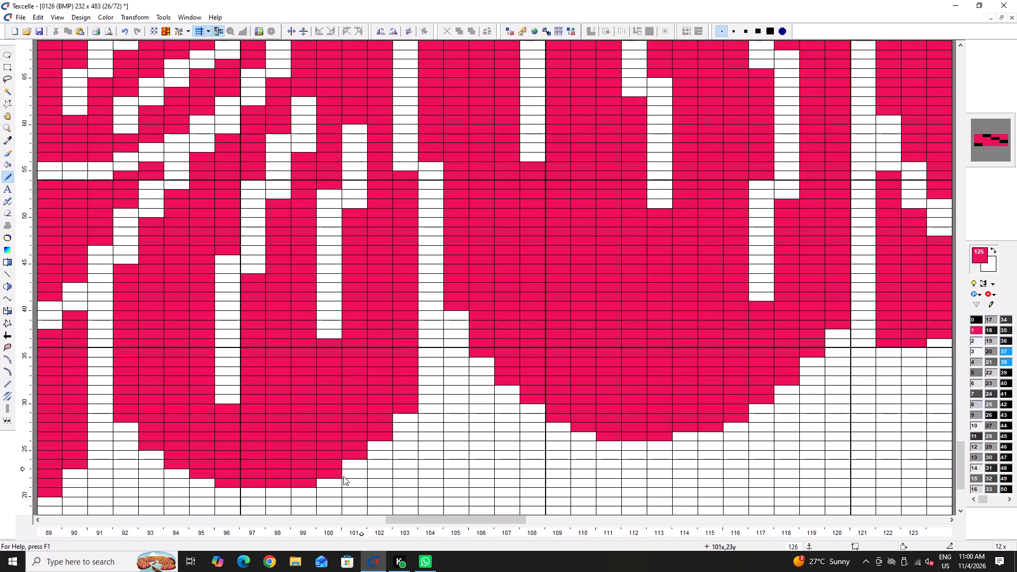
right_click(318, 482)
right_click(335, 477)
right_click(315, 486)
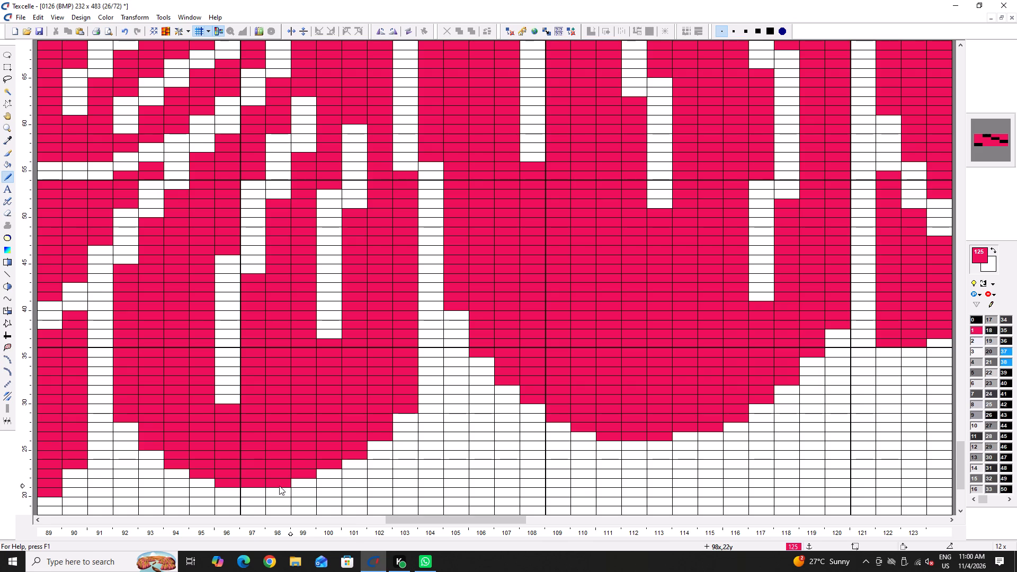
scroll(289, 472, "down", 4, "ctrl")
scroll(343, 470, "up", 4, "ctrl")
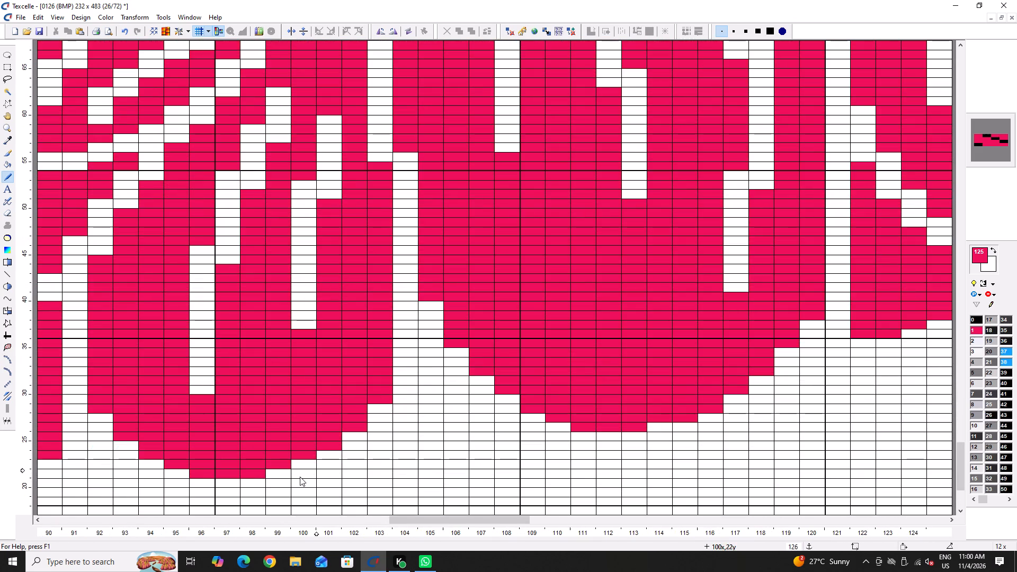
Rebuild the feather's rounded lower edge with pink cells at columns 99 to 103, whitening one cell below column 102's edge.
left_click(279, 473)
left_click(309, 467)
left_click(323, 459)
left_click(356, 441)
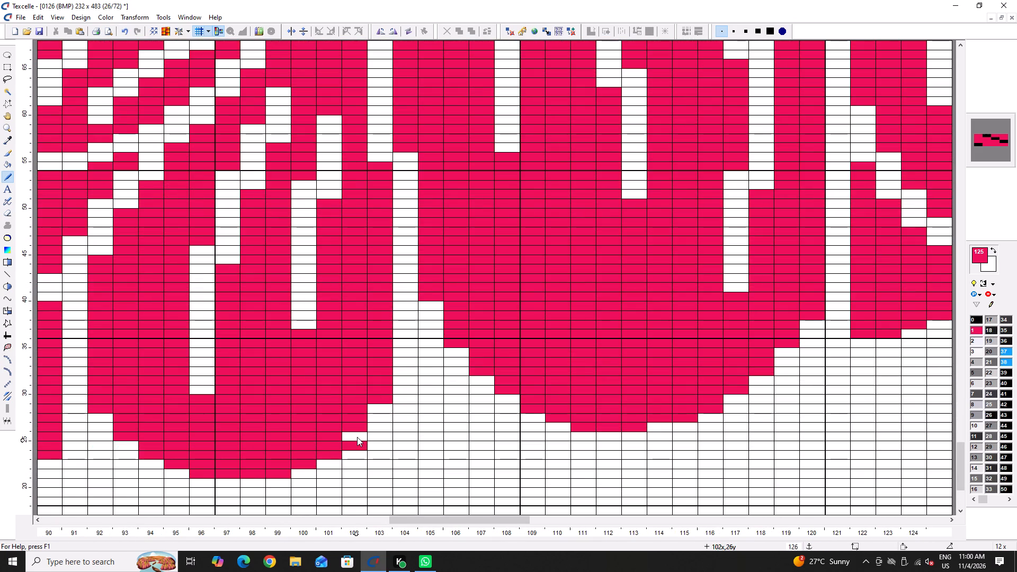
left_click(357, 437)
right_click(357, 450)
left_click(385, 407)
Flood-fill the plain pink areas on the outer tail edge near column 105, row 164, and column 87, row 120, with the diagonal repeat.
scroll(337, 425, "down", 3, "ctrl")
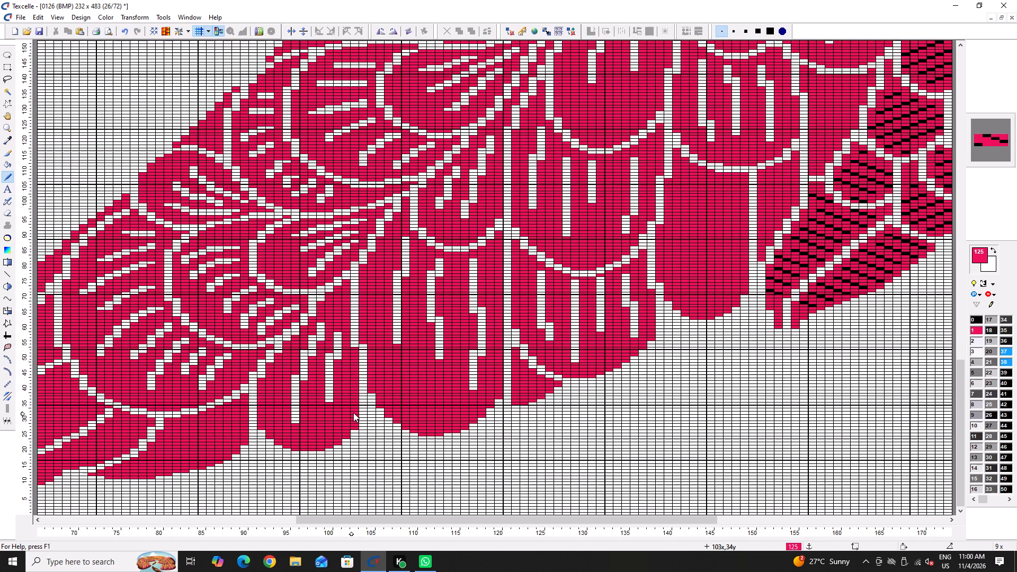
scroll(336, 291, "up", 5, "ctrl")
scroll(350, 276, "down", 5, "ctrl")
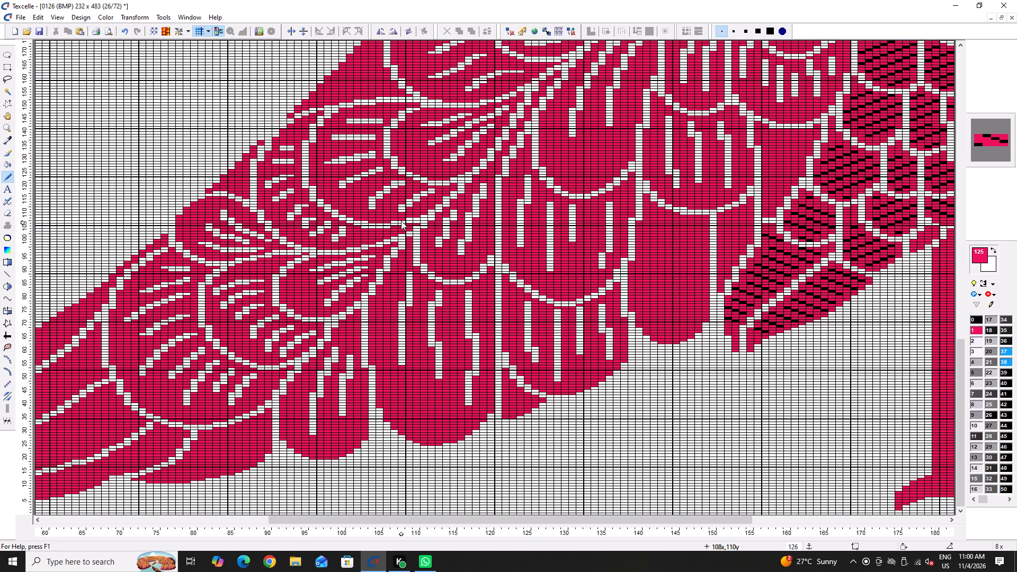
scroll(271, 161, "up", 3)
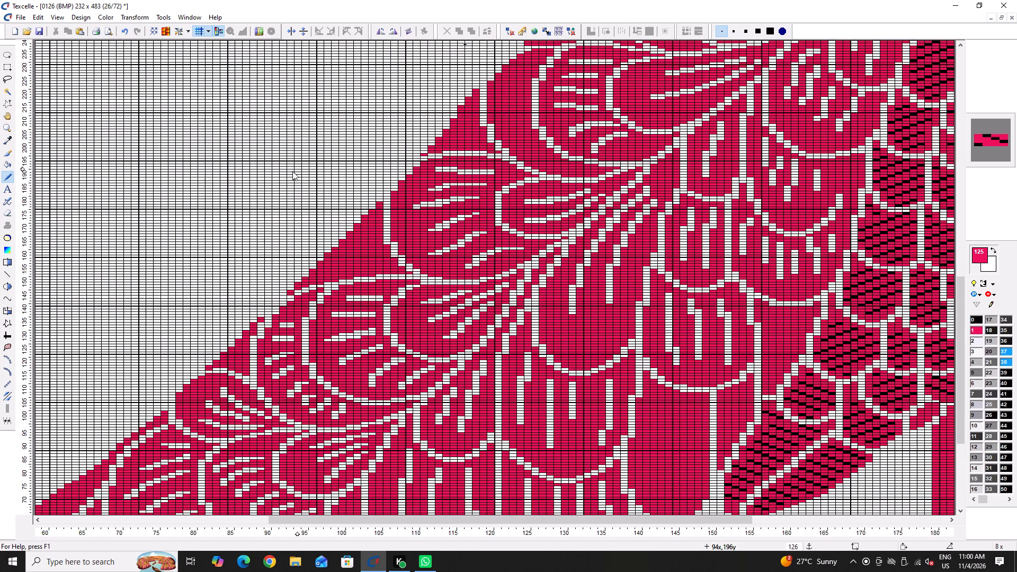
key("h")
double_click(378, 254)
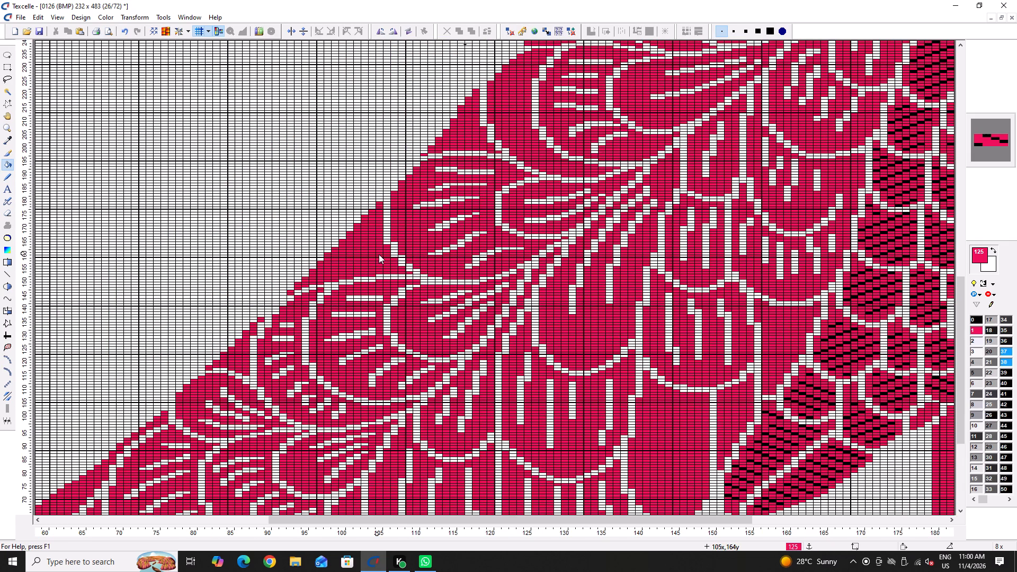
right_click(379, 254)
right_click(243, 359)
right_click(243, 359)
right_click(243, 359)
right_click(243, 359)
scroll(243, 359, "down", 1, "ctrl")
scroll(243, 367, "down", 3)
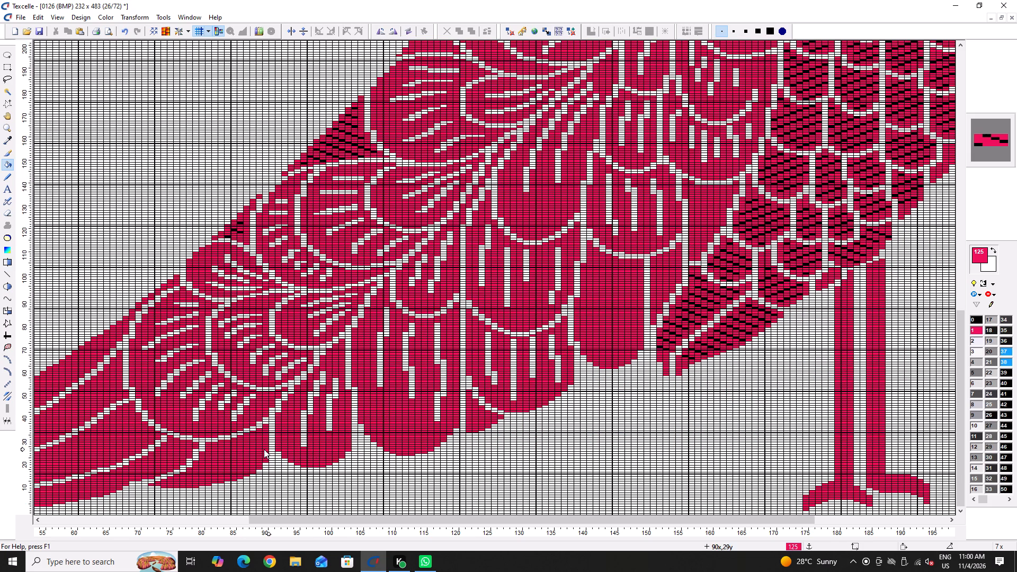
Flood-fill the long tail-tip feathers and the plain lower feathers up to about column 90 with the diagonal repeat.
right_click(263, 449)
right_click(255, 452)
scroll(322, 451, "down", 3, "ctrl")
scroll(272, 475, "up", 2, "ctrl")
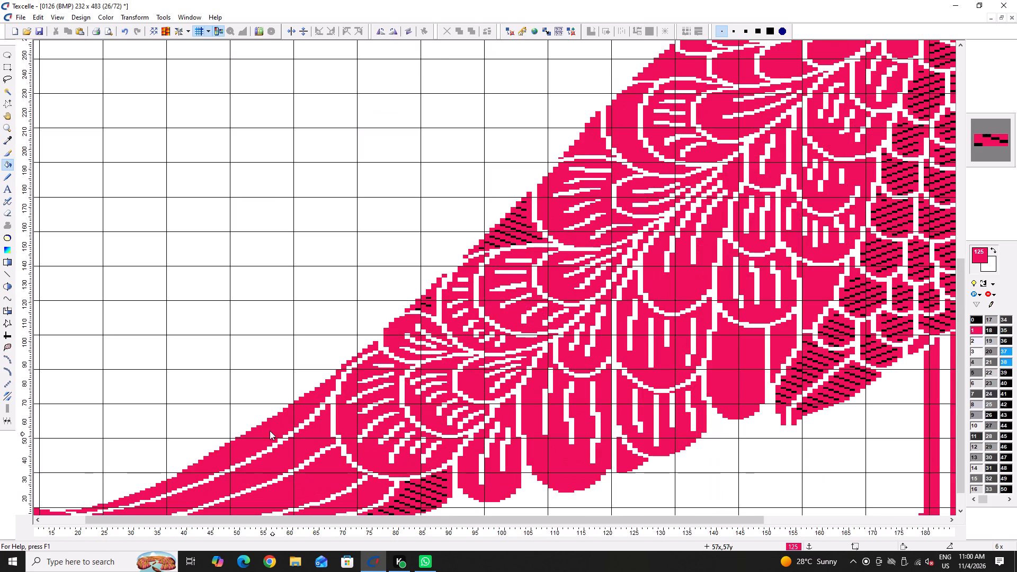
right_click(264, 424)
scroll(264, 424, "down", 1)
right_click(270, 430)
right_click(270, 430)
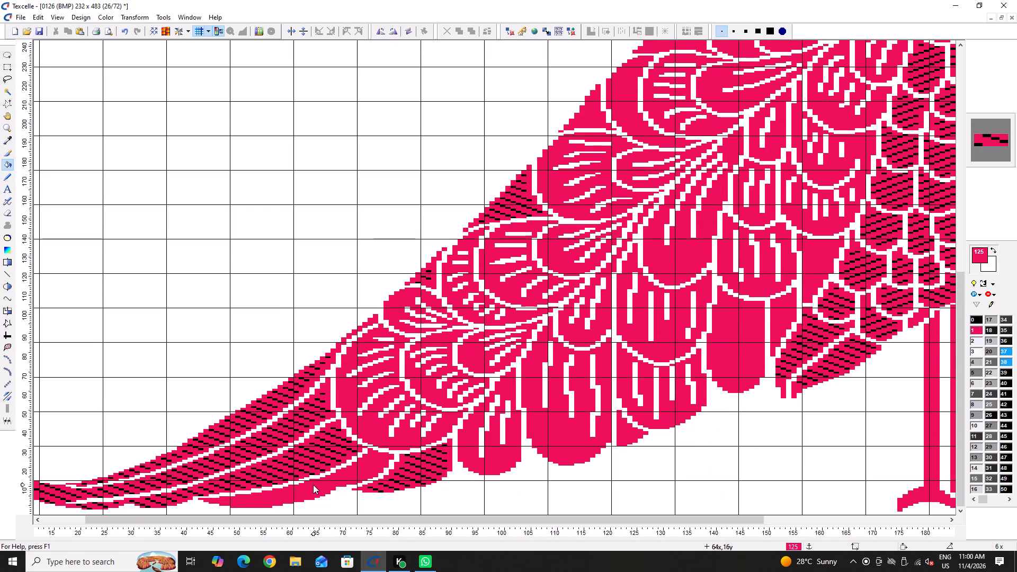
right_click(319, 490)
right_click(319, 490)
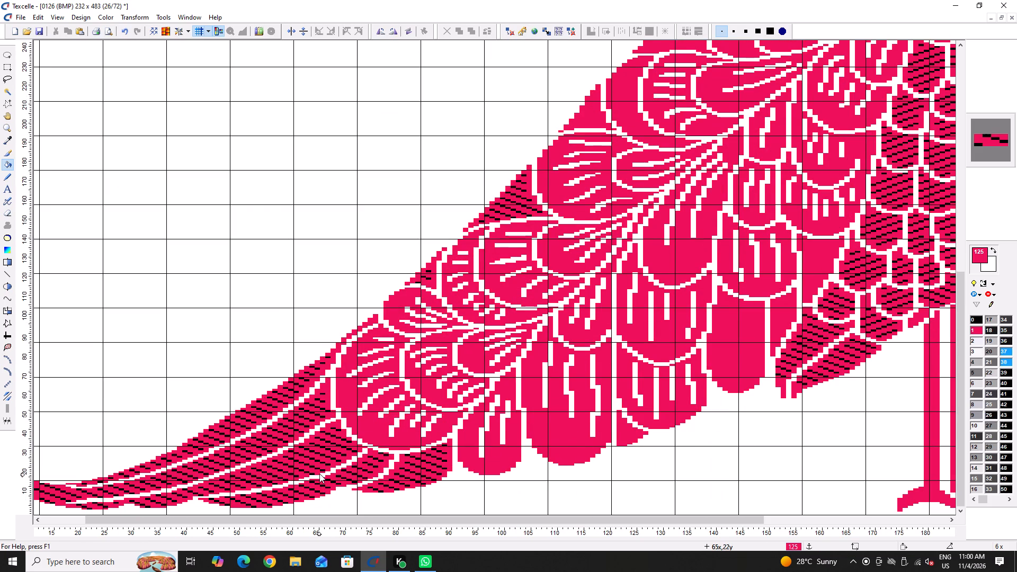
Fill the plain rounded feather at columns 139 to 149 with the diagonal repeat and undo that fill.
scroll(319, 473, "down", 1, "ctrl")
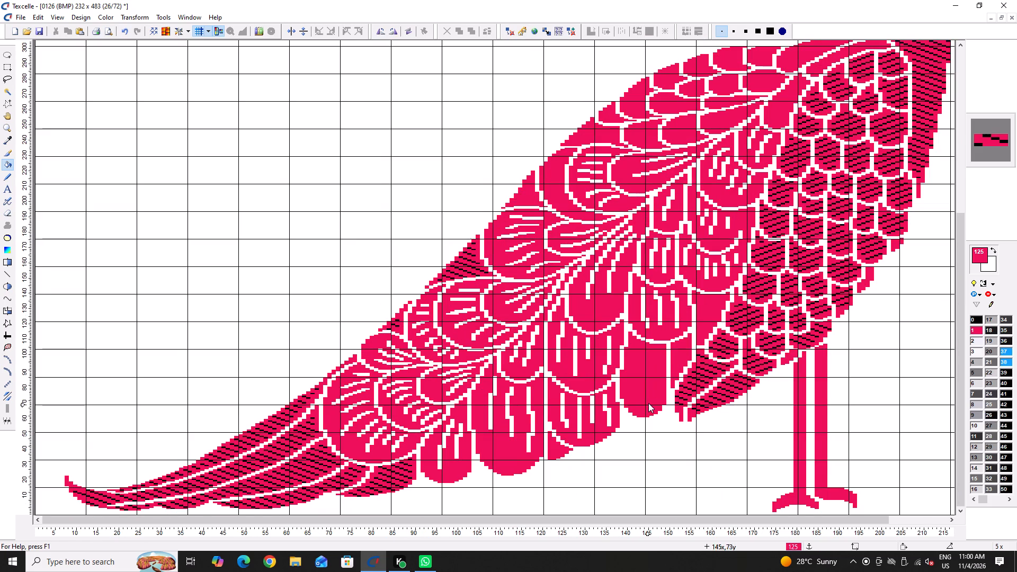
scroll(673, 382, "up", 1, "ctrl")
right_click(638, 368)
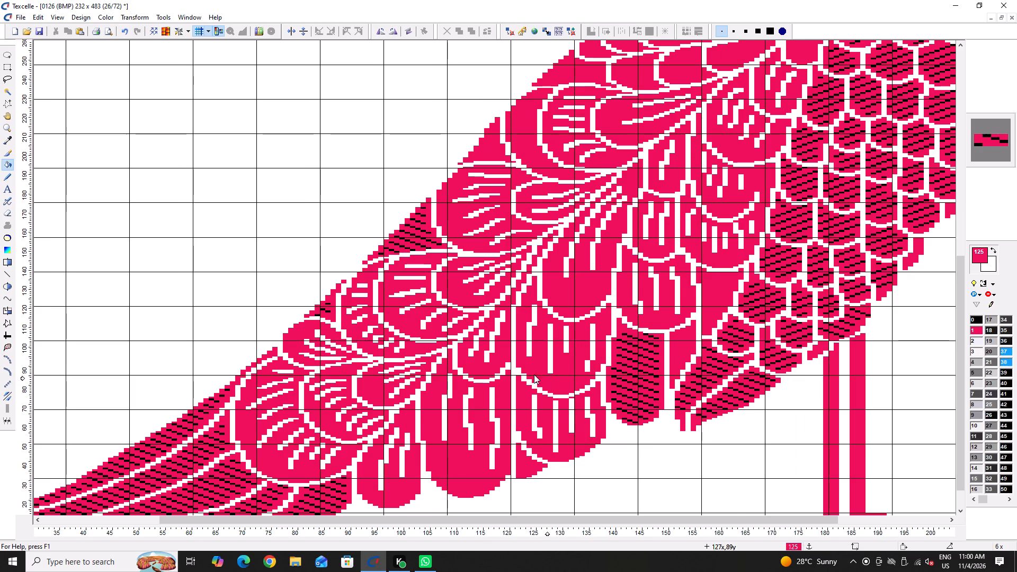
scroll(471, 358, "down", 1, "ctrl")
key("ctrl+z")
Pencil a steeper black diagonal in the pink sample block from column 86, row 362 to column 91, row 372, rising two rows per column.
scroll(476, 359, "up", 6)
scroll(478, 145, "up", 5, "ctrl")
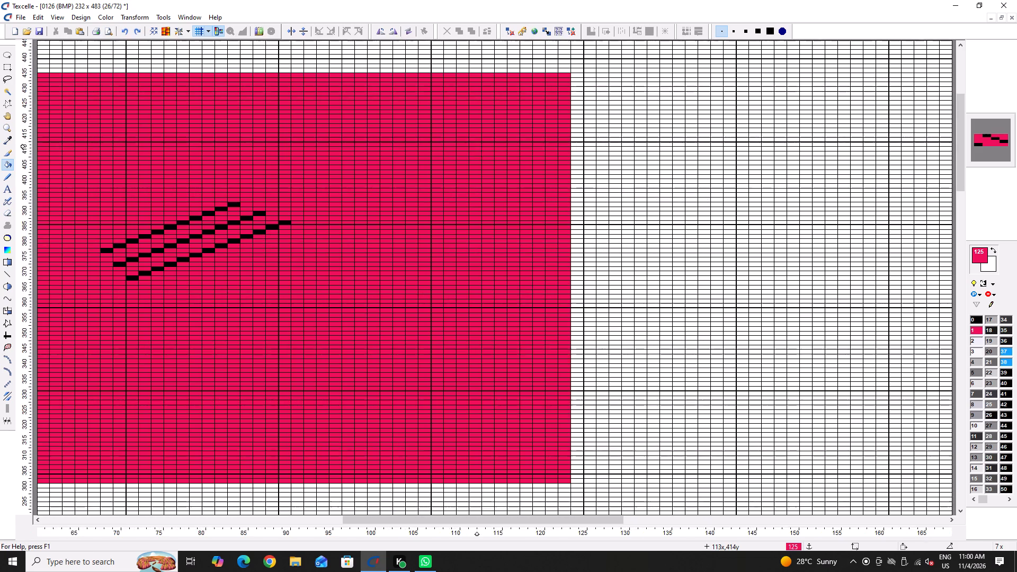
key("x")
scroll(240, 356, "up", 4, "ctrl")
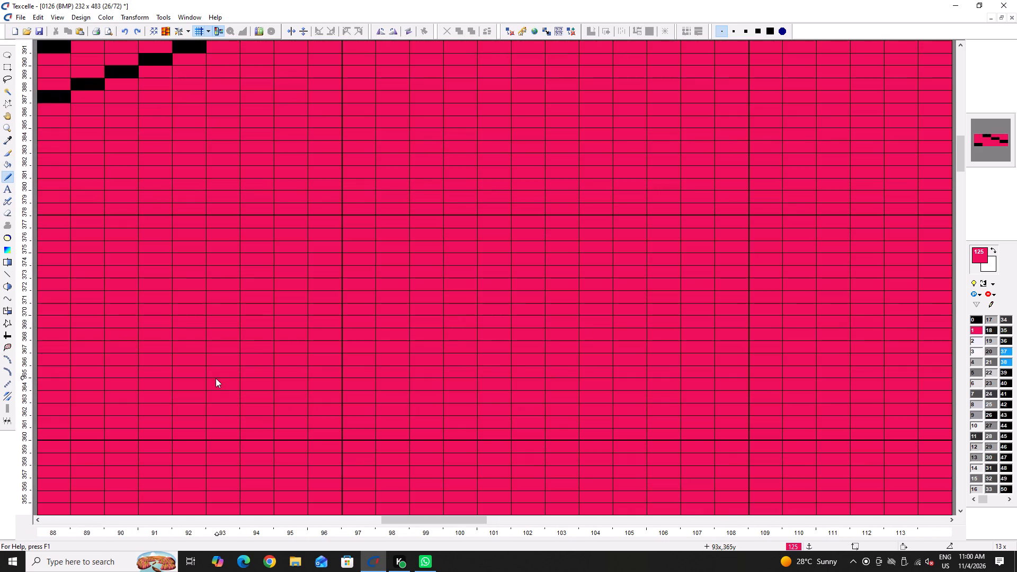
key("x")
scroll(328, 334, "down", 3, "ctrl")
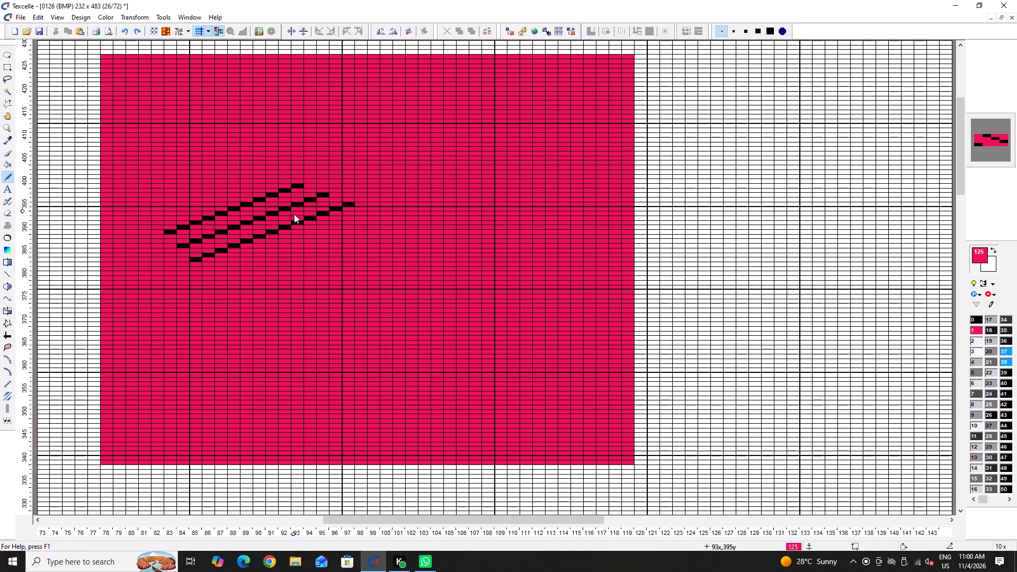
key("space")
scroll(240, 349, "up", 5, "ctrl")
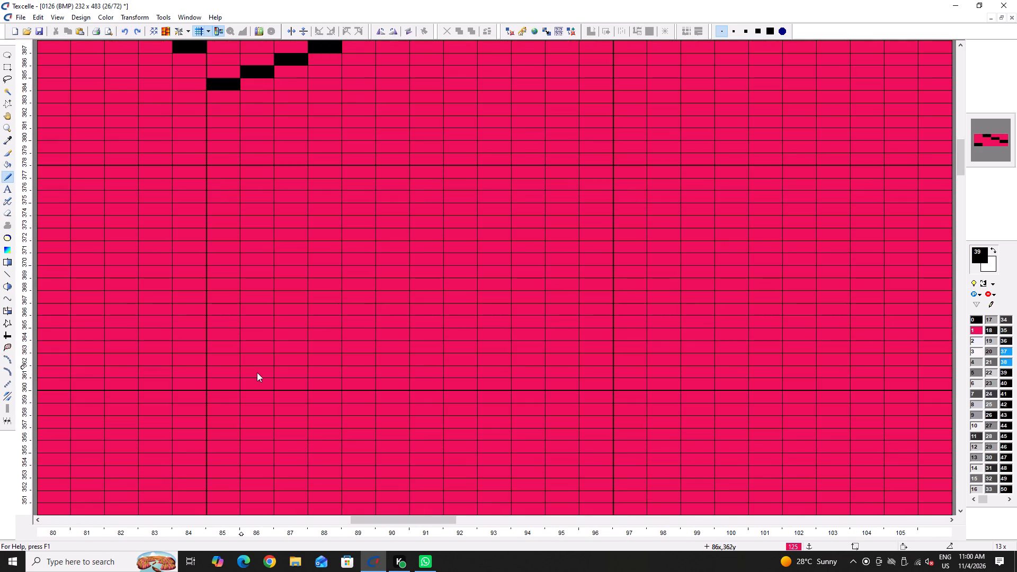
left_click(257, 372)
double_click(291, 347)
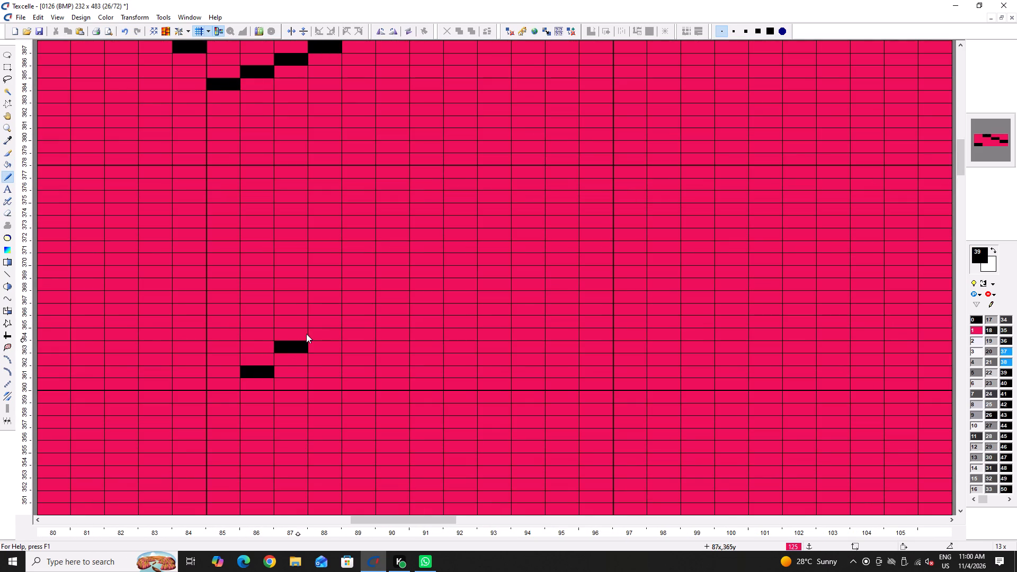
left_click(315, 325)
left_click(351, 297)
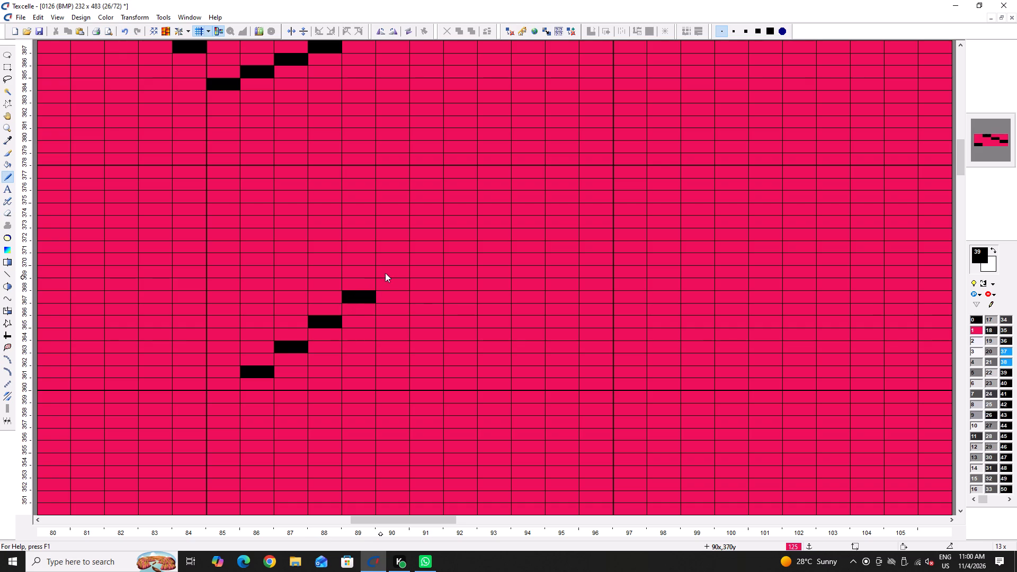
left_click(390, 270)
left_click(419, 246)
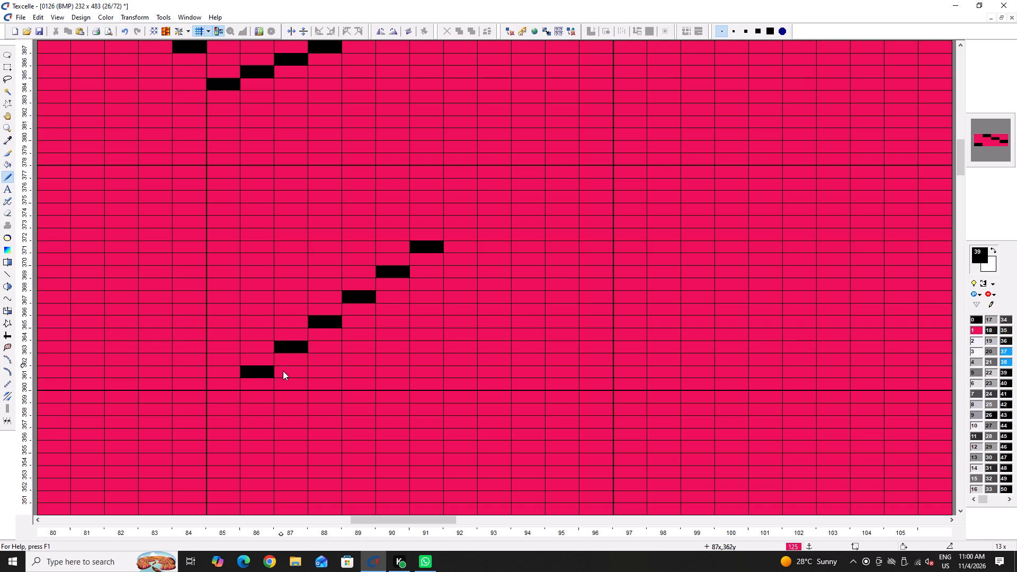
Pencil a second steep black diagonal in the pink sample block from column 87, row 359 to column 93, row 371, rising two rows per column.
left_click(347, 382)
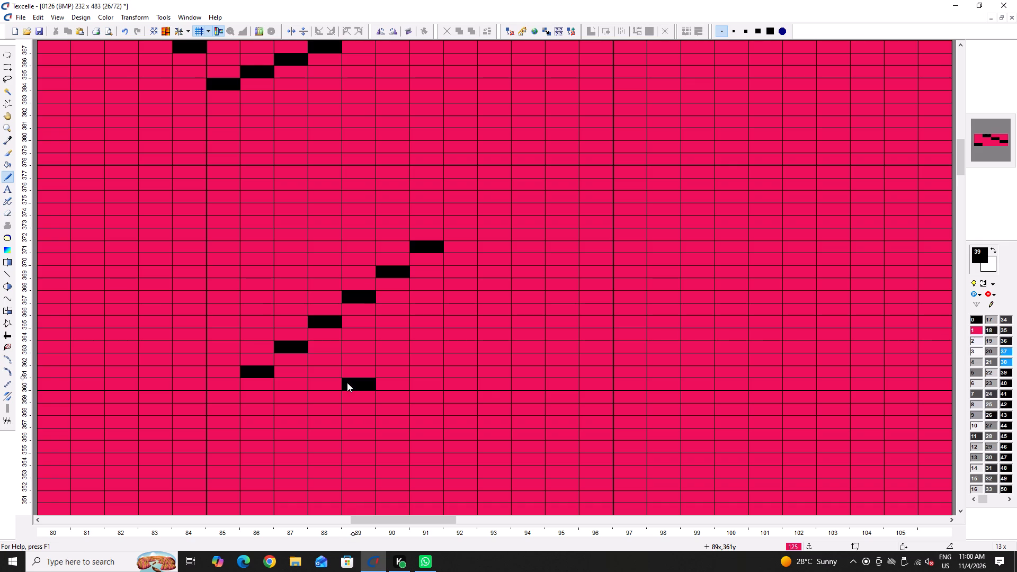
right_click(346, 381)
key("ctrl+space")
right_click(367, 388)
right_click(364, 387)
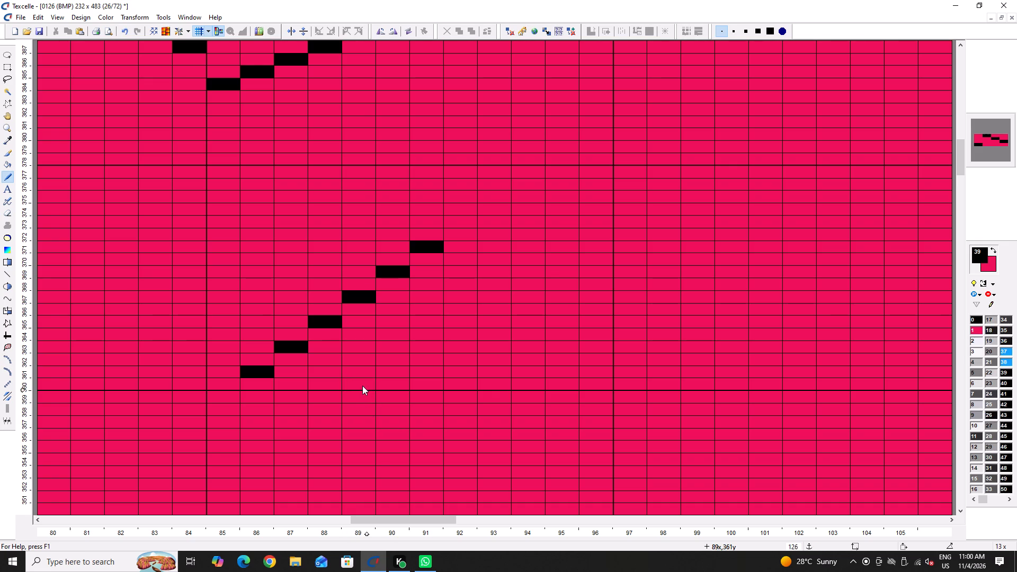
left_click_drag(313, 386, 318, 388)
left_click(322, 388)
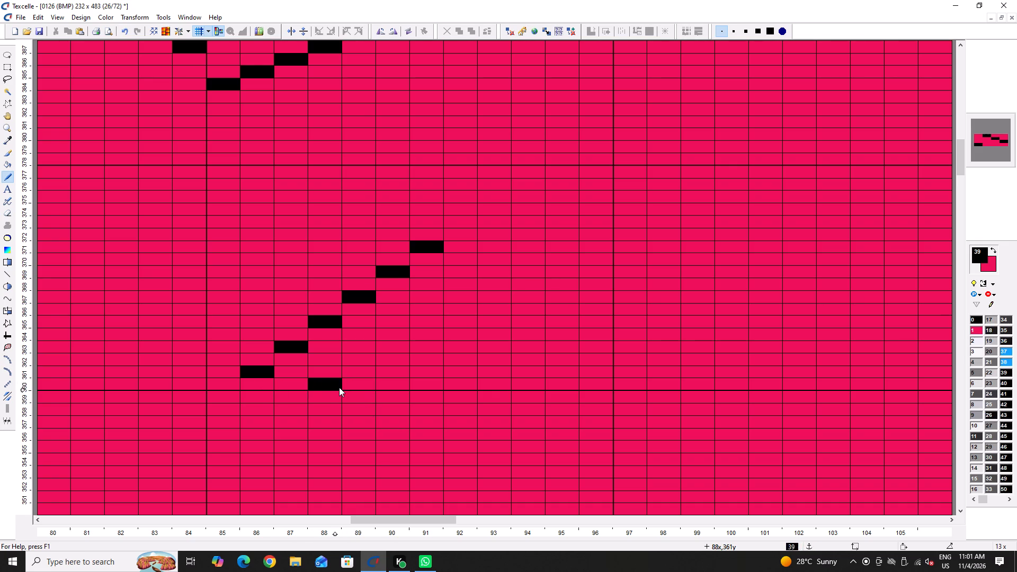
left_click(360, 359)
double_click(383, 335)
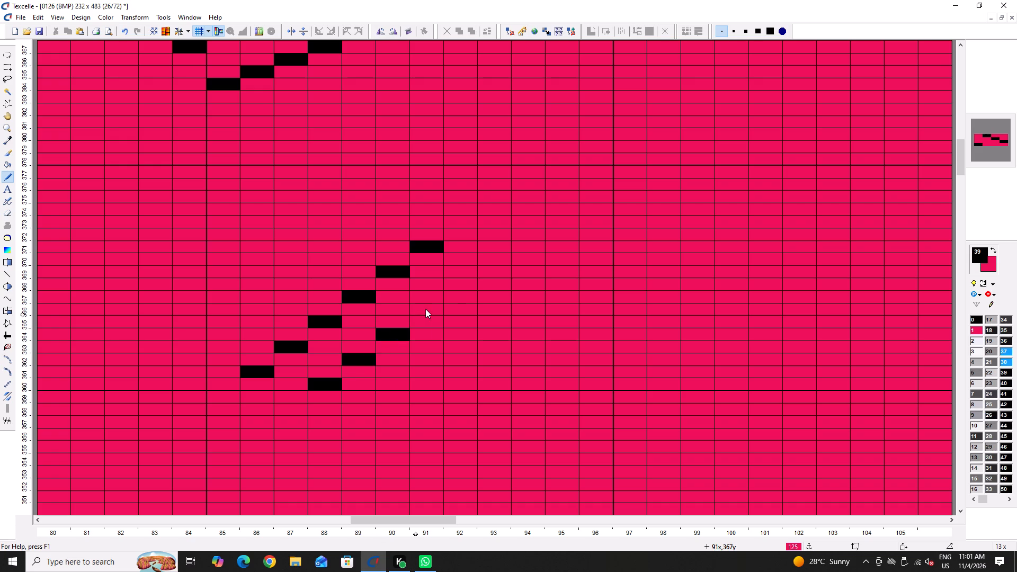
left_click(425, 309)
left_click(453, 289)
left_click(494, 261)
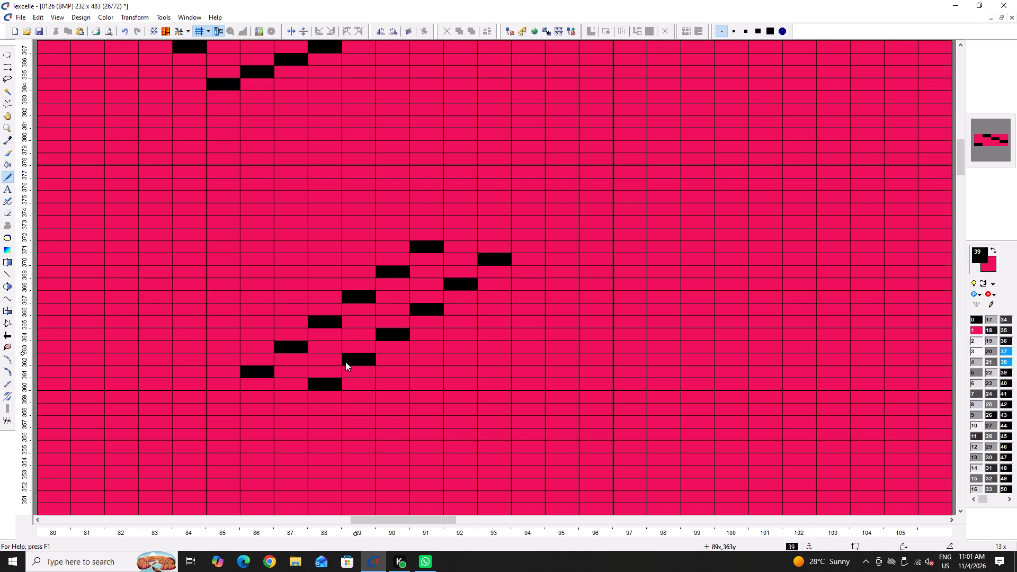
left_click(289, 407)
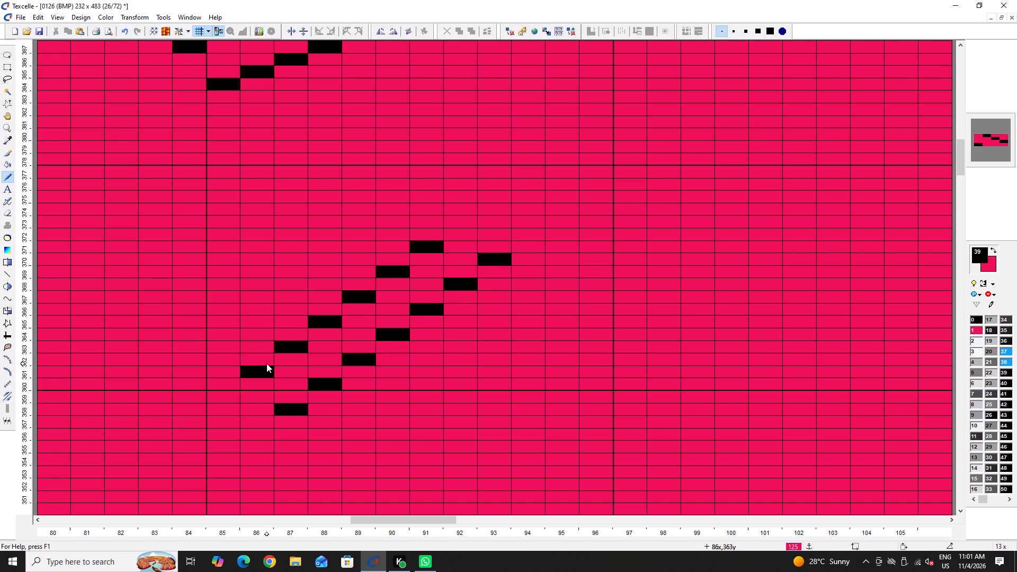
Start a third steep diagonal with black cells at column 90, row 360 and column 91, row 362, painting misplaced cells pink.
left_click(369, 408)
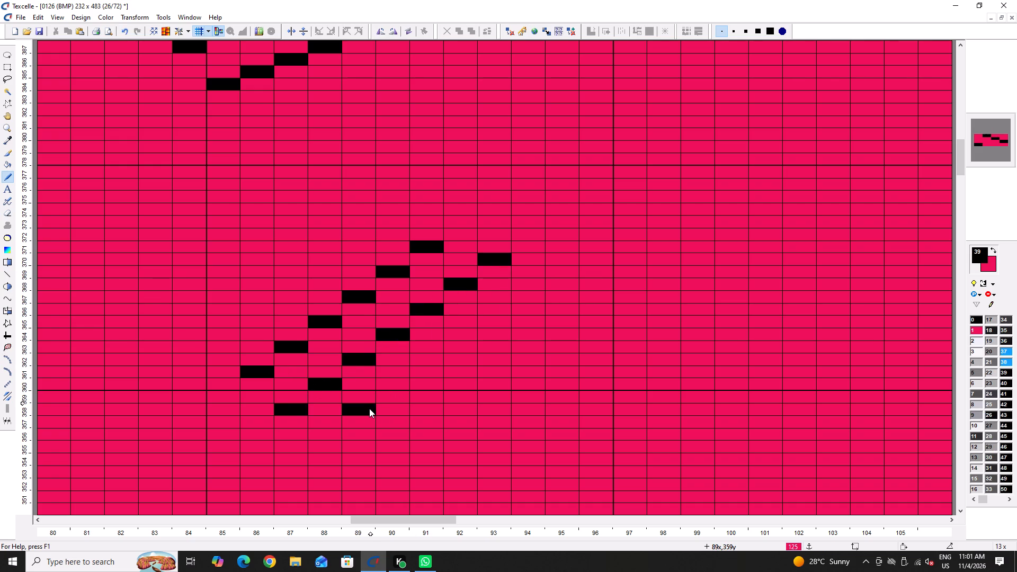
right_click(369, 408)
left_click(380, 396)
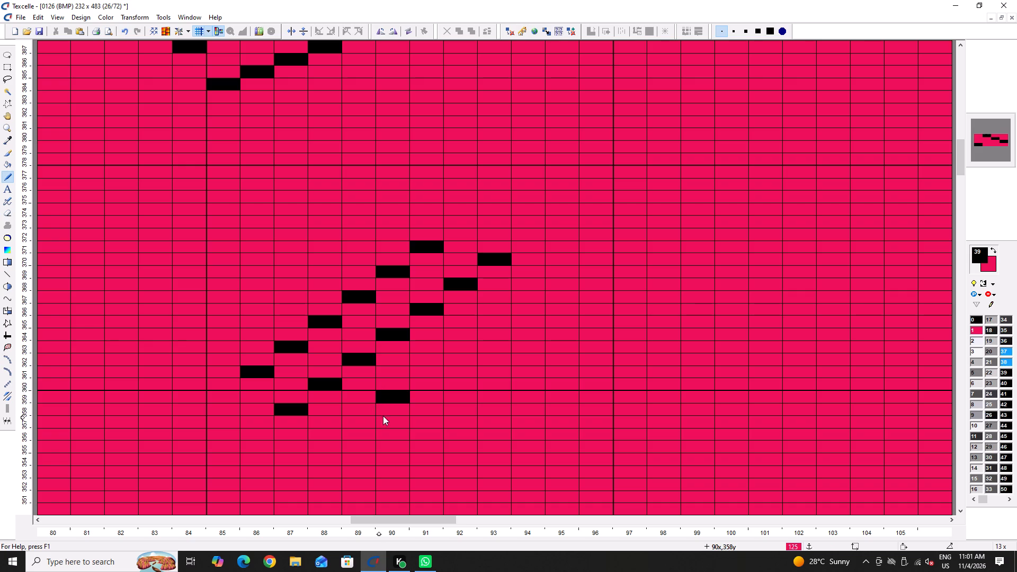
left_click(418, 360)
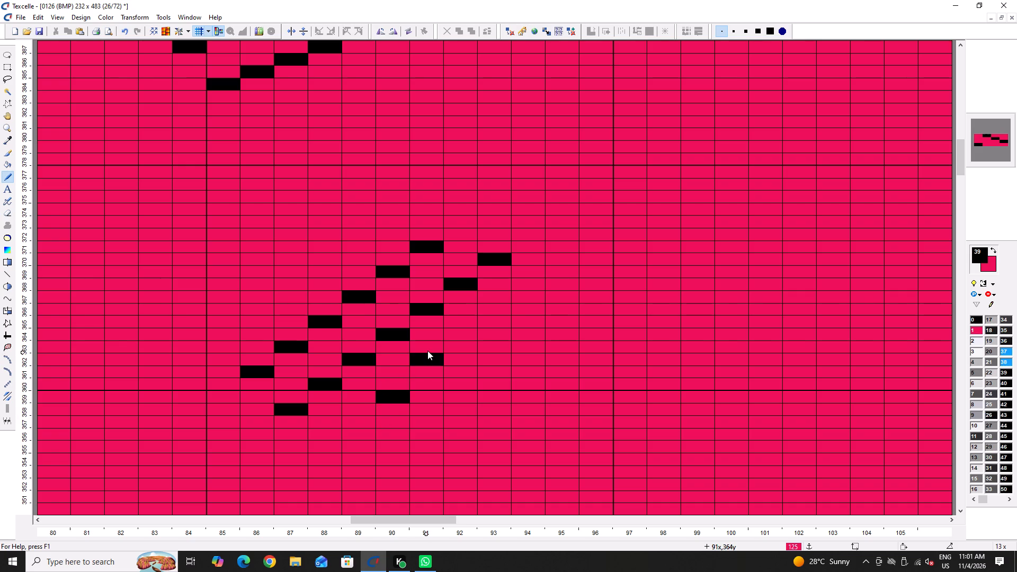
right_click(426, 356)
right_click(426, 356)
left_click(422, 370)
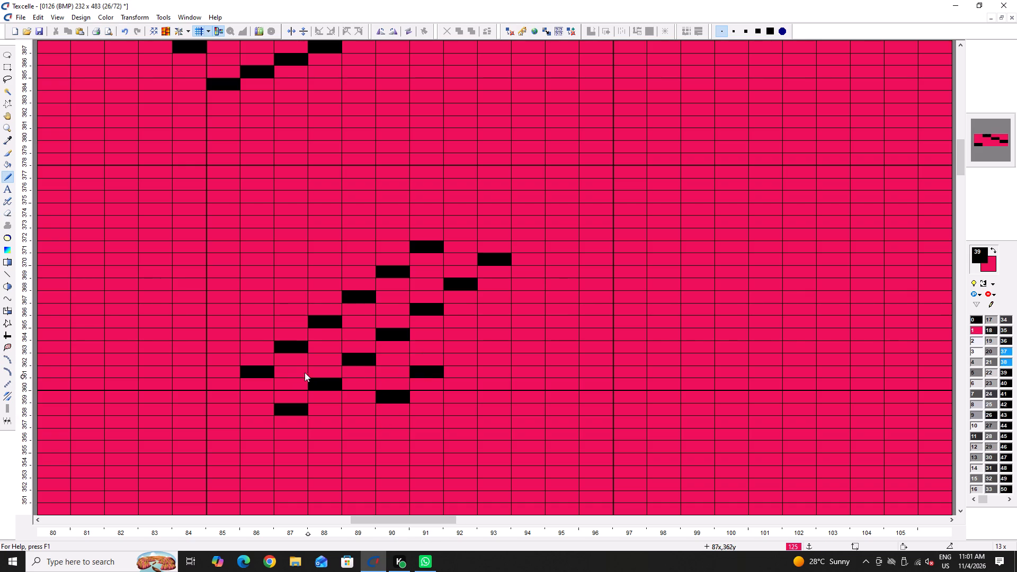
Erase all the steep diagonals from the sample block by painting their black cells pink.
right_click(415, 370)
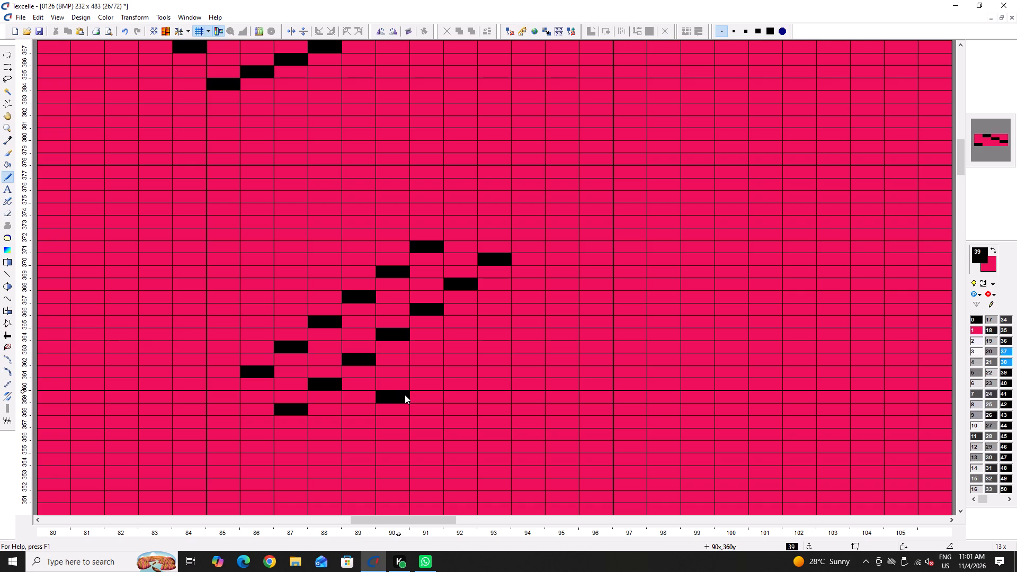
right_click_drag(405, 395, 389, 283)
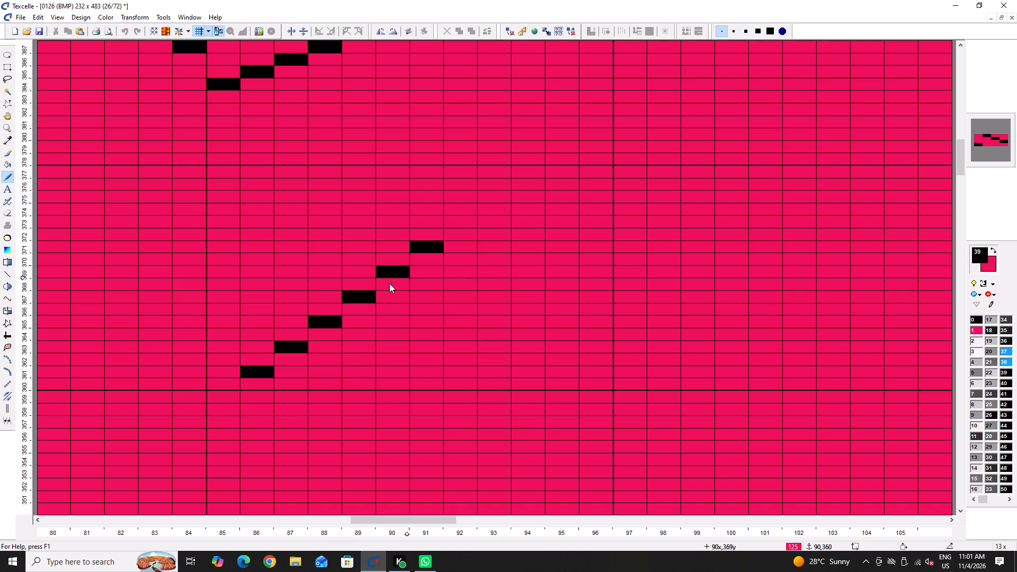
right_click_drag(389, 283, 438, 235)
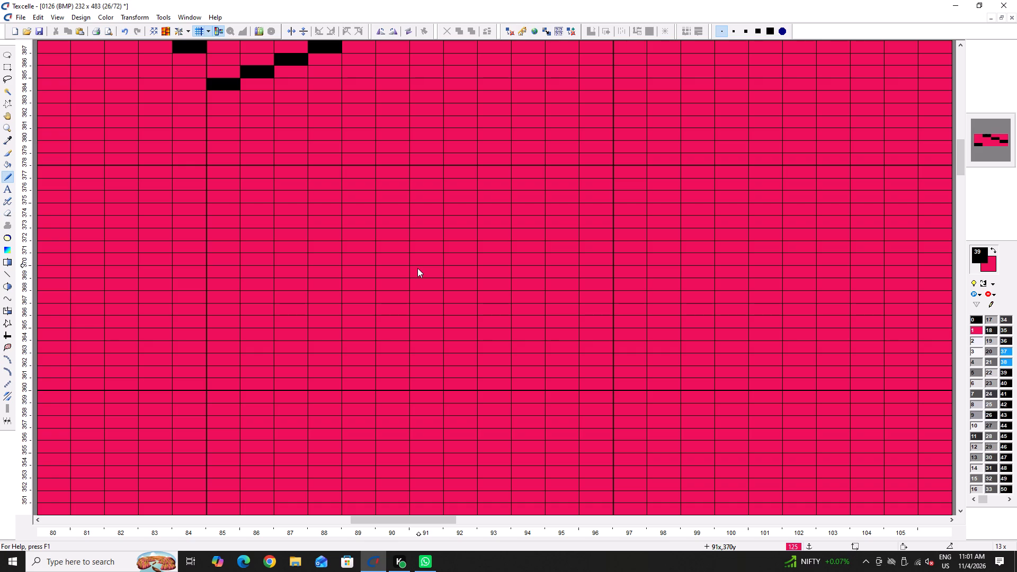
Flood-fill the plain pink gaps beside the scales near column 158, row 132, and column 154, row 103, with the diagonal repeat.
scroll(328, 274, "down", 4, "ctrl")
scroll(328, 274, "down", 4)
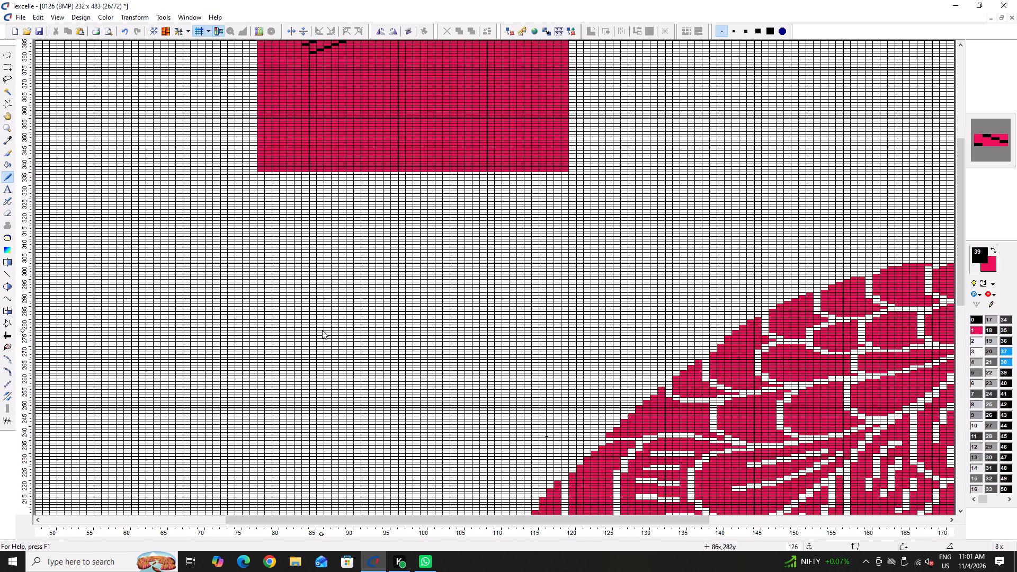
scroll(372, 341, "down", 5)
scroll(273, 308, "down", 1, "ctrl")
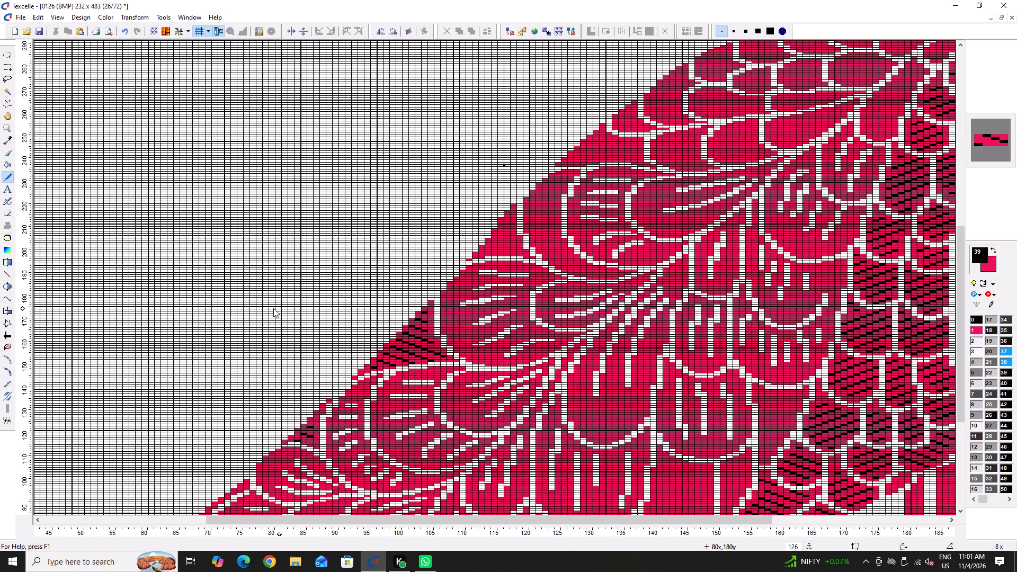
key("h")
key("h")
key("Right")
key("Right")
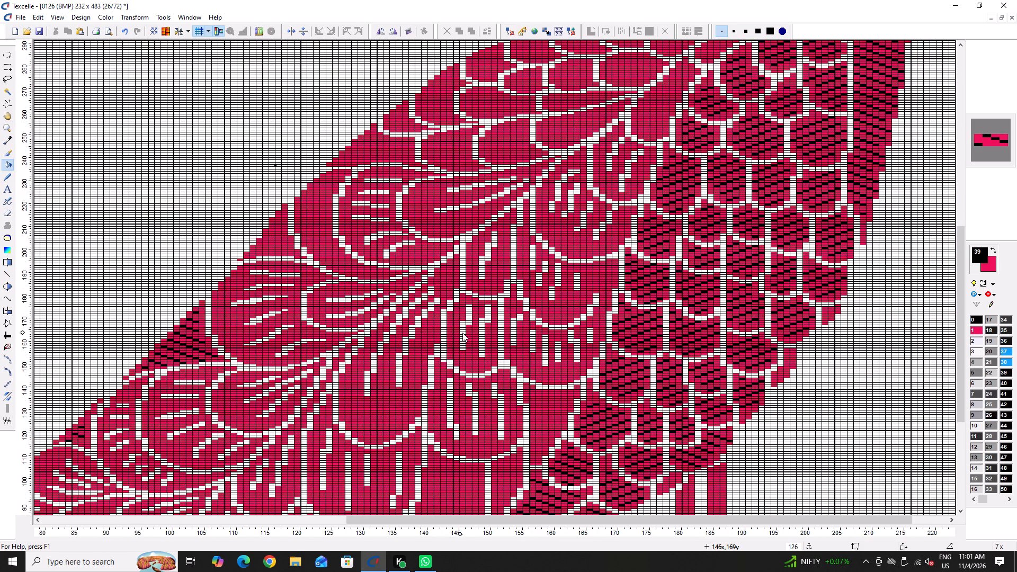
scroll(560, 415, "up", 2, "ctrl")
right_click(556, 406)
left_click(556, 406)
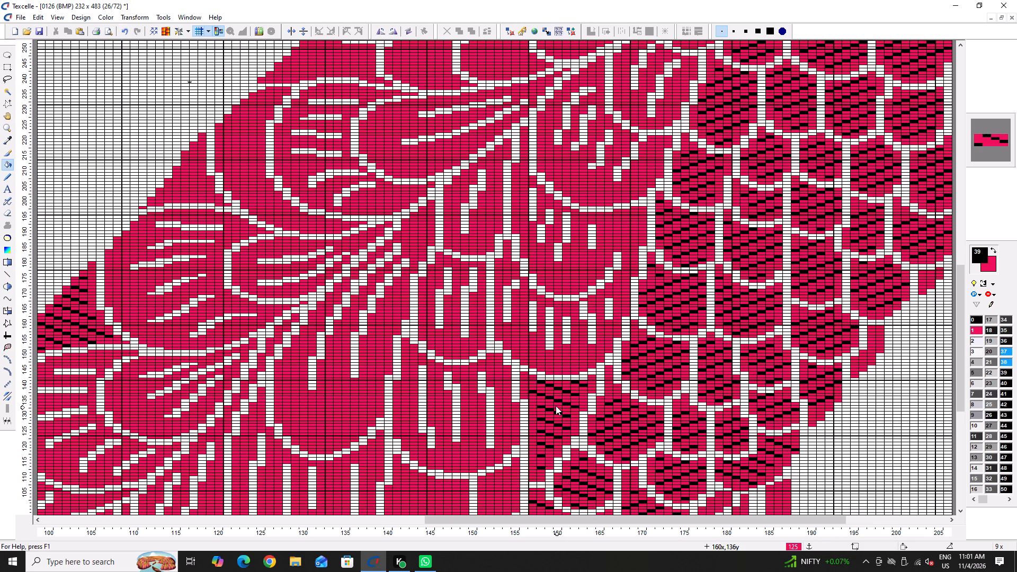
scroll(557, 403, "down", 2)
key("ctrl+z")
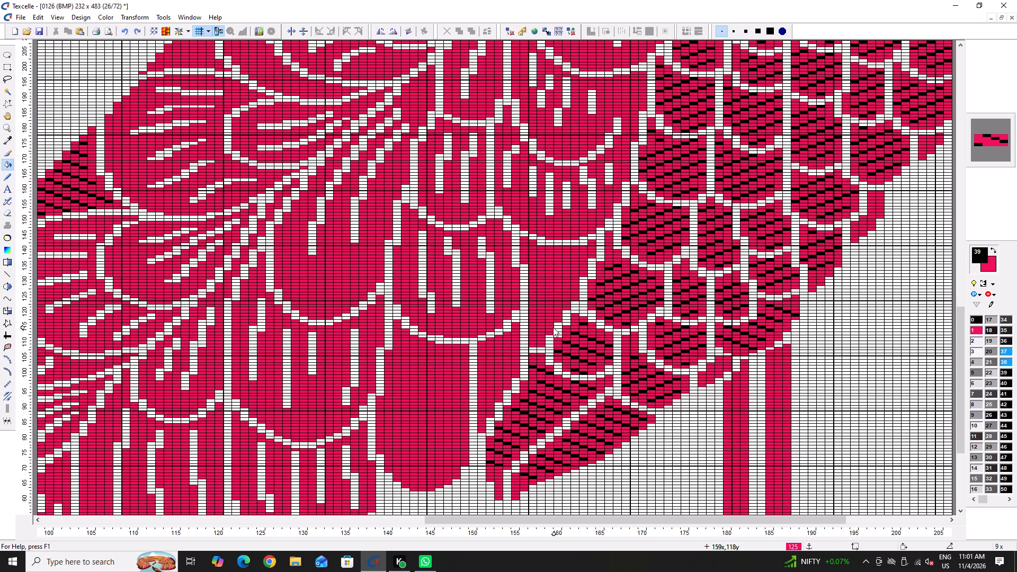
left_click(545, 285)
left_click(511, 365)
Flood-fill the plain feathers near column 144, row 217, column 154, row 253, and column 162, row 258, with the diagonal repeat.
scroll(404, 345, "down", 2, "ctrl")
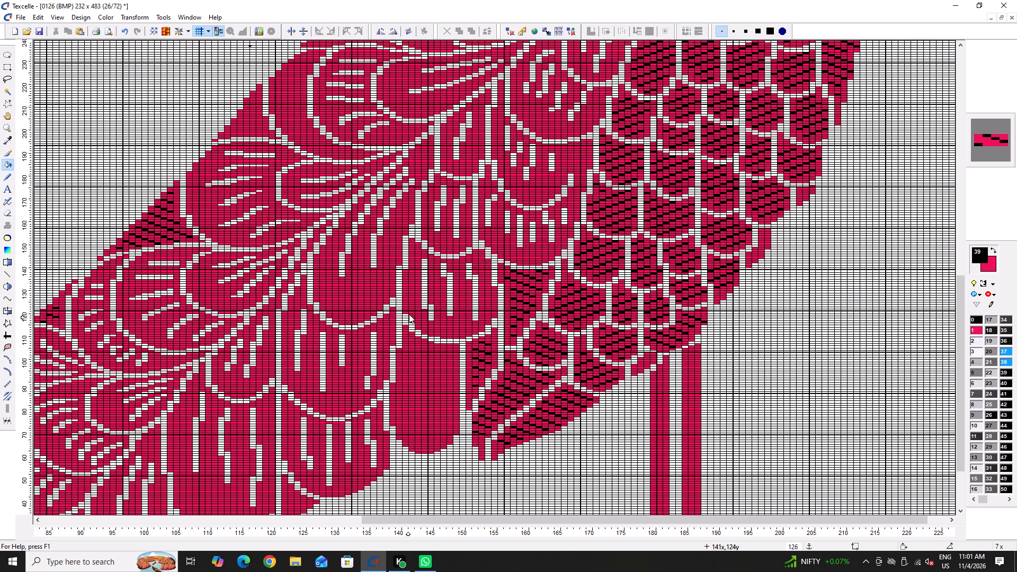
scroll(436, 275, "up", 3)
left_click(422, 298)
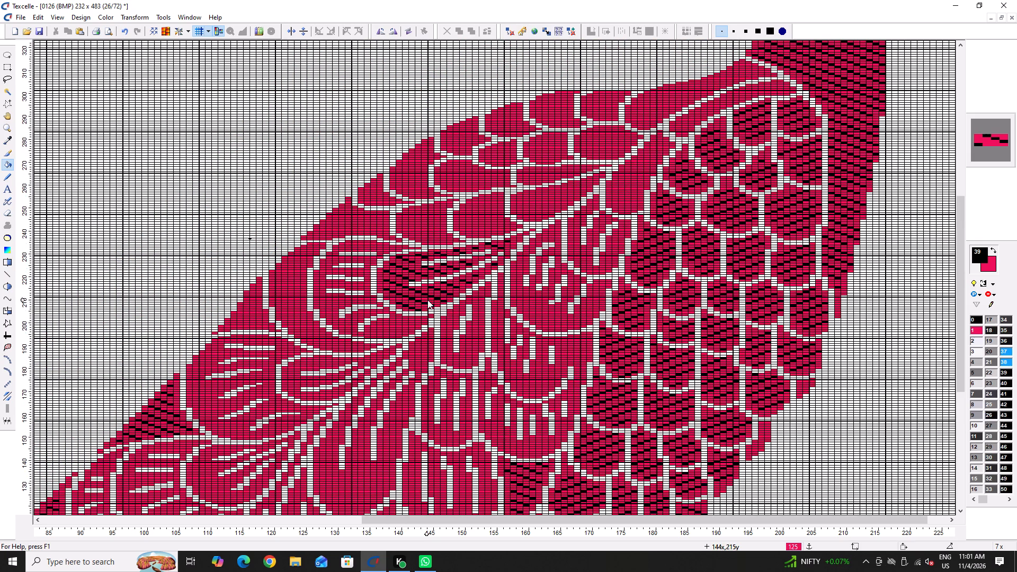
scroll(451, 285, "up", 1)
left_click(490, 280)
left_click(540, 266, "ctrl")
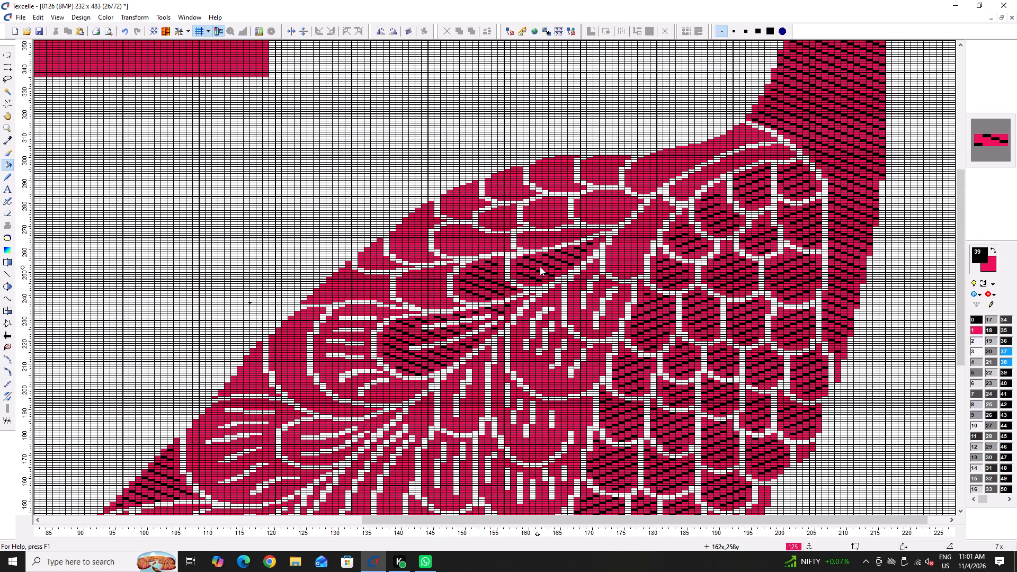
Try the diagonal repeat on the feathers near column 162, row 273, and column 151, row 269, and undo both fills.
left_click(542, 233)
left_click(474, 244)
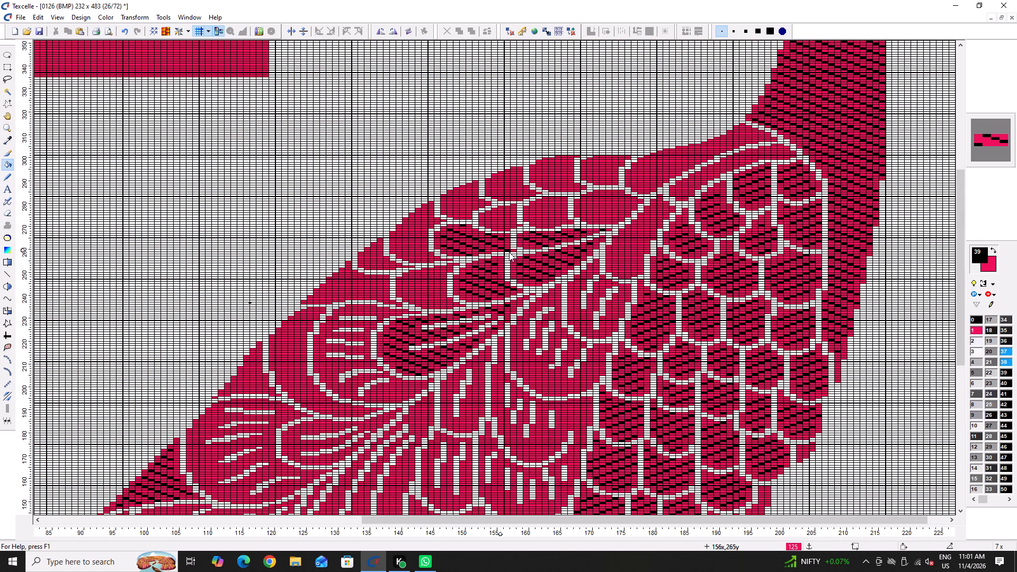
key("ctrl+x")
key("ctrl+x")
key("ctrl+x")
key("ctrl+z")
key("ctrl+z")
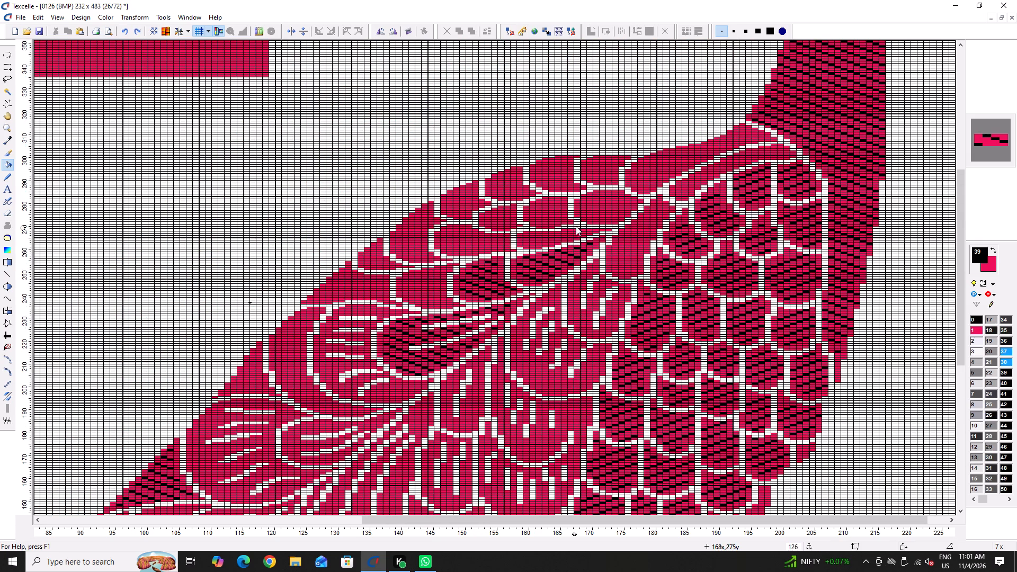
Flood-fill the feathers near columns 172 and 179 and the two curved bands near column 186 with the diagonal repeat.
left_click(599, 212)
left_click(688, 163)
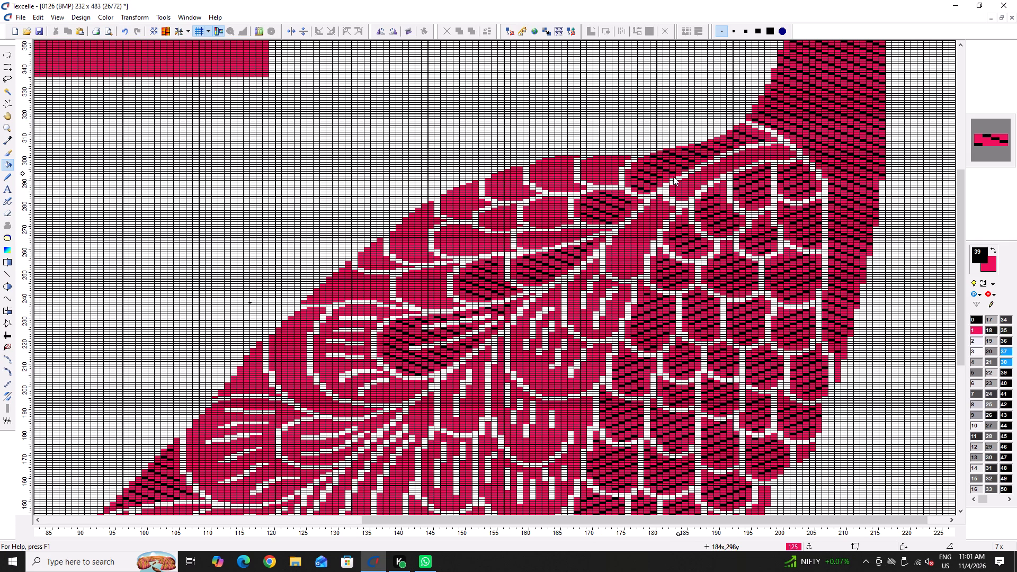
scroll(666, 183, "up", 2)
left_click(686, 308)
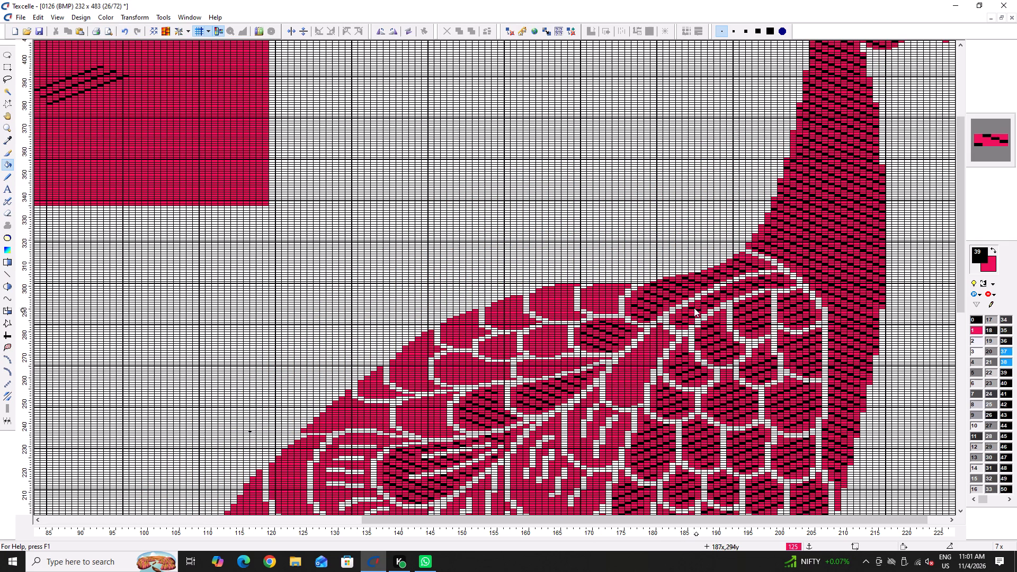
scroll(661, 297, "down", 2)
left_click(648, 243)
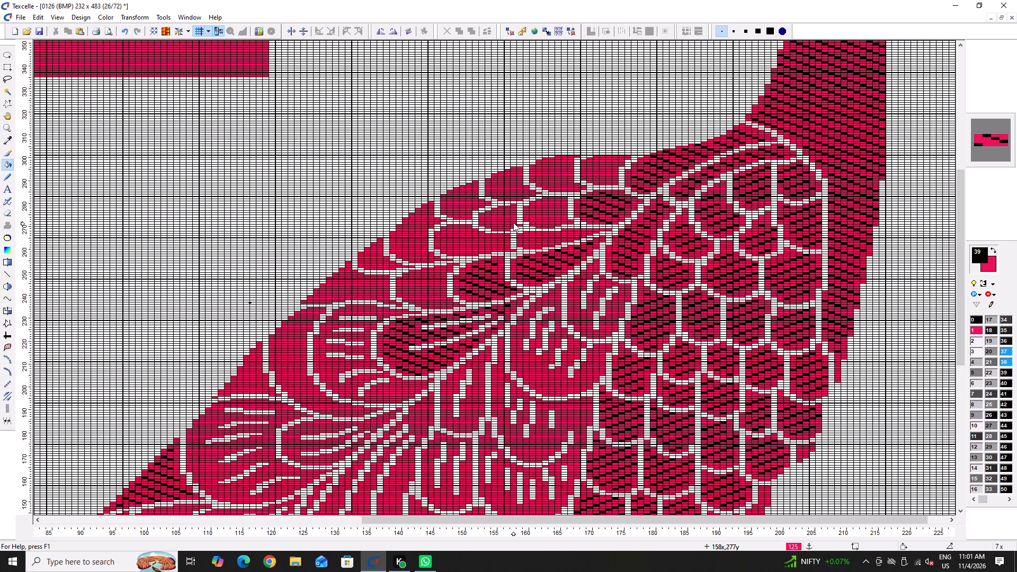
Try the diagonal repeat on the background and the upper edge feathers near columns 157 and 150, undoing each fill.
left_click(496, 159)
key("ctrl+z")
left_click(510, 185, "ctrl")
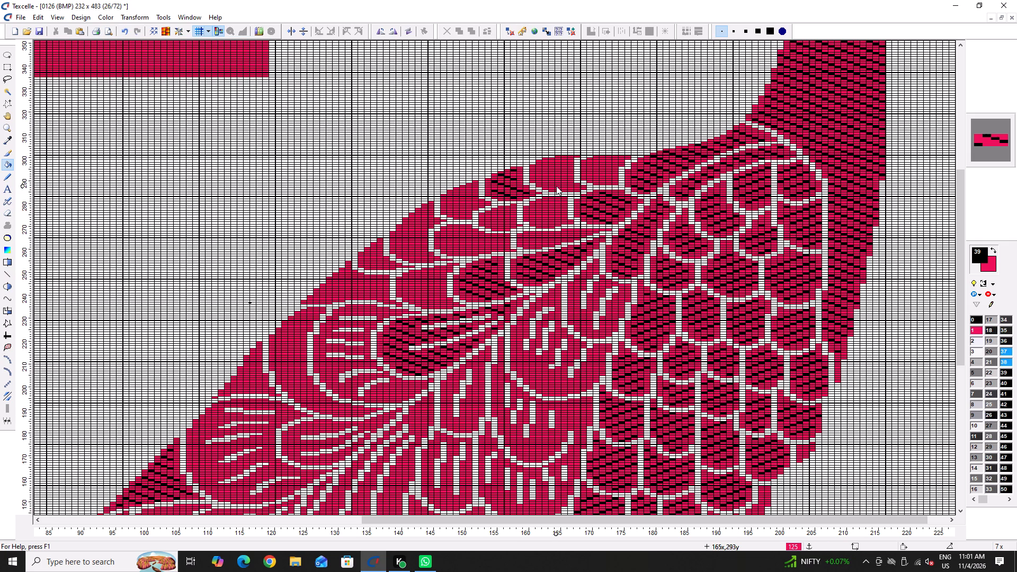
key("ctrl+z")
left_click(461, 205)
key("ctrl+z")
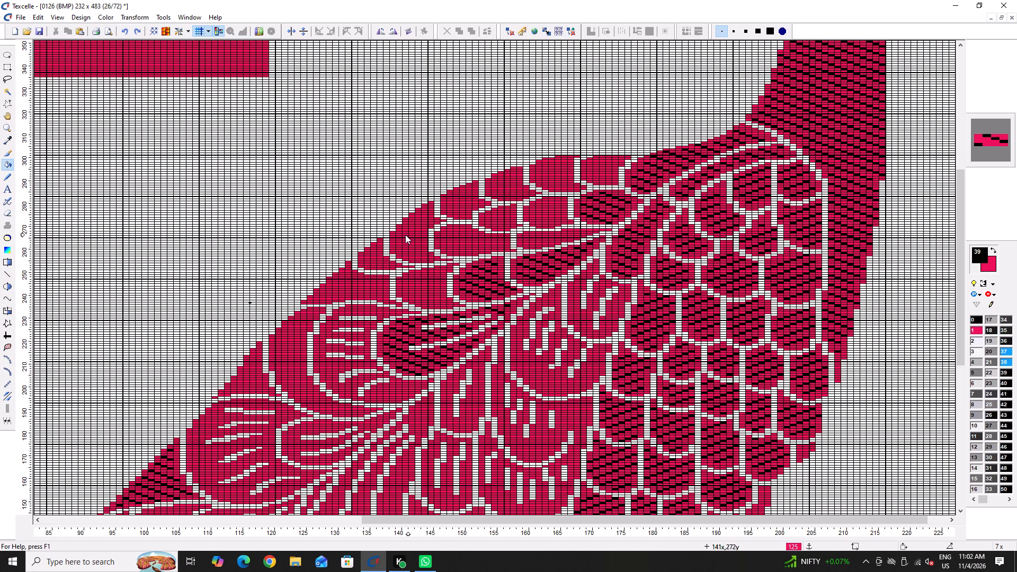
Flood-fill the edge feather near column 141, row 272, with the diagonal repeat, and undo a trial fill near column 142, row 253.
left_click(405, 235)
left_click(414, 276)
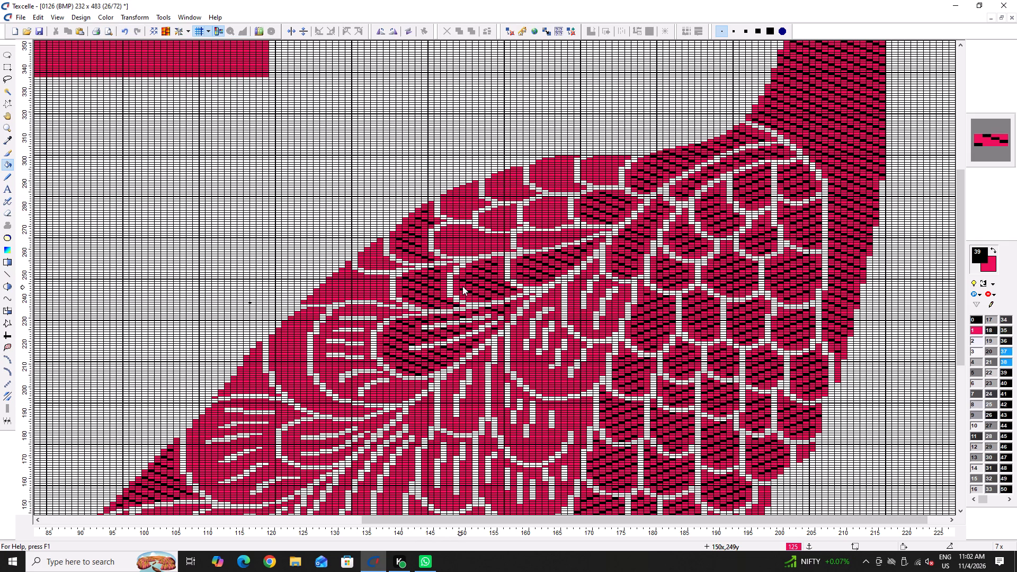
key("ctrl+z")
Mirror the diagonal repeat vertically and flood-fill the plain feathers near columns 154, 155 and 166, between rows 271 and 295.
right_click(984, 134)
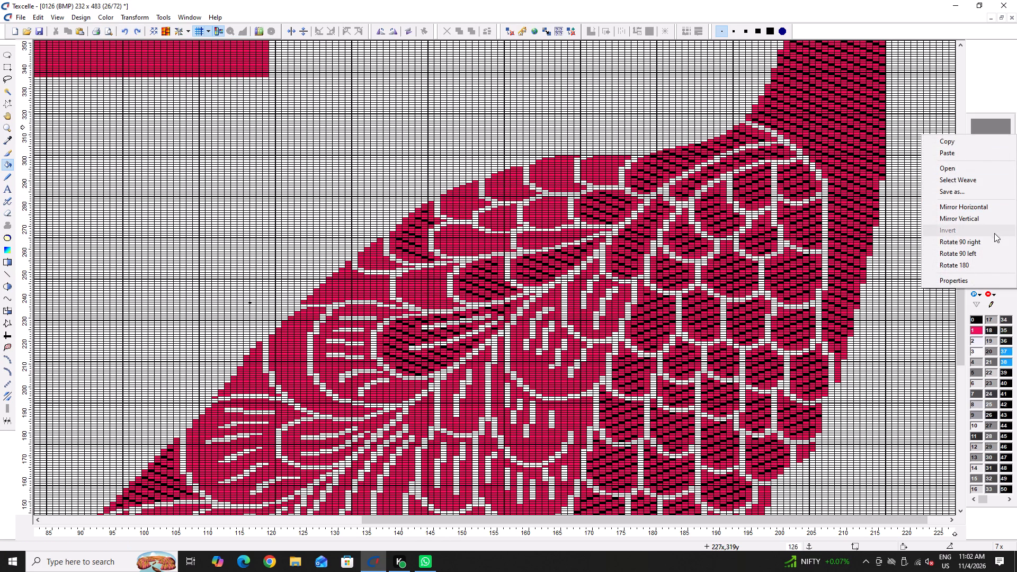
left_click(991, 219)
left_click(487, 237)
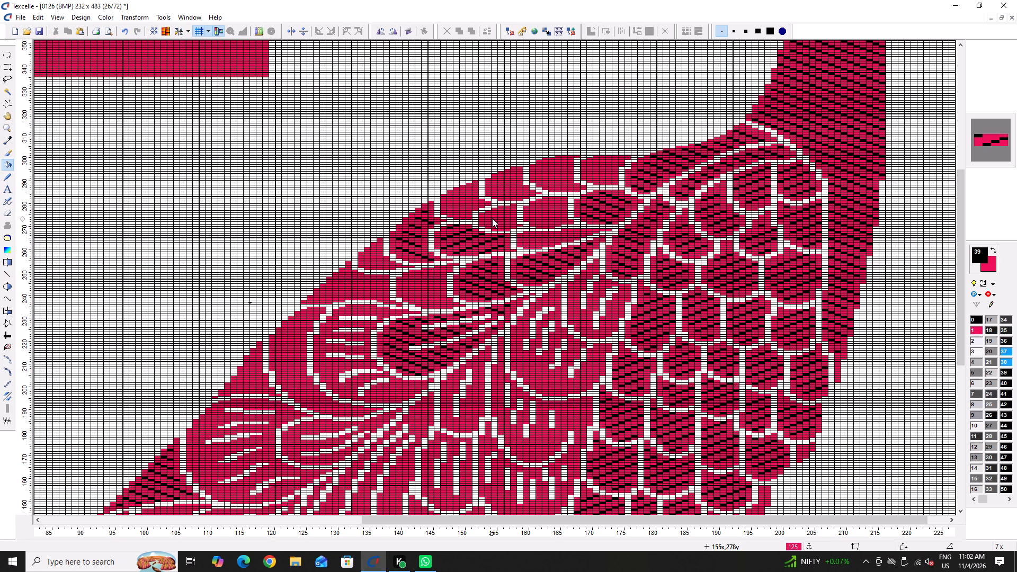
double_click(497, 222)
left_click(565, 200)
left_click(561, 180)
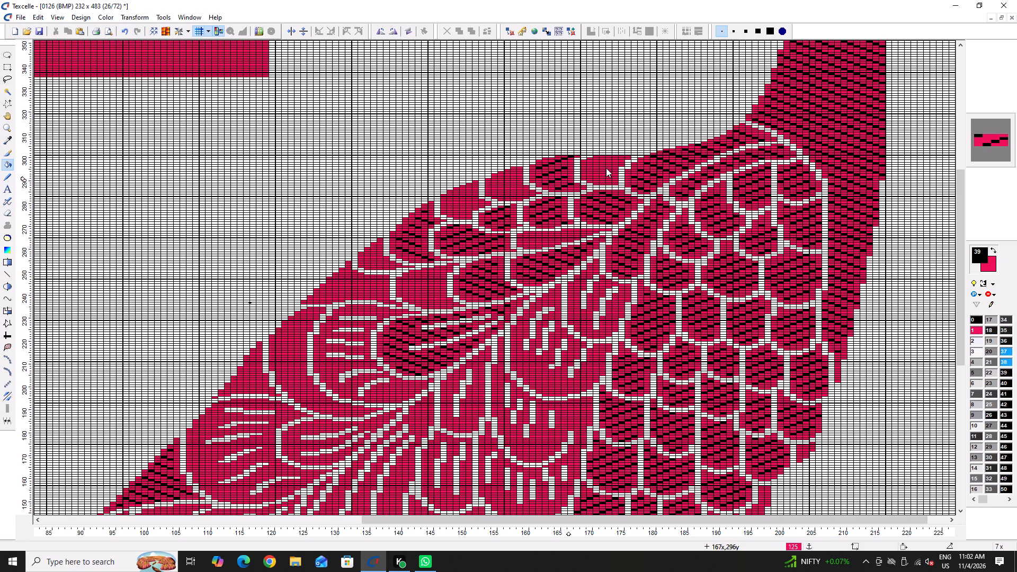
Flood-fill the remaining upper edge feathers near columns 173, 159, 149 and 132, and the feather near column 144, row 249, with the mirrored repeat.
double_click(609, 167)
left_click(517, 188)
left_click(458, 202)
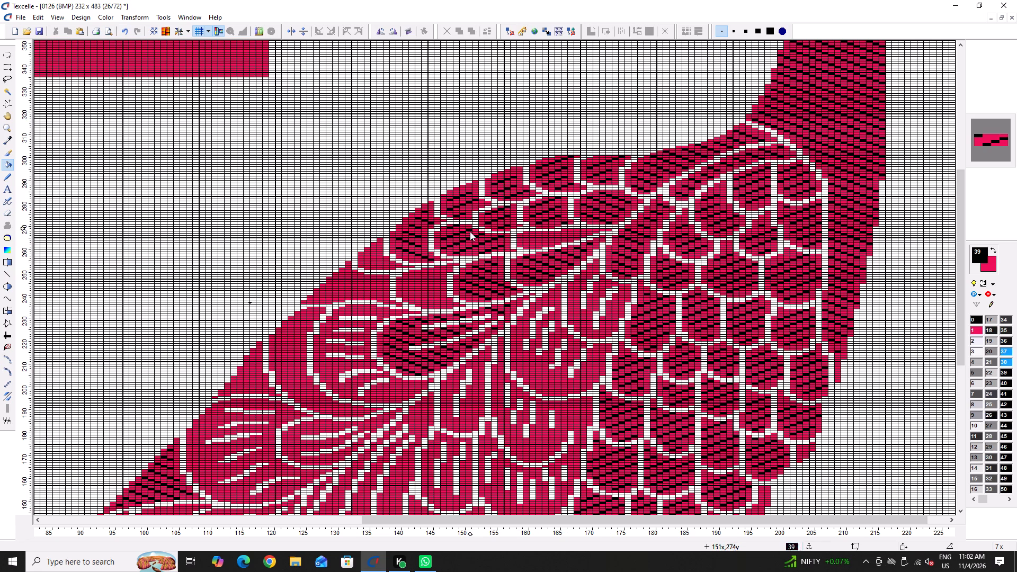
left_click(347, 273)
left_click(425, 287)
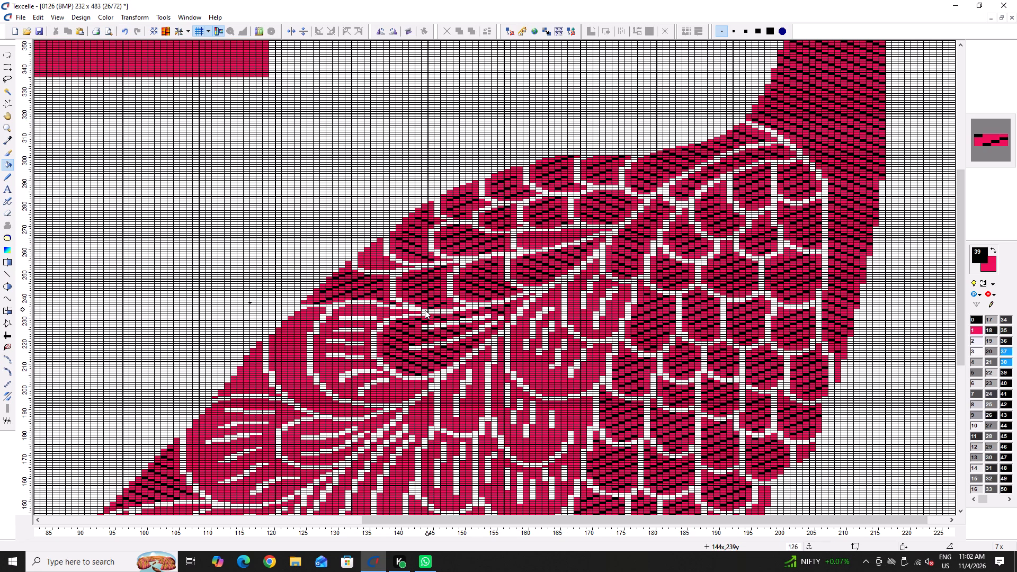
Flood-fill the large edge feather's outer band near column 123, row 228, with the diagonal repeat, and undo a trial fill near column 132, row 207.
left_click(293, 334)
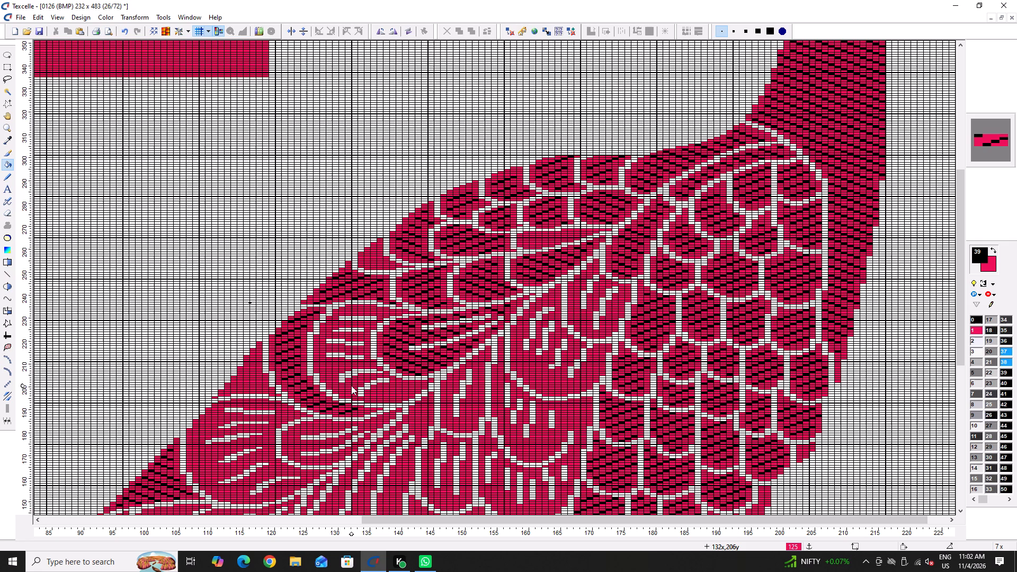
left_click(351, 386)
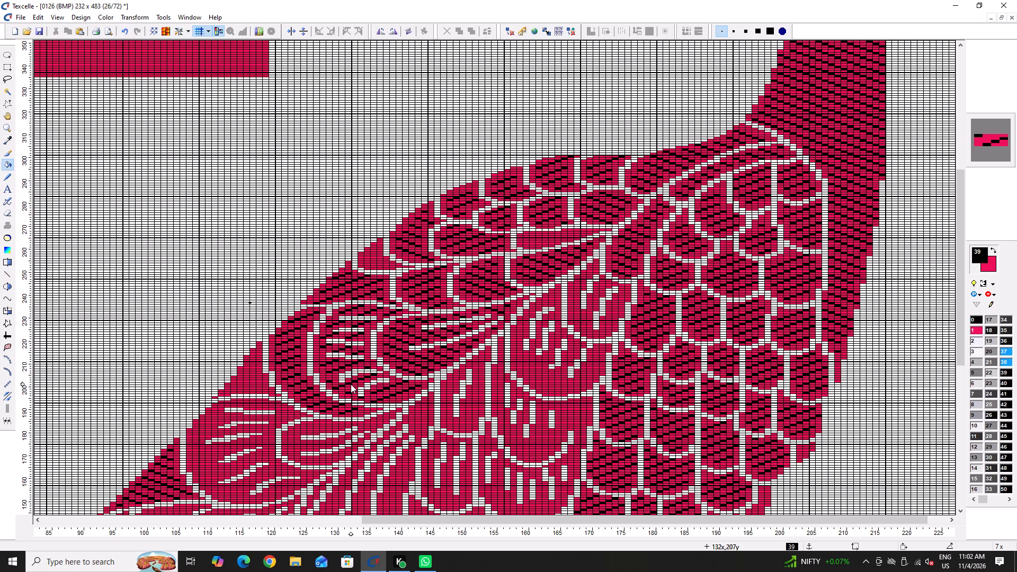
key("ctrl+z")
Mirror the diagonal repeat vertically and flood-fill the large feather's inner area near column 139, row 207.
right_click(977, 137)
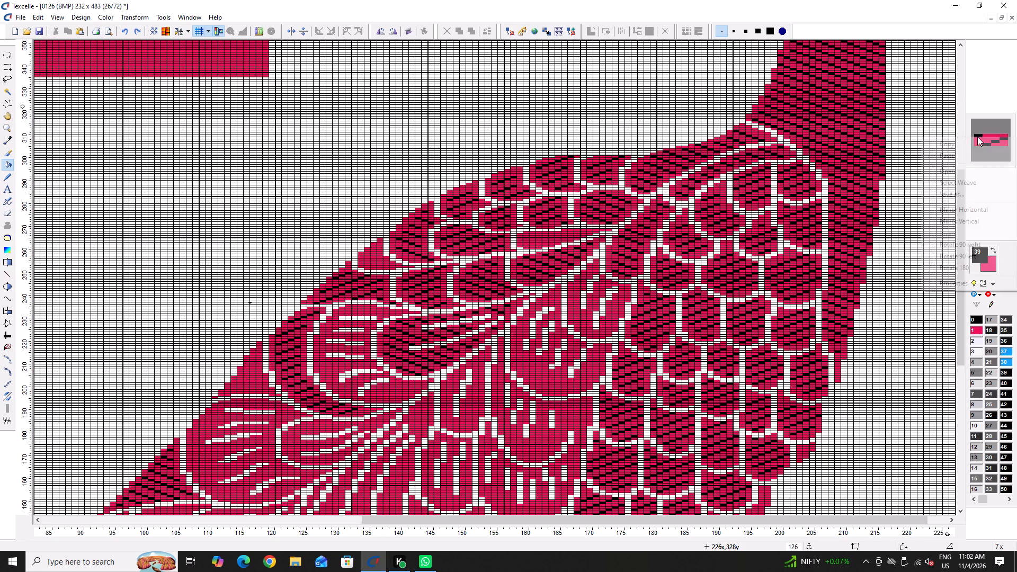
left_click(971, 222)
left_click(395, 388)
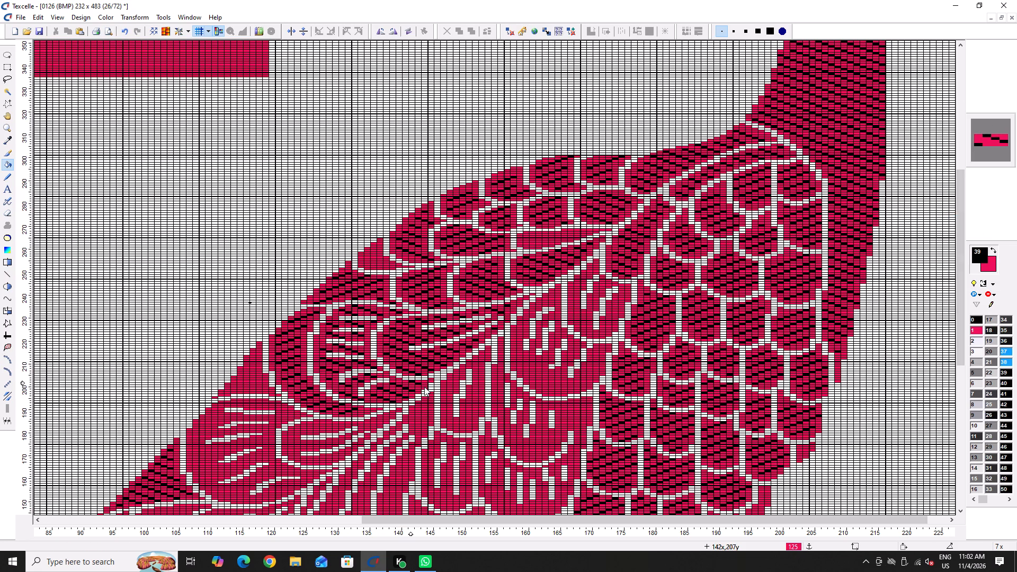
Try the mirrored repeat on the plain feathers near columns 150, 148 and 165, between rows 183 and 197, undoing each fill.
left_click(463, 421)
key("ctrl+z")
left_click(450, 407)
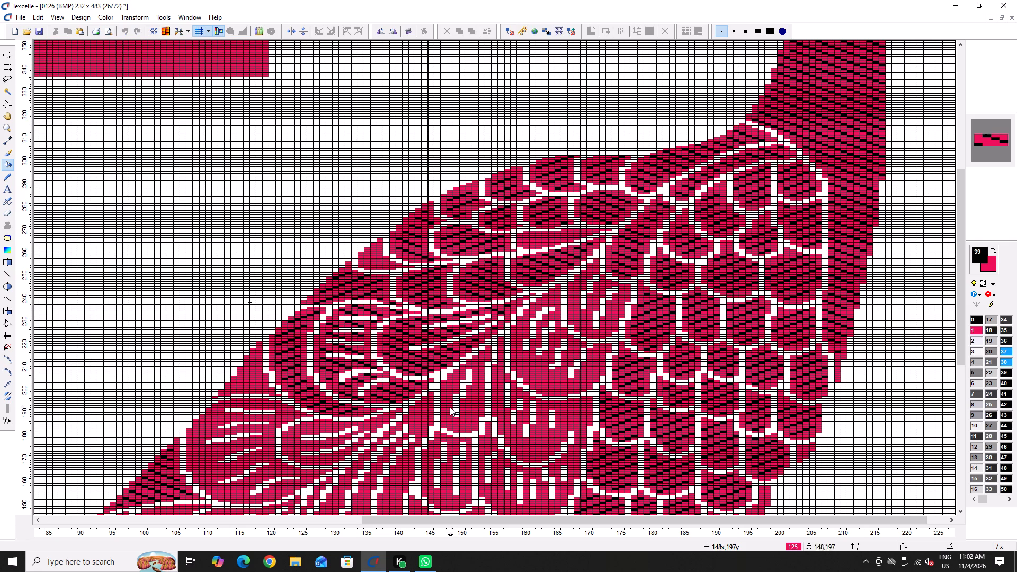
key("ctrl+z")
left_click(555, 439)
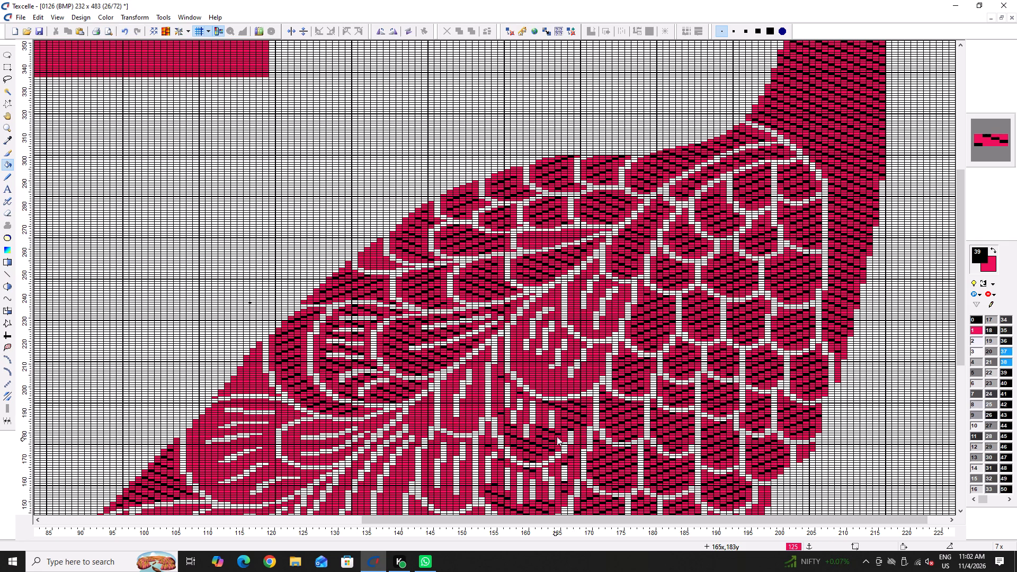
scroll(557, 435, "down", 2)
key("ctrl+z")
Paint out the curved white outline between the two stacked feathers, columns 155 to 167, rows 171 to 193, with feather colour 125.
scroll(594, 310, "up", 5, "ctrl")
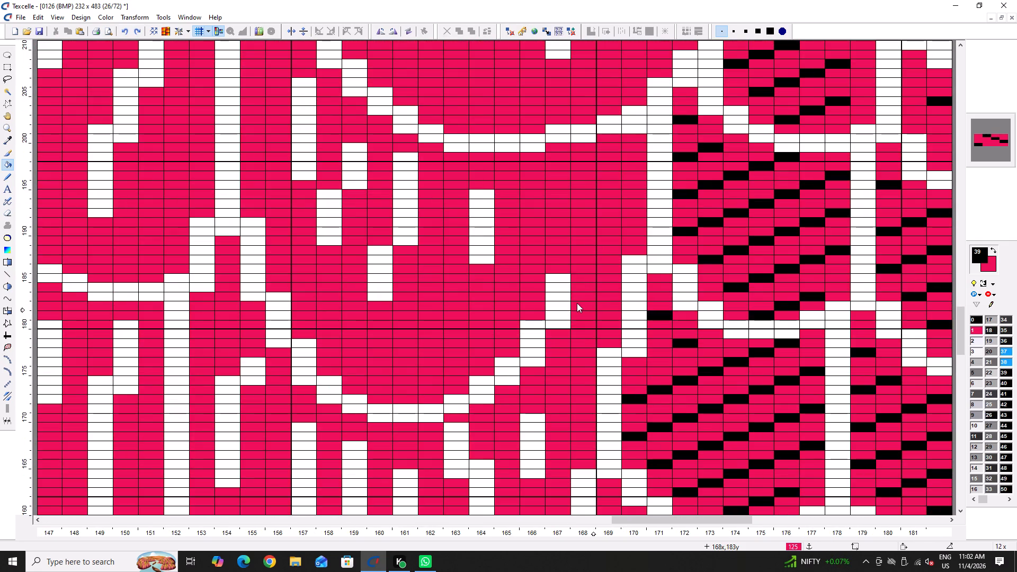
key("space")
type("x")
scroll(449, 270, "down", 4, "ctrl")
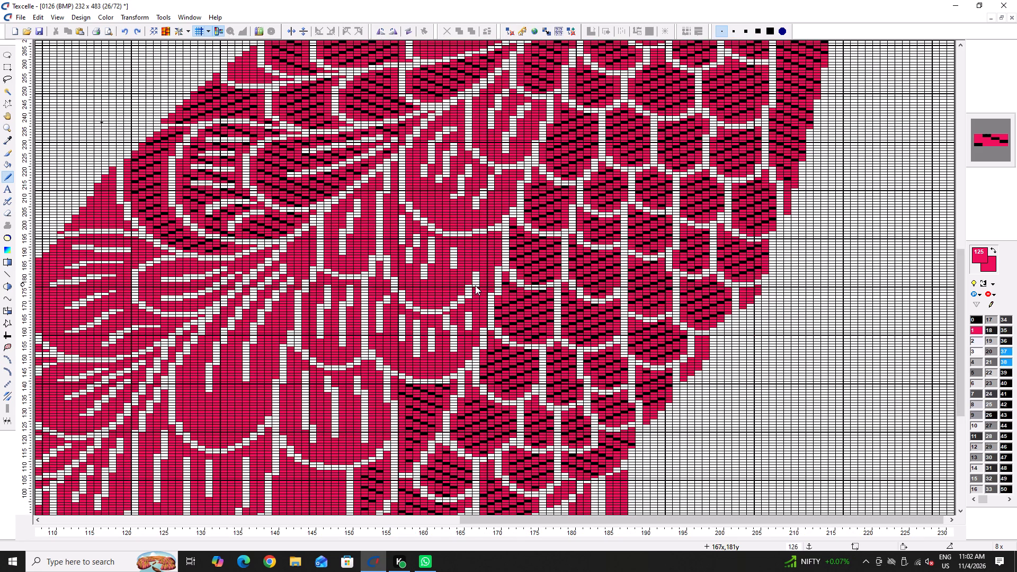
scroll(395, 286, "up", 2, "ctrl")
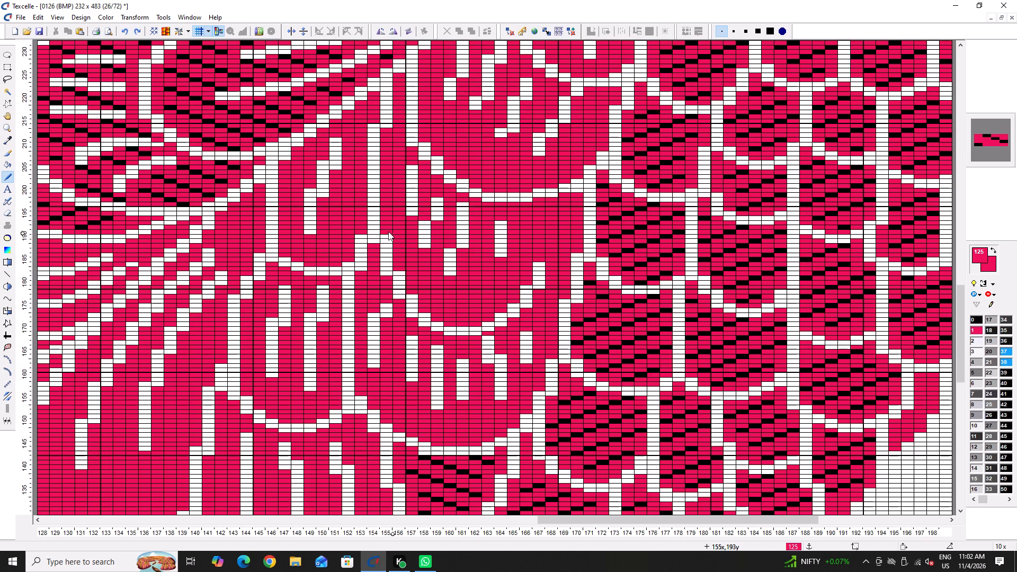
left_click_drag(387, 231, 388, 276)
left_click_drag(399, 258, 402, 308)
left_click(402, 308)
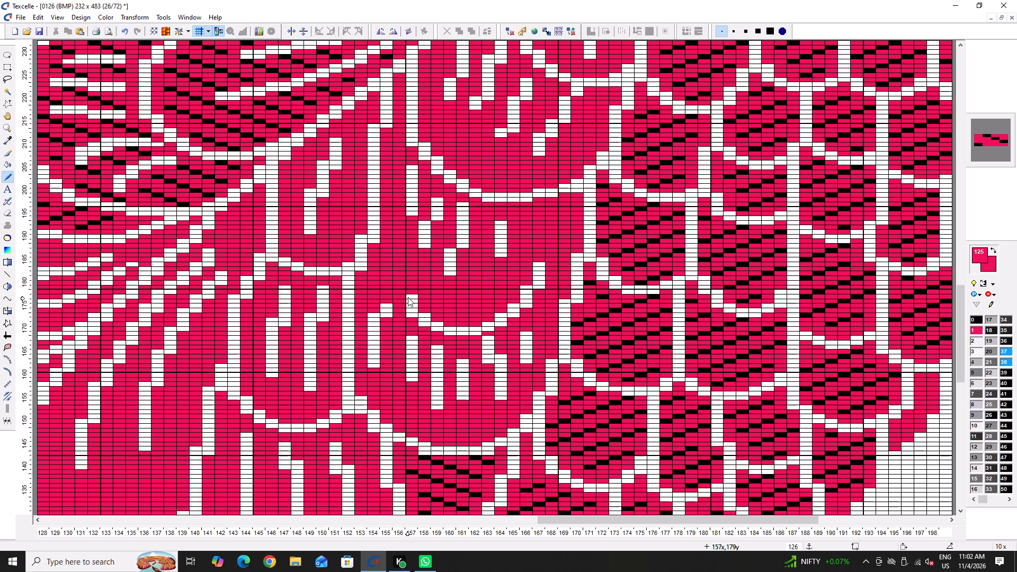
left_click_drag(413, 294, 412, 303)
left_click_drag(412, 303, 531, 282)
left_click_drag(531, 281, 532, 275)
left_click(533, 274)
left_click(533, 270)
left_click(534, 265)
left_click_drag(540, 260, 517, 315)
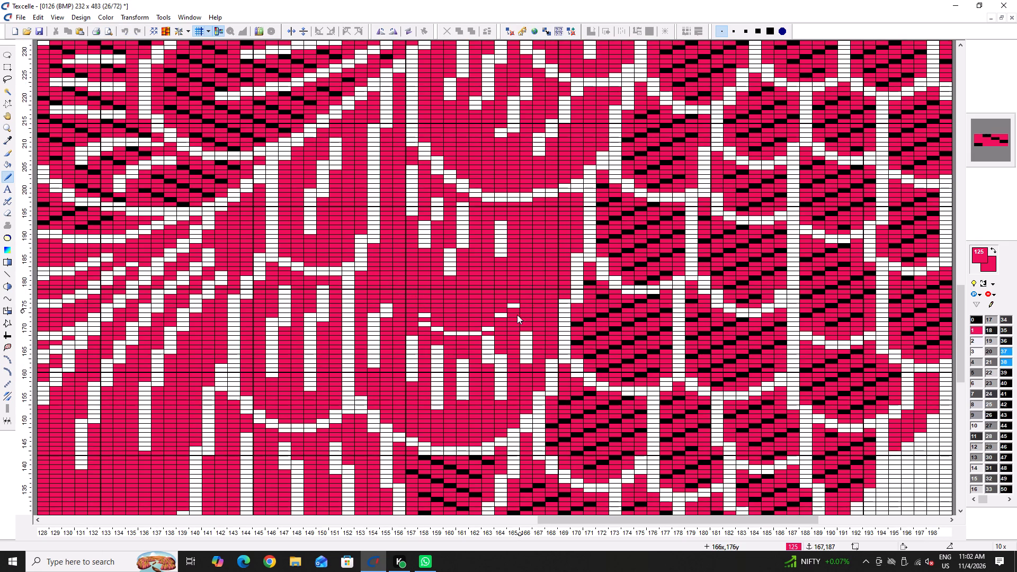
left_click_drag(517, 315, 486, 327)
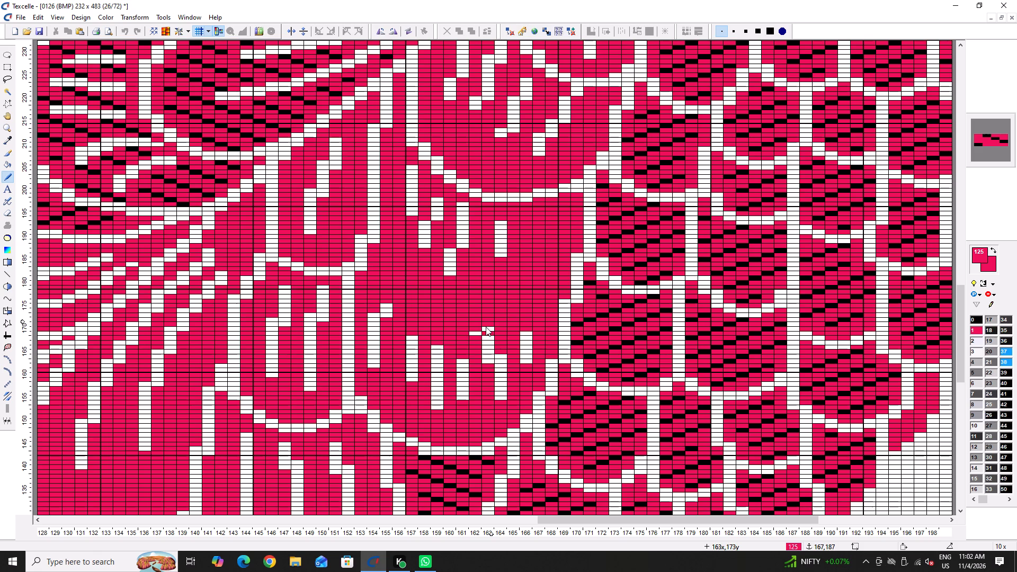
left_click_drag(486, 327, 466, 334)
Paint out the white strokes inside the lower feather, columns 154 to 166, rows 154 to 176, with the feather colour.
scroll(489, 314, "up", 2, "ctrl")
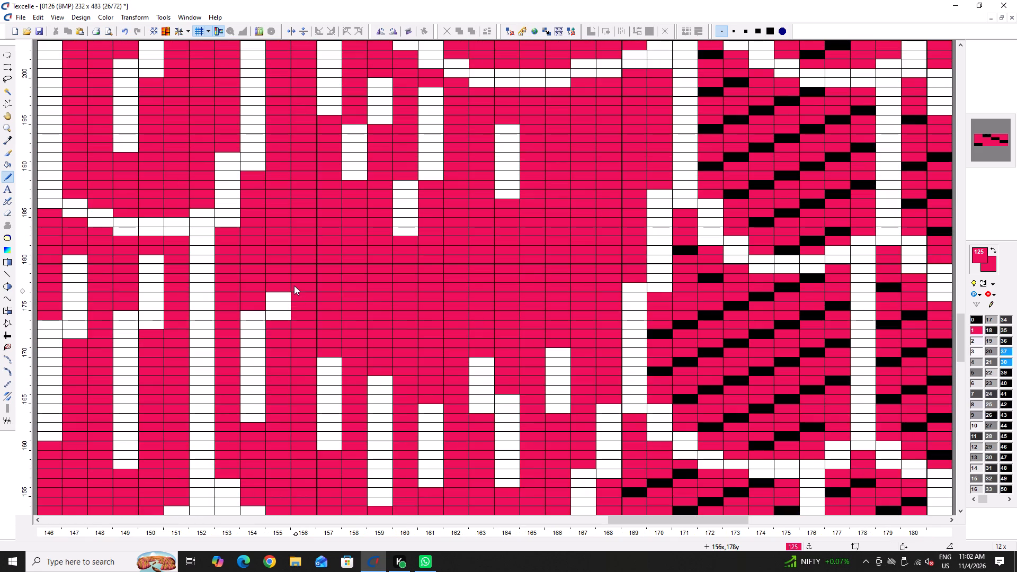
right_click_drag(291, 296, 263, 299)
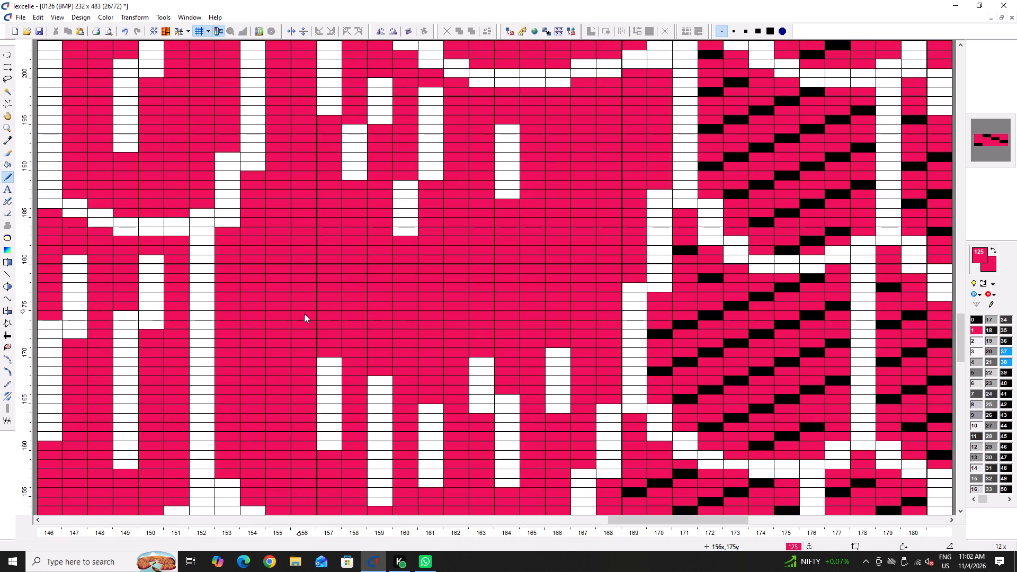
right_click_drag(307, 321, 381, 359)
right_click(380, 357)
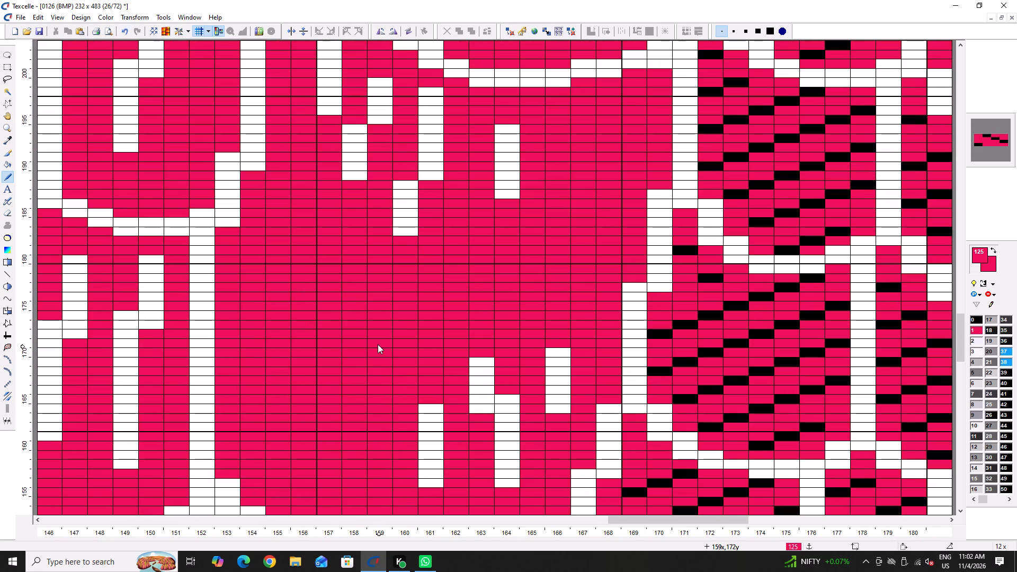
scroll(501, 382, "down", 1)
right_click_drag(478, 300, 479, 342)
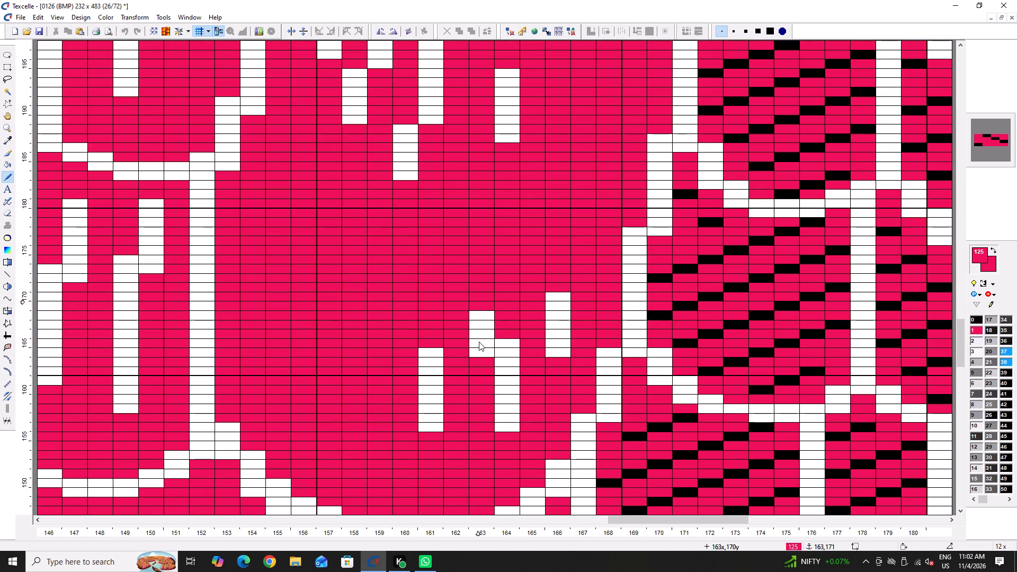
right_click_drag(479, 342, 434, 348)
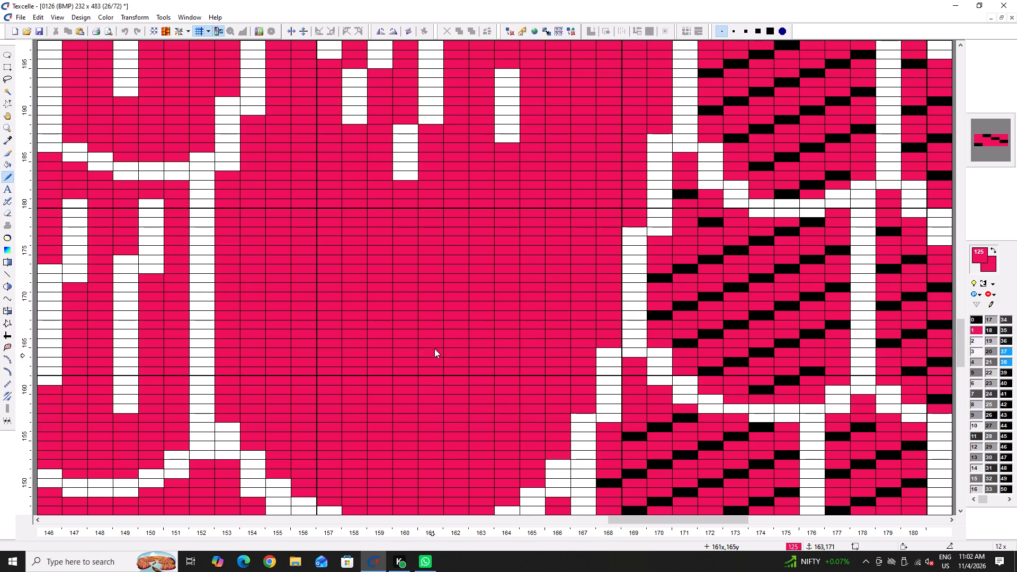
right_click_drag(434, 348, 441, 323)
scroll(443, 320, "down", 4, "ctrl")
scroll(467, 254, "up", 4, "ctrl")
Paint out the white strokes in the upper feather, columns 157 to 164, rows 183 to 206, and trim the outline cell at column 170, row 201.
right_click_drag(602, 219, 480, 350)
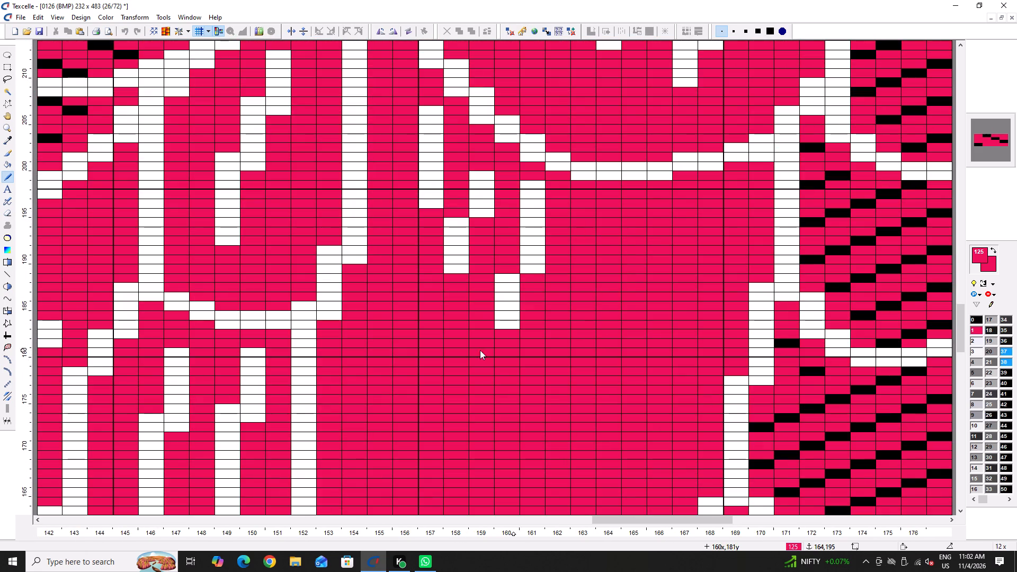
right_click_drag(480, 350, 480, 198)
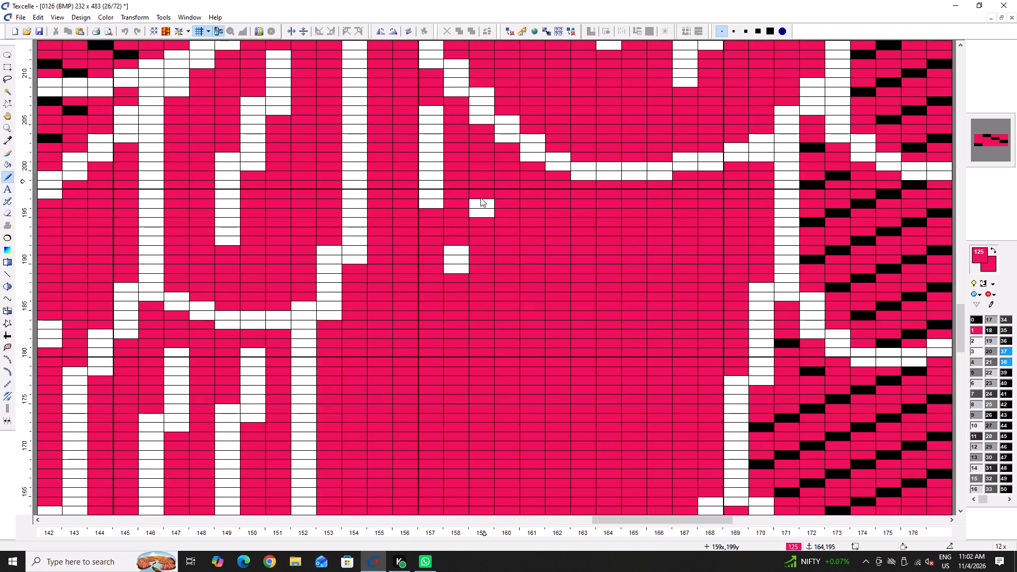
right_click_drag(480, 198, 429, 215)
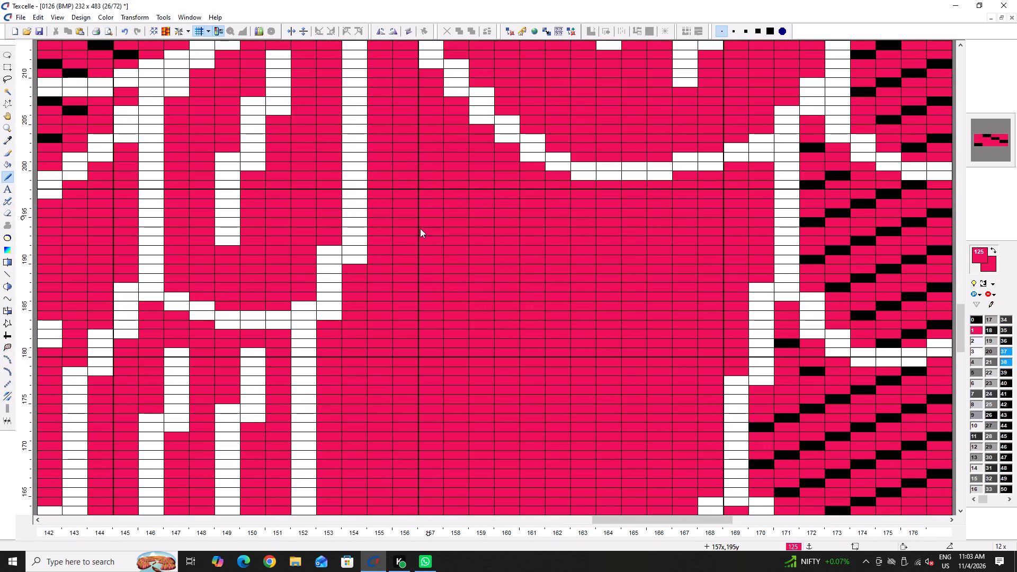
scroll(426, 253, "up", 2)
scroll(372, 179, "down", 2, "ctrl")
scroll(433, 178, "up", 4, "ctrl")
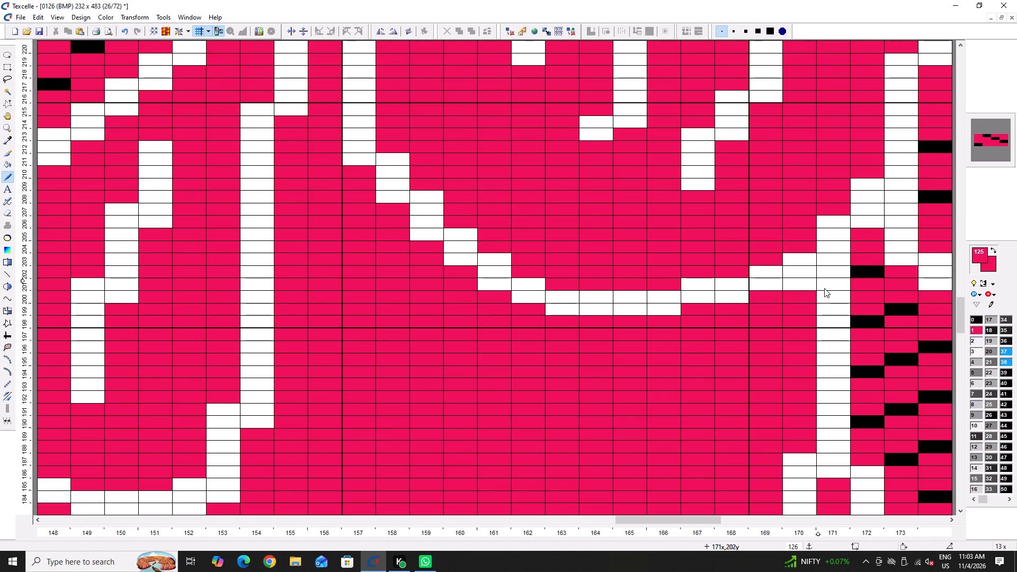
left_click(802, 281)
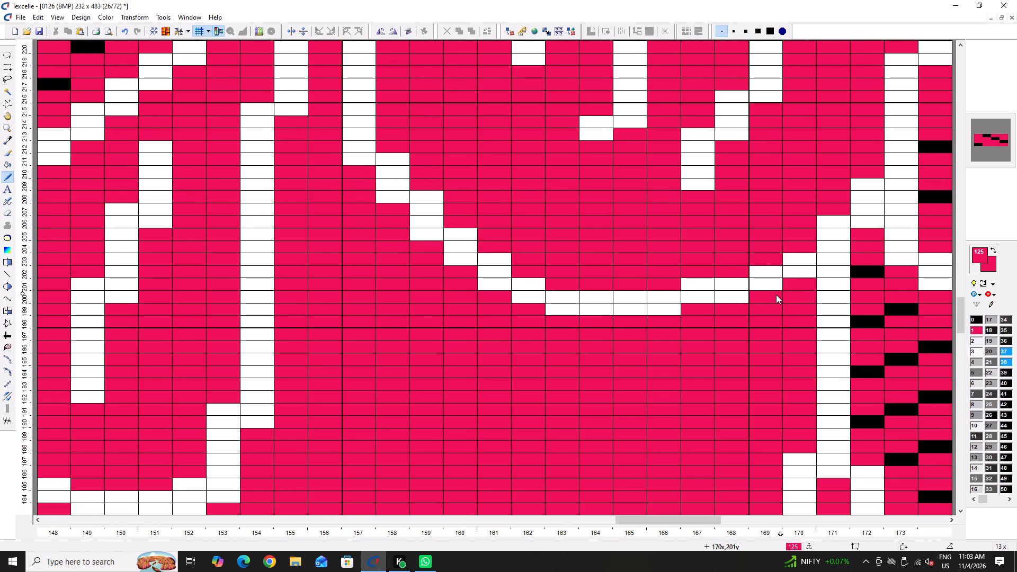
Draw a curved outline in colour 126 across the merged feather's lower end, from about column 153, row 168, through row 153 to column 167.
scroll(388, 298, "down", 6, "ctrl")
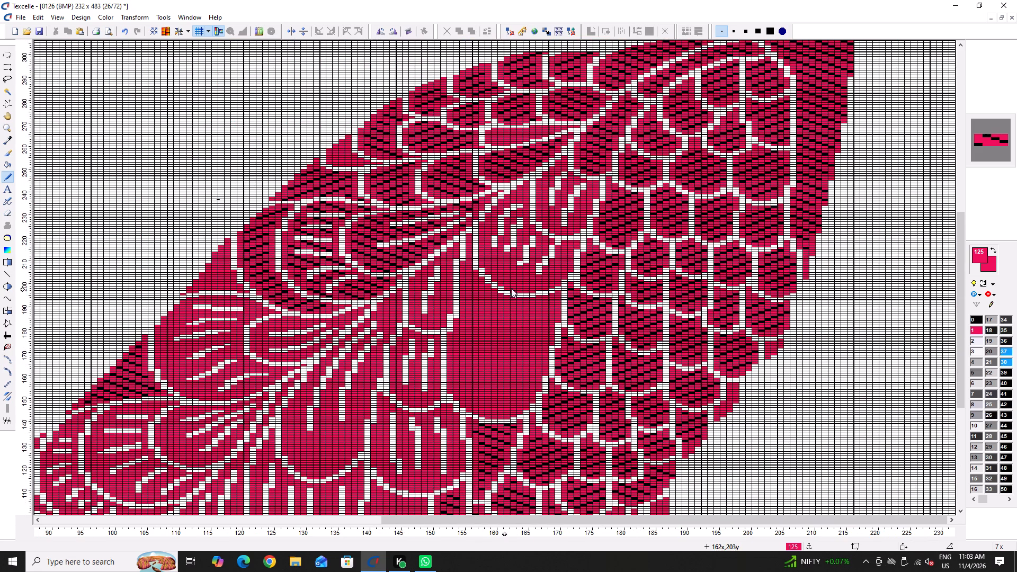
scroll(530, 290, "down", 2)
scroll(556, 243, "up", 4, "ctrl")
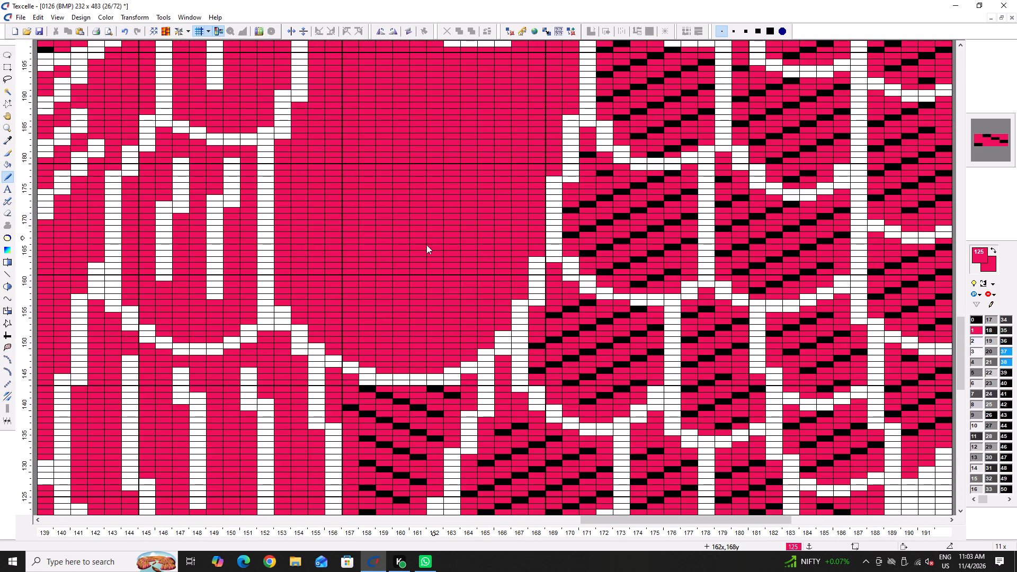
right_click_drag(271, 206, 293, 242)
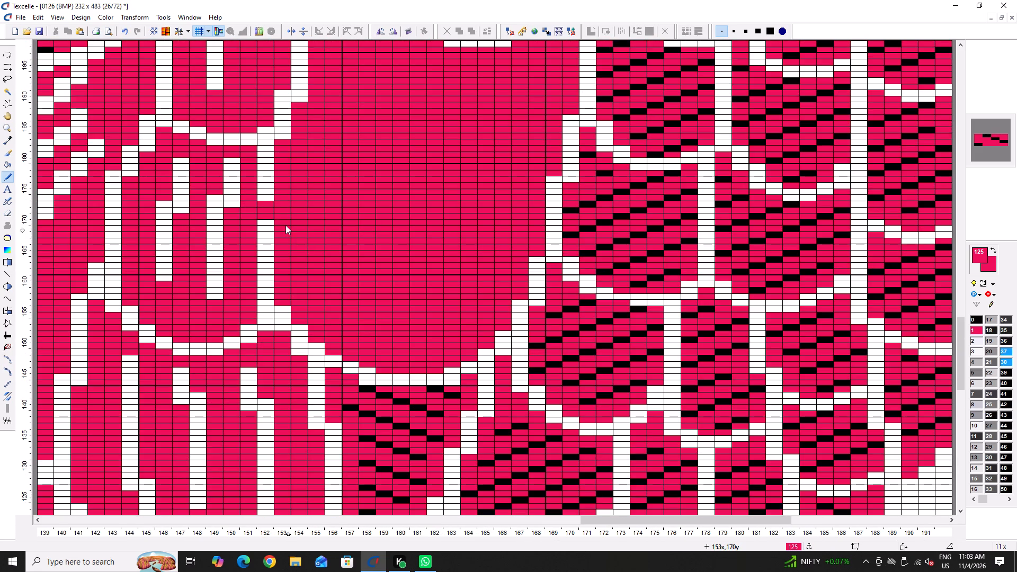
key("ctrl+z")
key("space")
left_click_drag(267, 220, 309, 279)
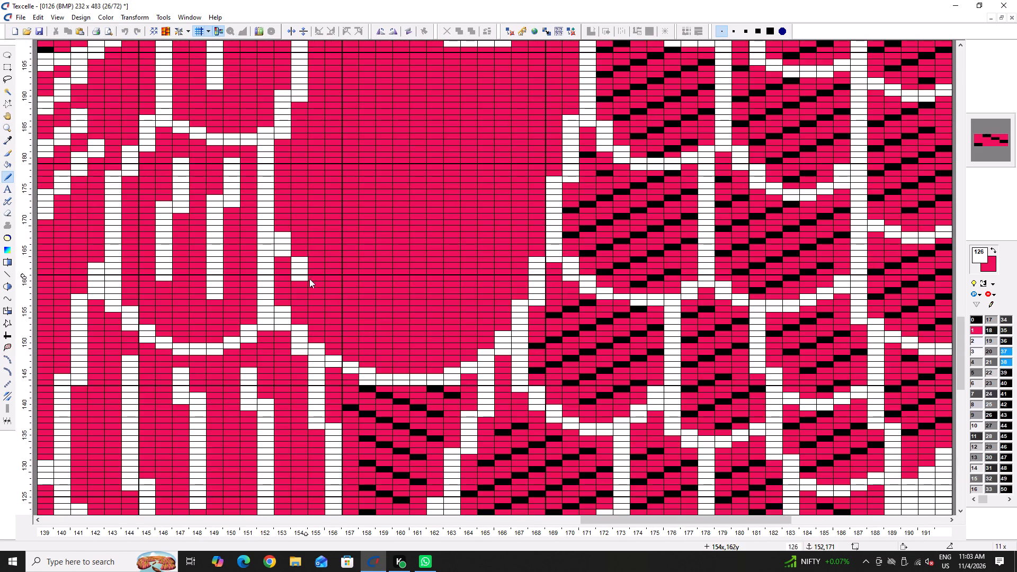
left_click_drag(309, 279, 477, 328)
double_click(477, 328)
left_click(484, 326)
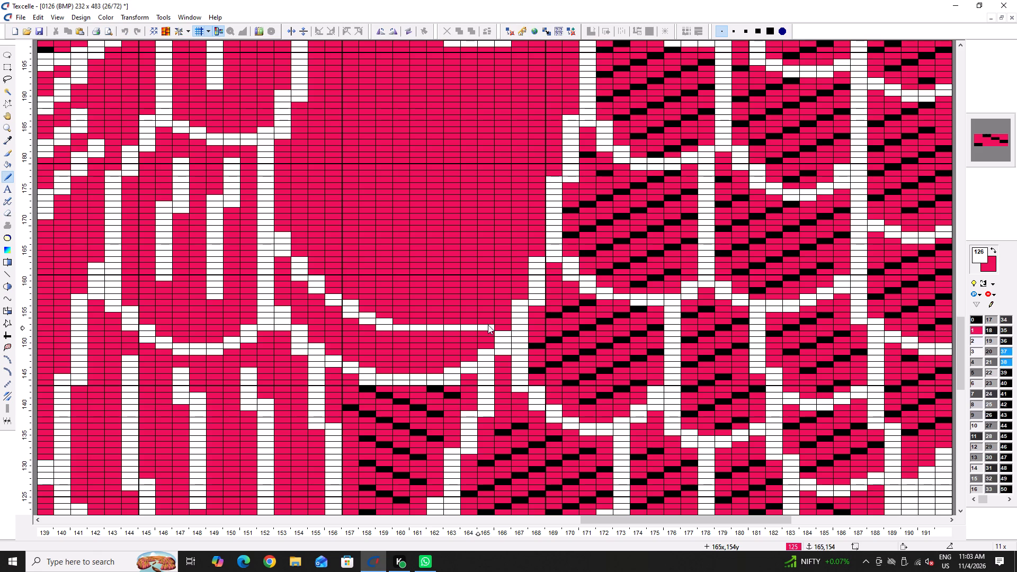
left_click(497, 322)
left_click(501, 320)
left_click(507, 316)
triple_click(510, 313)
left_click(490, 320)
left_click_drag(507, 325, 501, 329)
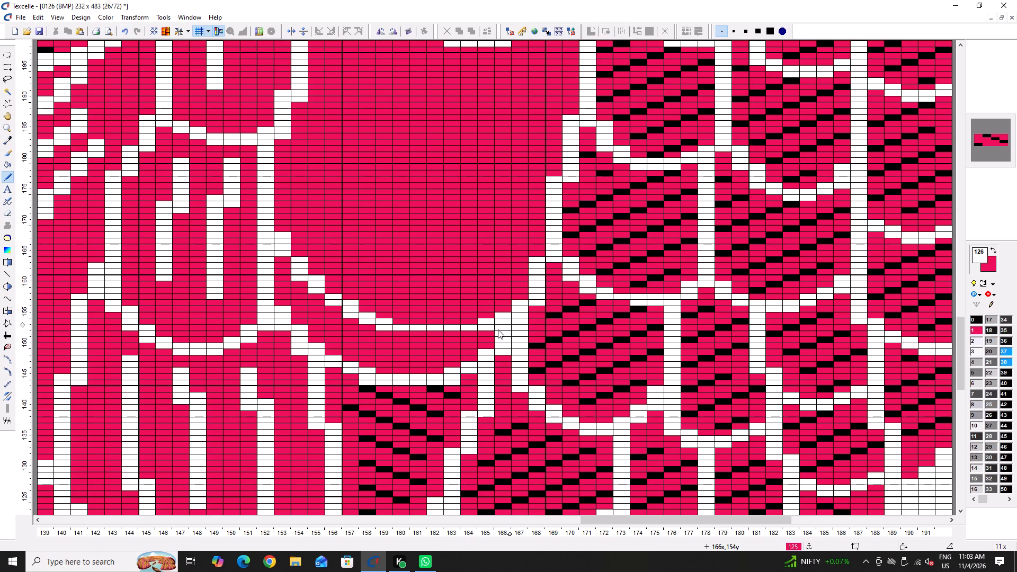
Shift the merged feather's side outline from column 152 to column 153, between about rows 153 and 183, and clean its inner edge with the feather colour.
scroll(364, 301, "down", 3, "ctrl")
scroll(399, 324, "up", 2, "ctrl")
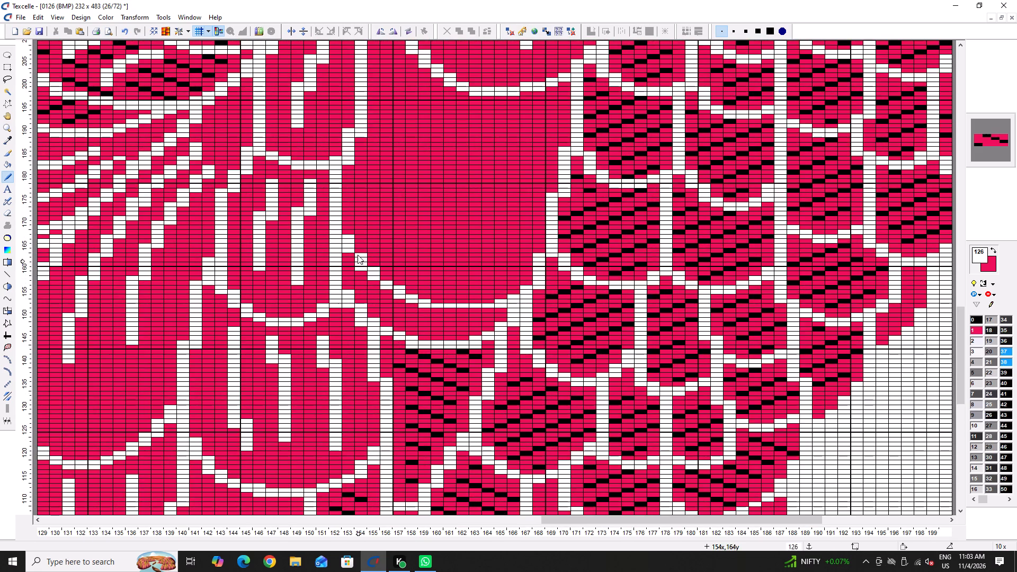
right_click_drag(344, 174, 345, 169)
left_click_drag(346, 162, 345, 180)
left_click(345, 182)
left_click_drag(344, 196, 344, 221)
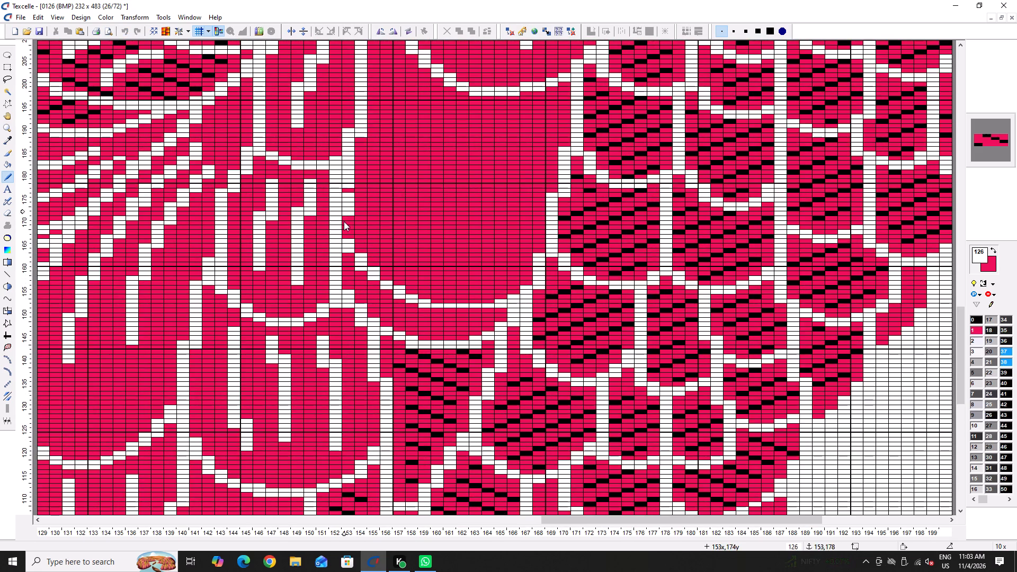
left_click_drag(344, 221, 346, 238)
left_click(346, 239)
left_click(348, 249)
left_click(348, 243)
left_click_drag(348, 213, 348, 204)
left_click_drag(348, 201, 349, 178)
right_click_drag(338, 178, 340, 274)
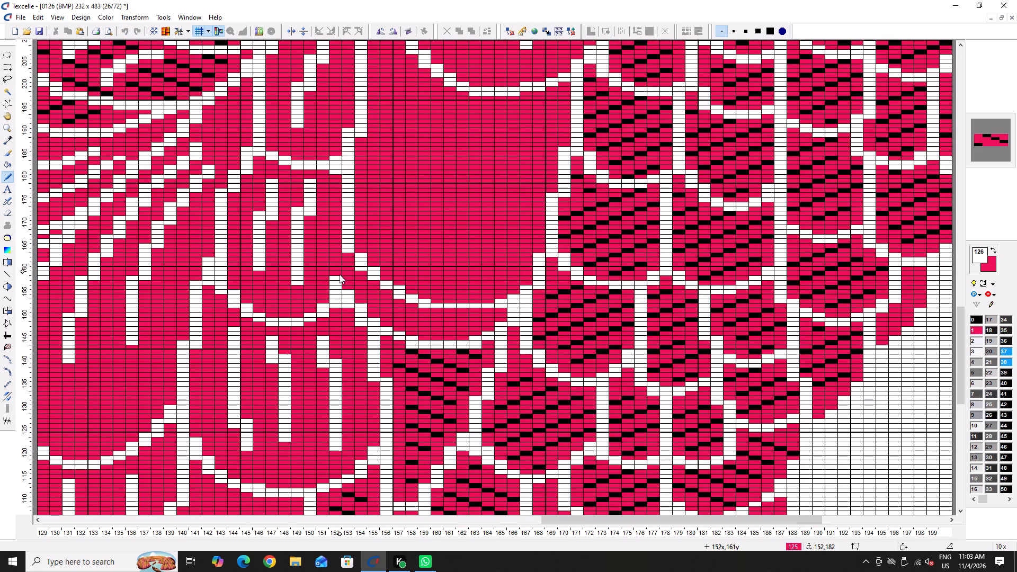
right_click_drag(340, 274, 340, 289)
left_click_drag(351, 247, 352, 290)
scroll(358, 278, "down", 2, "ctrl")
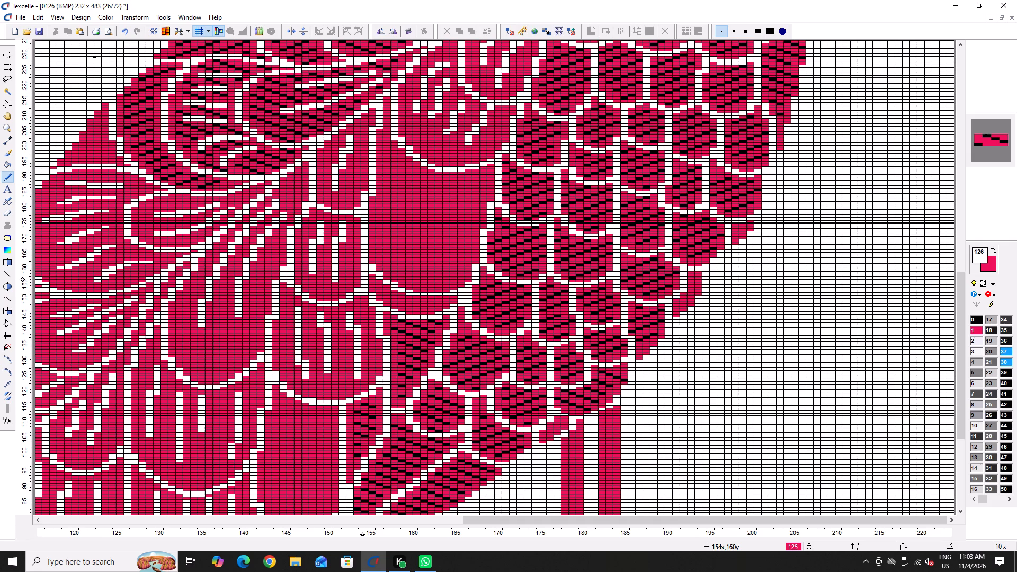
scroll(396, 212, "up", 3, "ctrl")
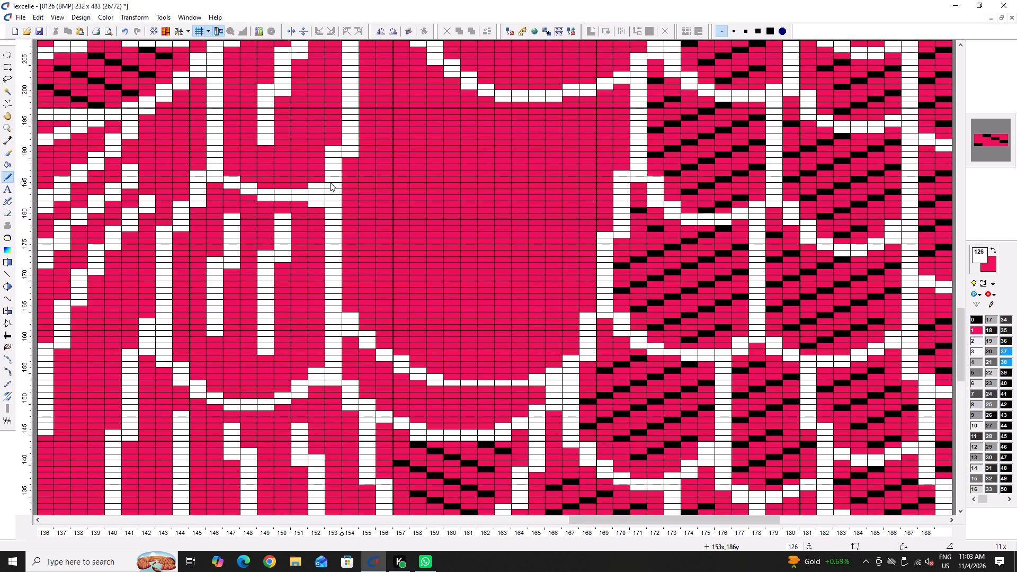
right_click_drag(343, 162, 390, 265)
scroll(359, 209, "down", 5, "ctrl")
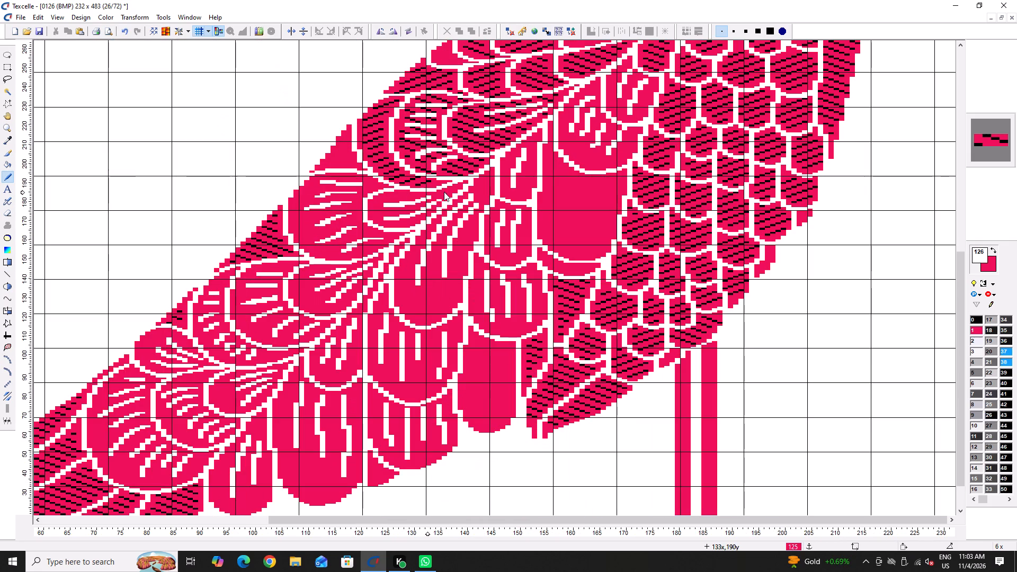
Build up the curved outline in colour 126 above the short crossbar between the small feathers, columns 149 to 152, about rows 185 to 189.
scroll(663, 171, "up", 4, "ctrl")
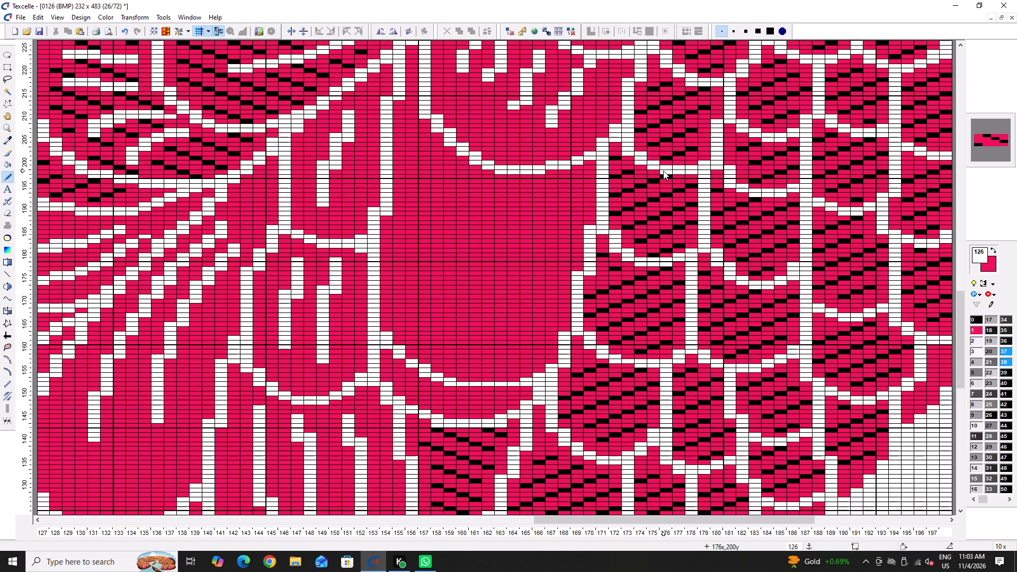
scroll(589, 247, "up", 2, "ctrl")
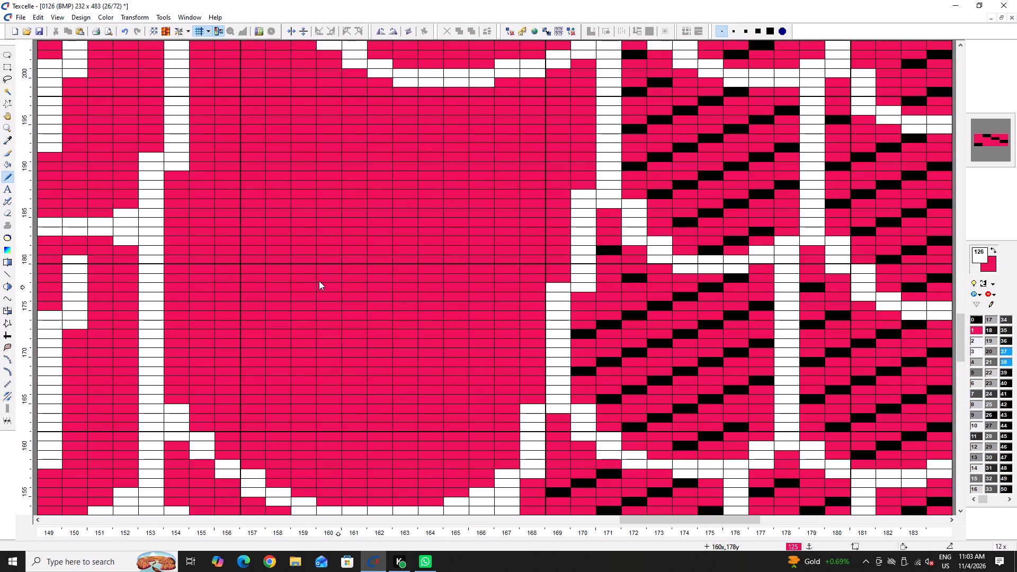
right_click_drag(150, 219, 186, 284)
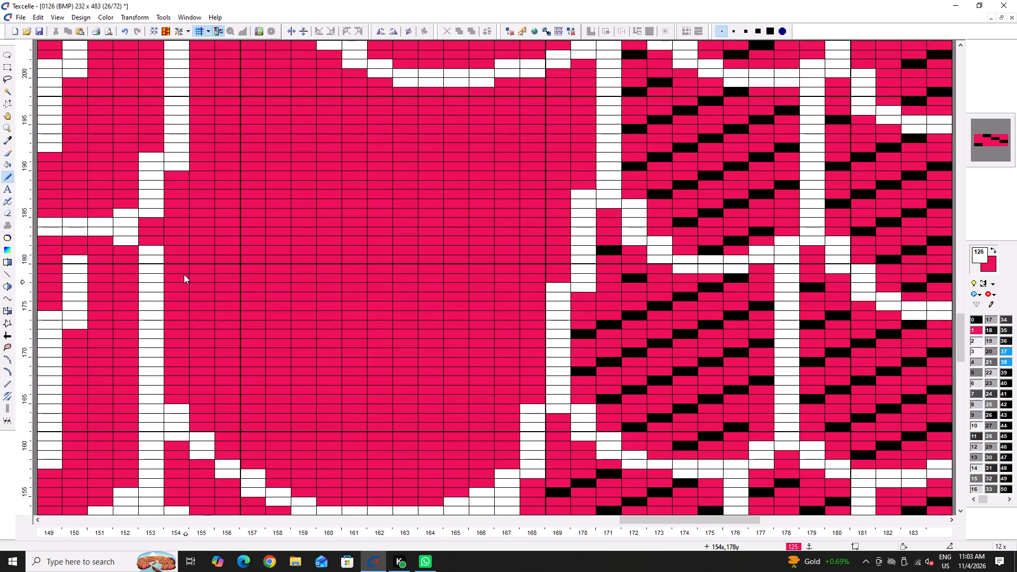
key("ctrl+z")
right_click(128, 203)
left_click(114, 210)
left_click(121, 206)
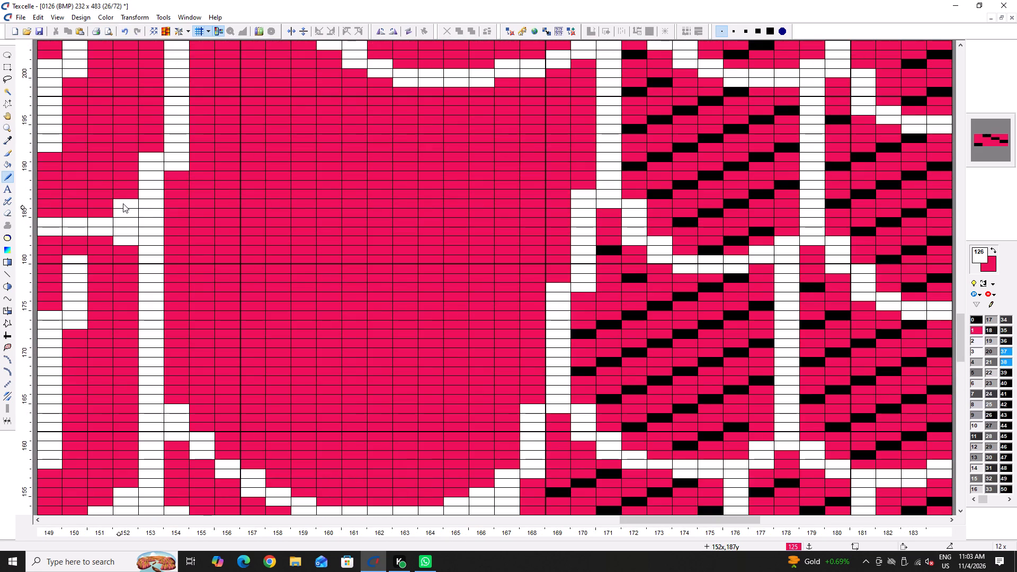
left_click(112, 209)
double_click(126, 199)
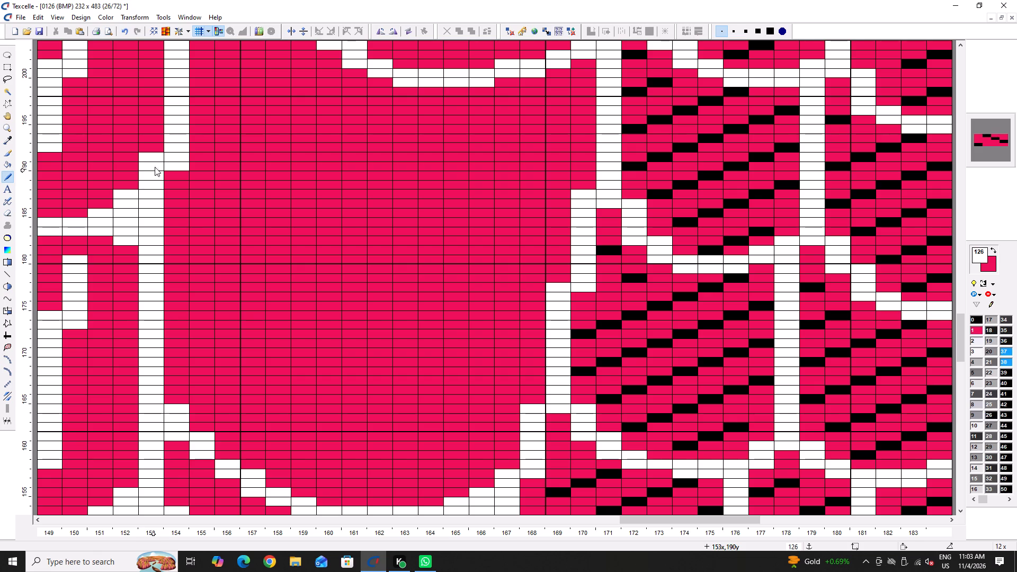
left_click(130, 185)
double_click(114, 204)
left_click(104, 204)
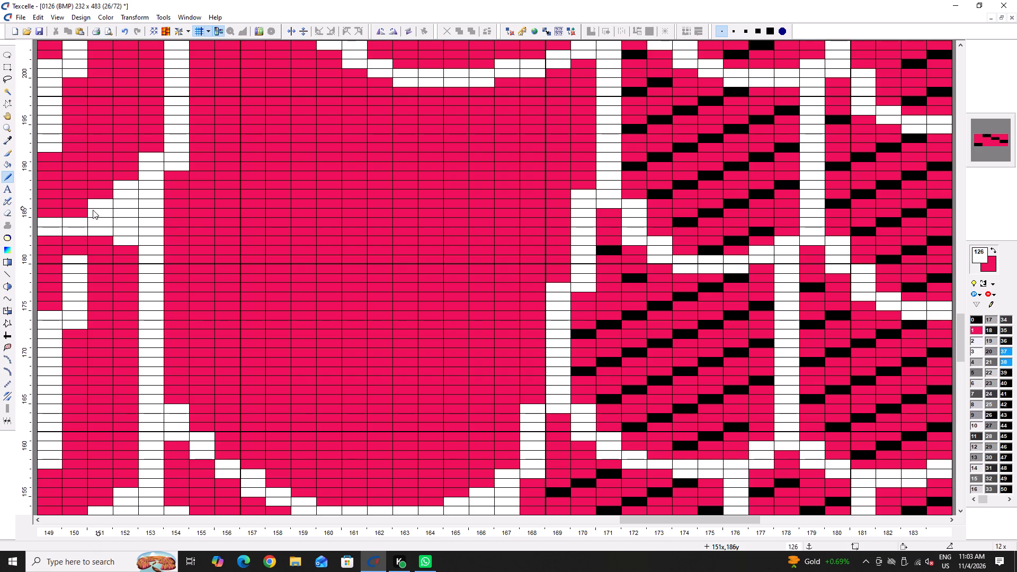
left_click(79, 213)
scroll(96, 207, "down", 4, "ctrl")
scroll(361, 194, "up", 4, "ctrl")
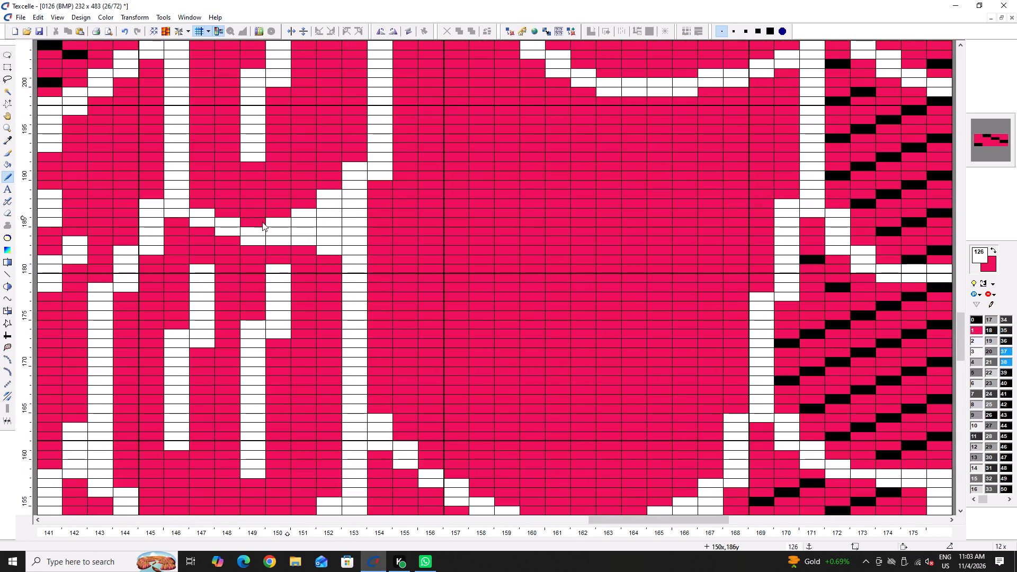
right_click(249, 224)
left_click(251, 224)
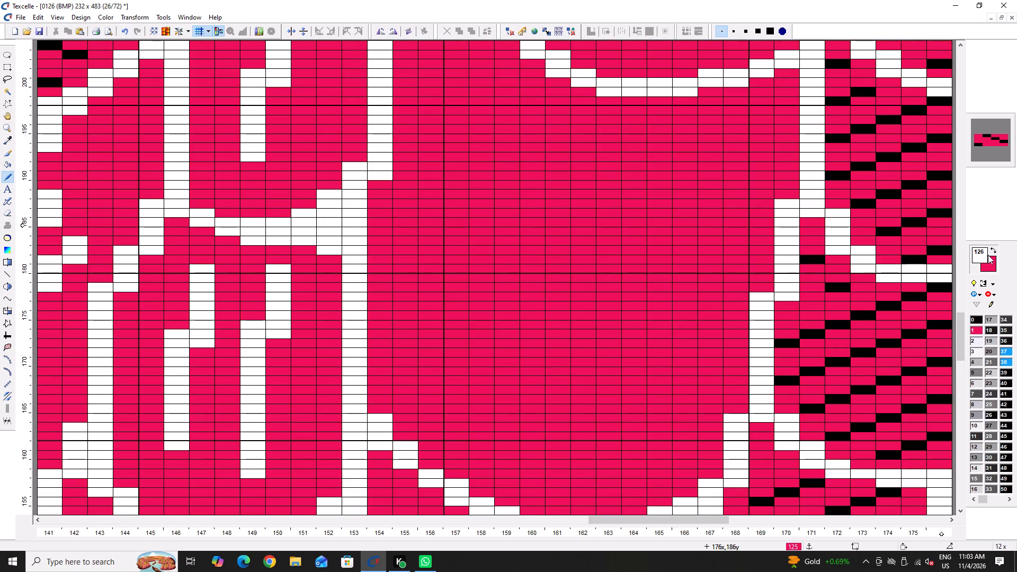
Swap the drawing colours and continue the curved outline in colour 126 across columns 147 to 151, about rows 187 to 189.
left_click(987, 251)
right_click(210, 208)
right_click(203, 200)
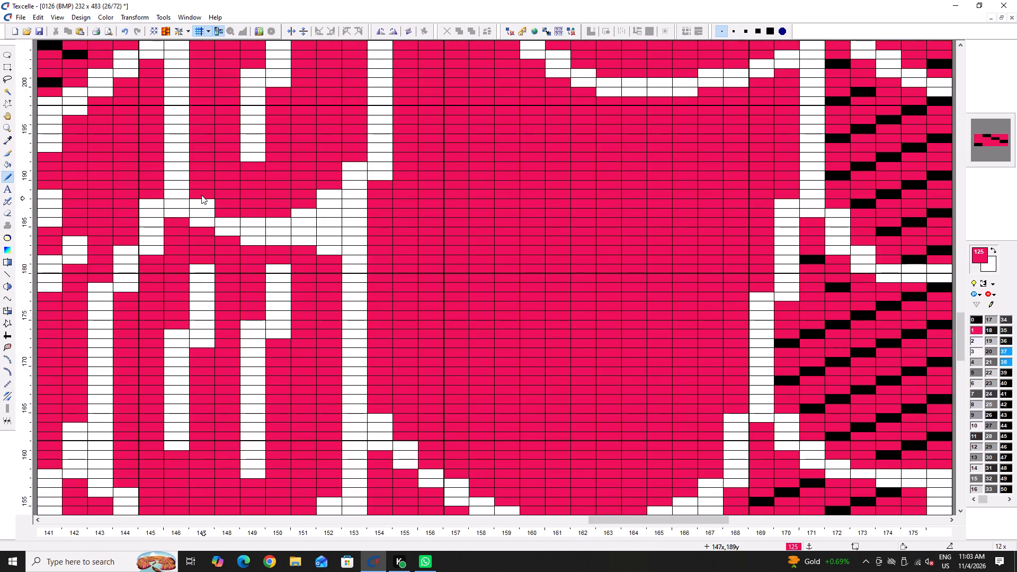
right_click(201, 195)
right_click(201, 196)
right_click_drag(216, 209, 220, 212)
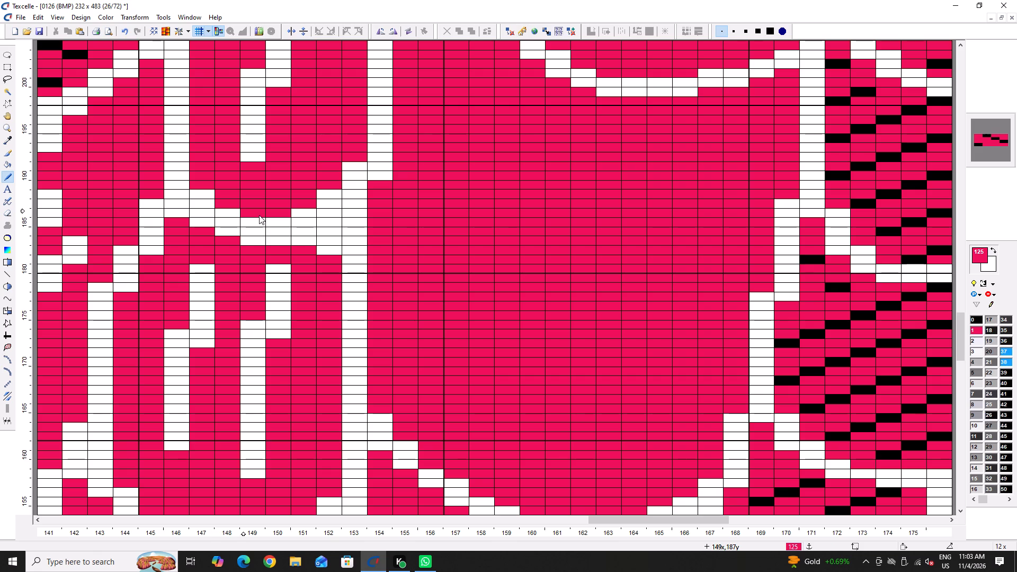
right_click_drag(259, 215, 289, 213)
scroll(261, 212, "up", 2, "ctrl")
right_click_drag(236, 201, 224, 198)
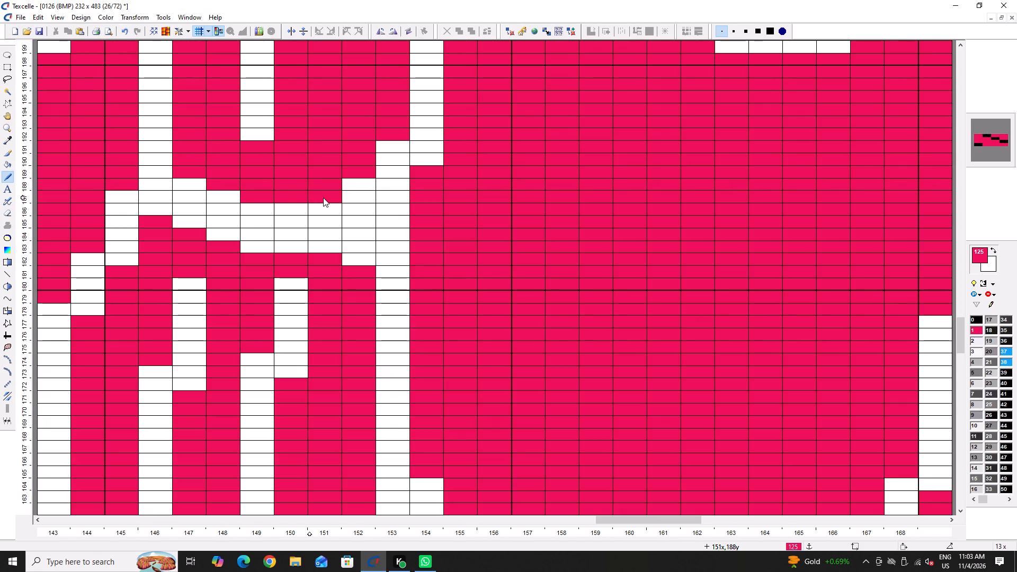
right_click(341, 198)
Trim the underside of the curved outline with feather colour 125, columns 146 to 152, about rows 182 to 187.
scroll(235, 196, "down", 2, "ctrl")
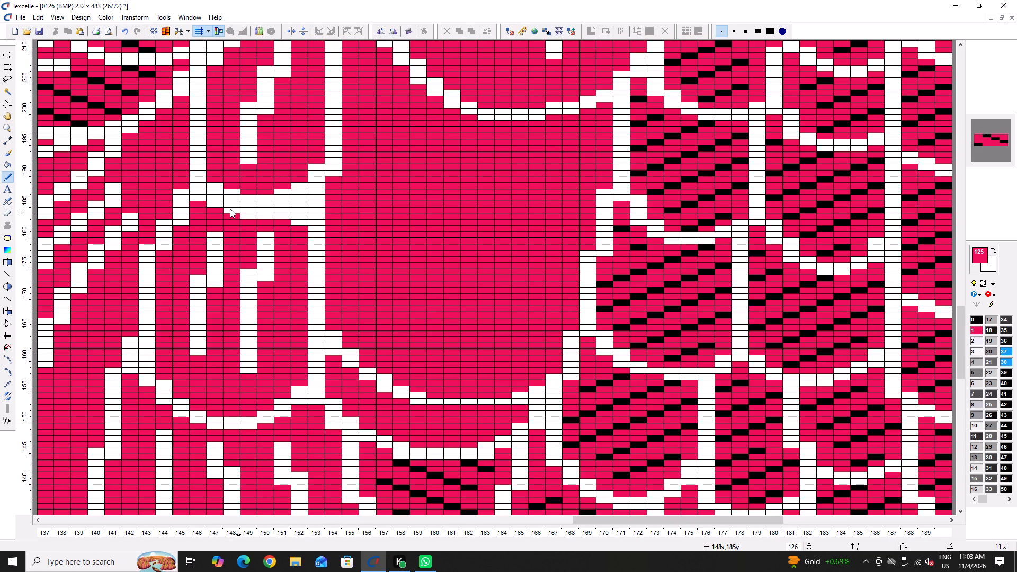
scroll(236, 203, "up", 3, "ctrl")
left_click_drag(163, 183, 162, 188)
left_click(162, 189)
left_click_drag(183, 186, 194, 211)
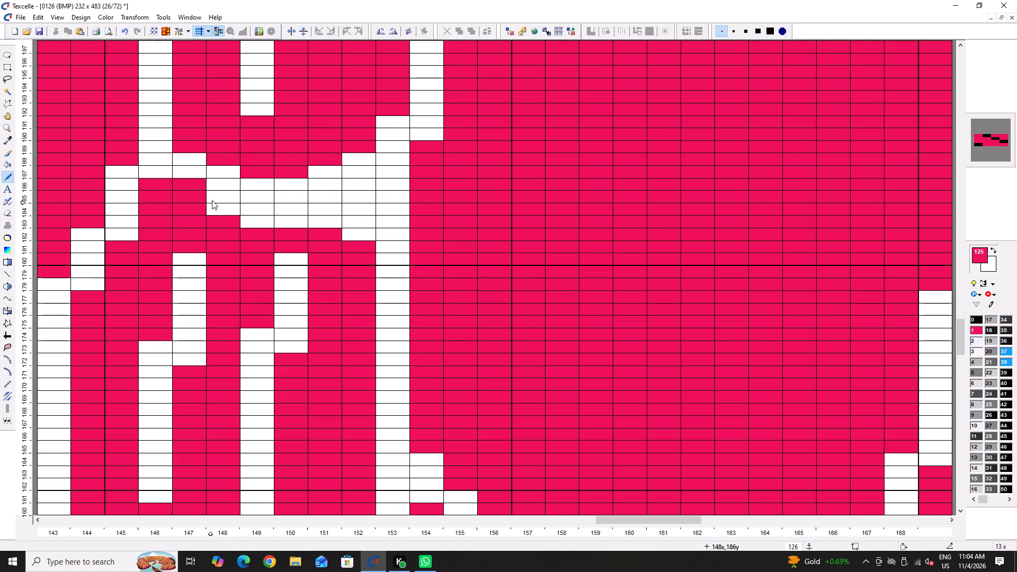
left_click_drag(212, 200, 216, 215)
left_click_drag(249, 205, 250, 221)
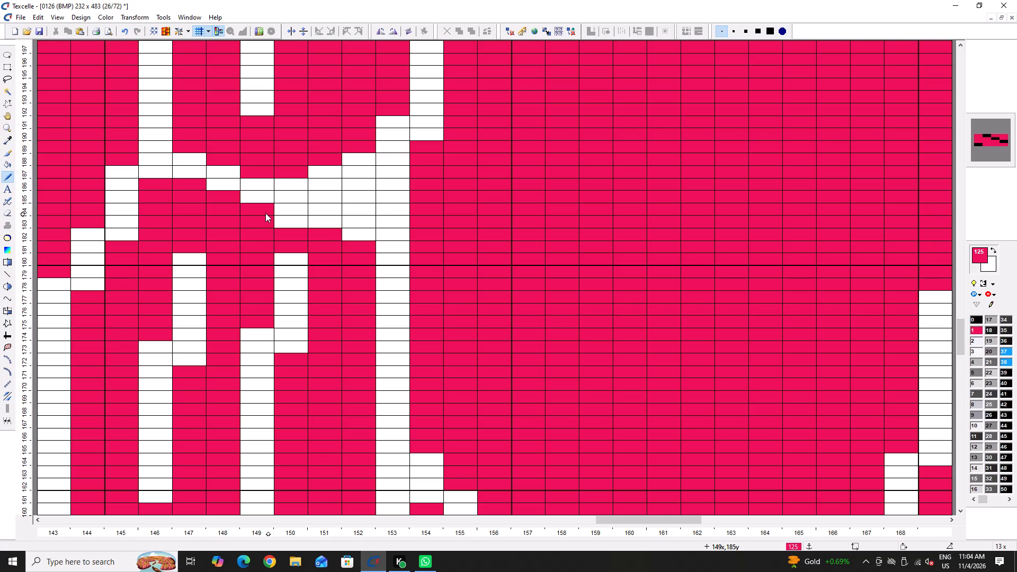
scroll(308, 237, "up", 2, "ctrl")
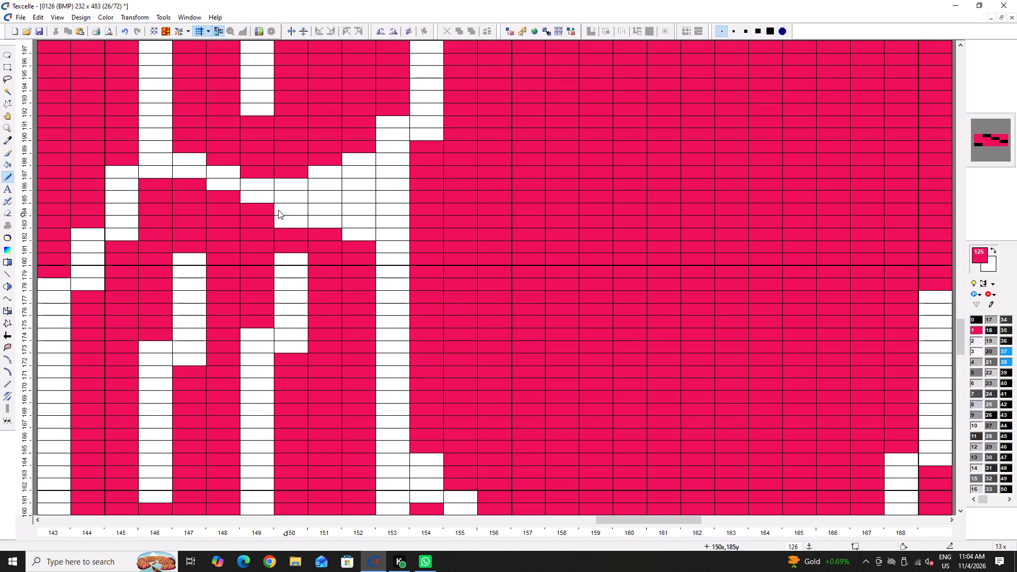
left_click_drag(275, 216, 351, 186)
left_click_drag(354, 185, 335, 231)
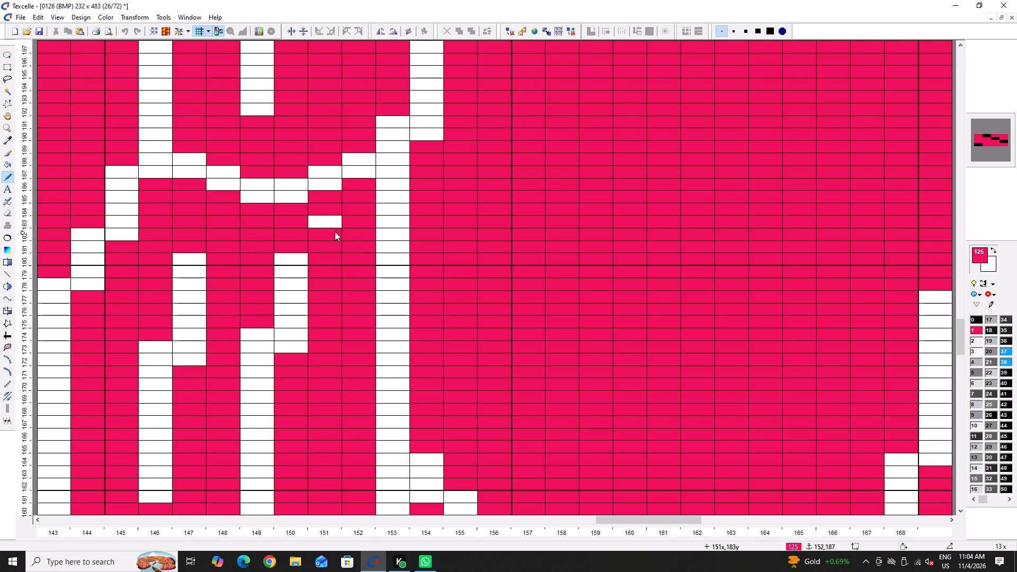
left_click_drag(335, 231, 331, 230)
left_click(331, 230)
left_click_drag(326, 229, 320, 211)
left_click(321, 212)
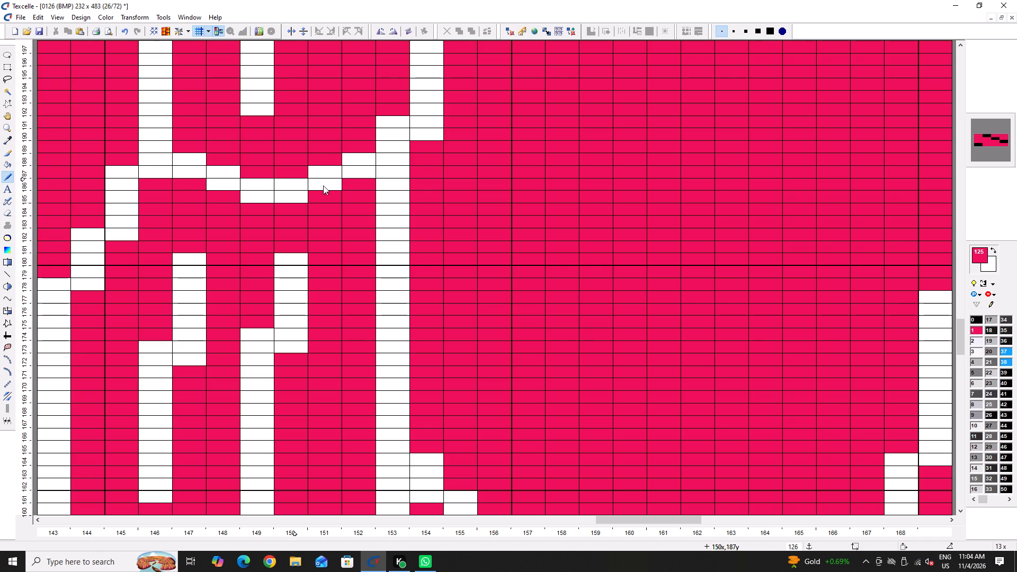
Add stepped cells of colour 126 along the curved outline's upper edge, columns 147 to 153, about rows 187 to 192.
scroll(308, 238, "up", 5)
right_click(183, 396)
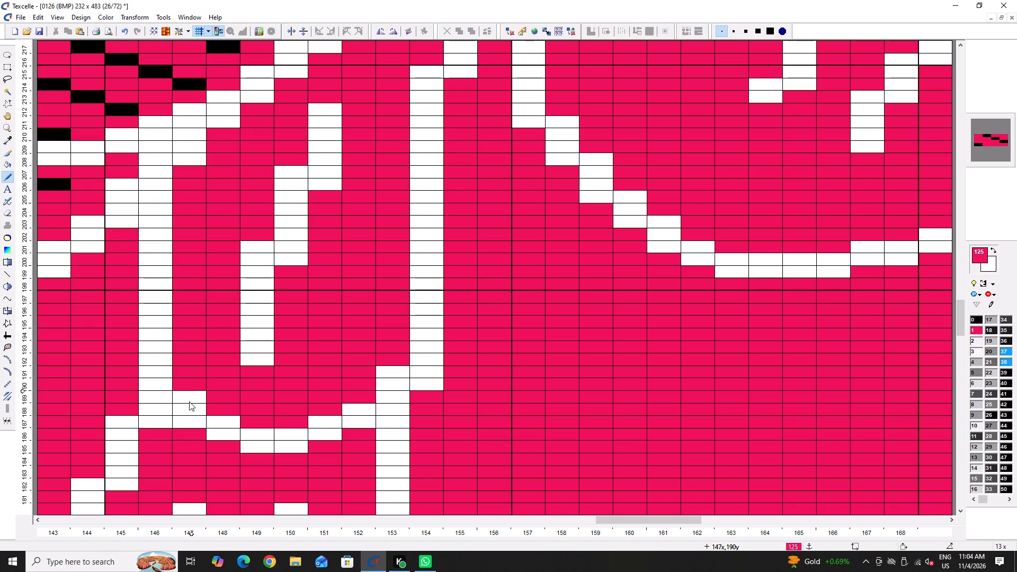
right_click(180, 383)
right_click(206, 408)
right_click(250, 423)
right_click(250, 423)
right_click_drag(275, 424, 292, 423)
right_click(292, 423)
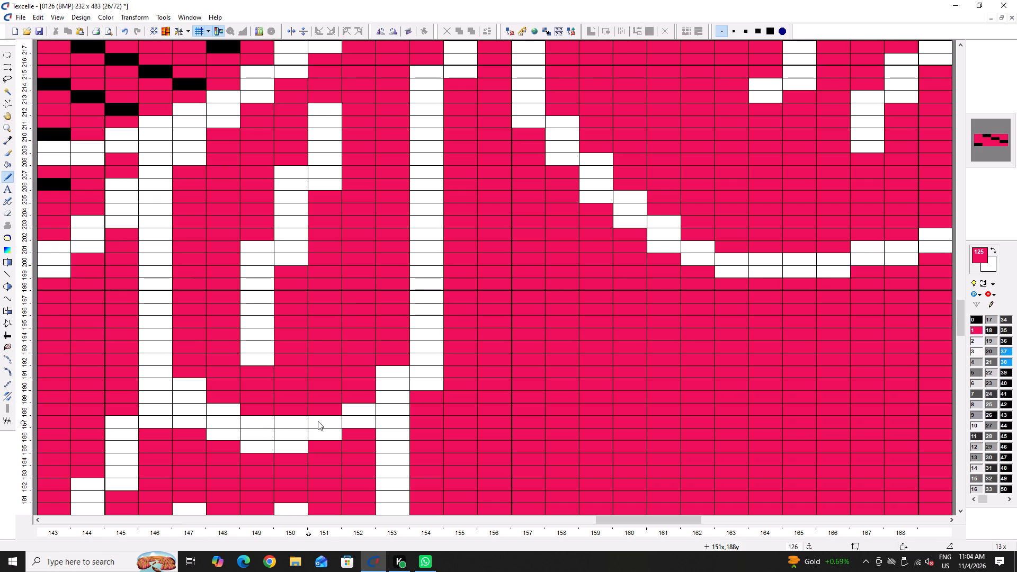
right_click(329, 414)
right_click(329, 414)
right_click(365, 394)
right_click(365, 394)
right_click(388, 365)
right_click(388, 364)
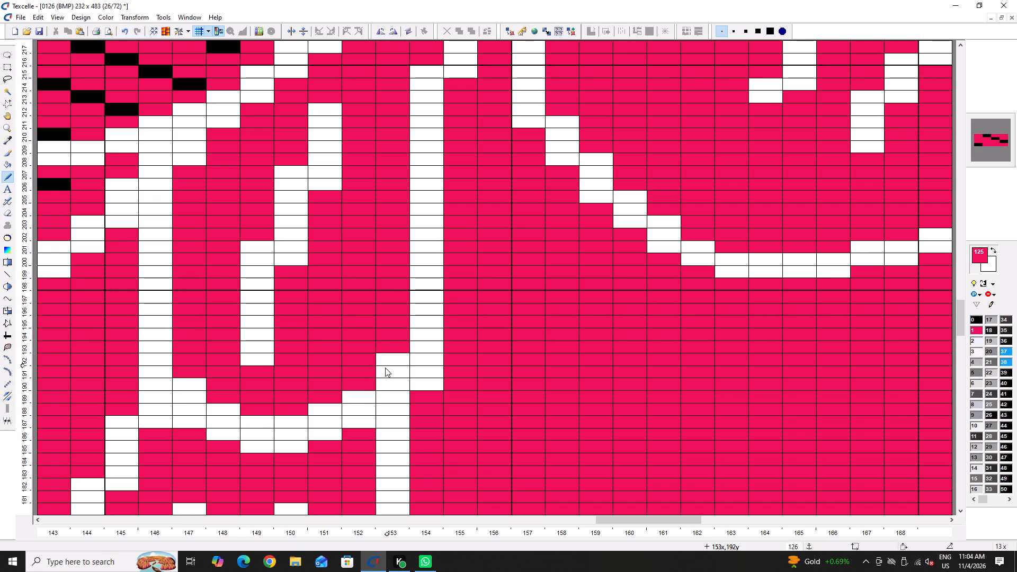
Thin the curved outline's lower edge with feather colour 125, columns 147 to 152, about rows 185 to 188.
left_click(356, 426)
left_click(331, 439)
left_click_drag(305, 449, 289, 449)
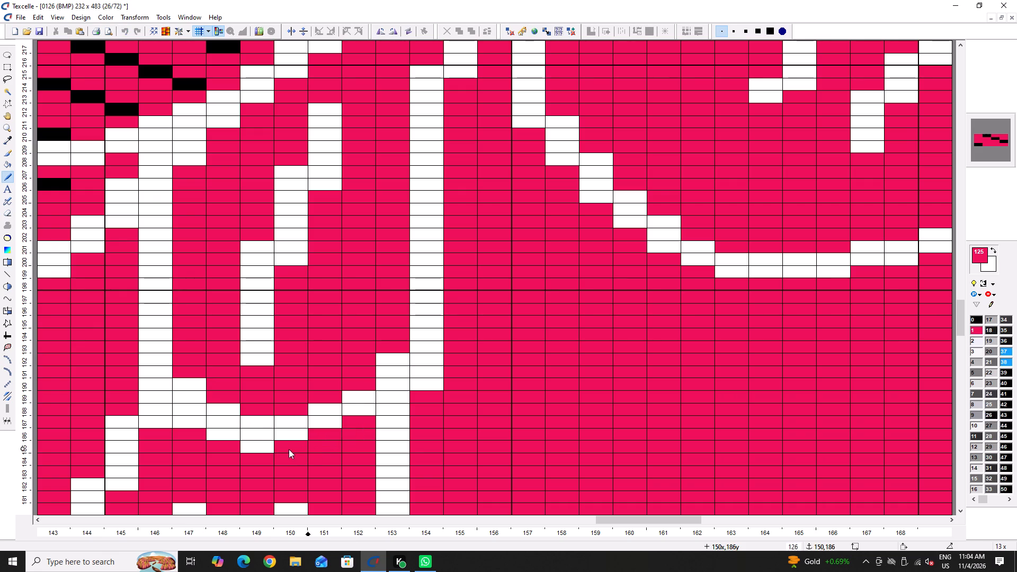
left_click_drag(289, 449, 242, 446)
left_click(242, 445)
left_click(195, 421)
left_click(215, 431)
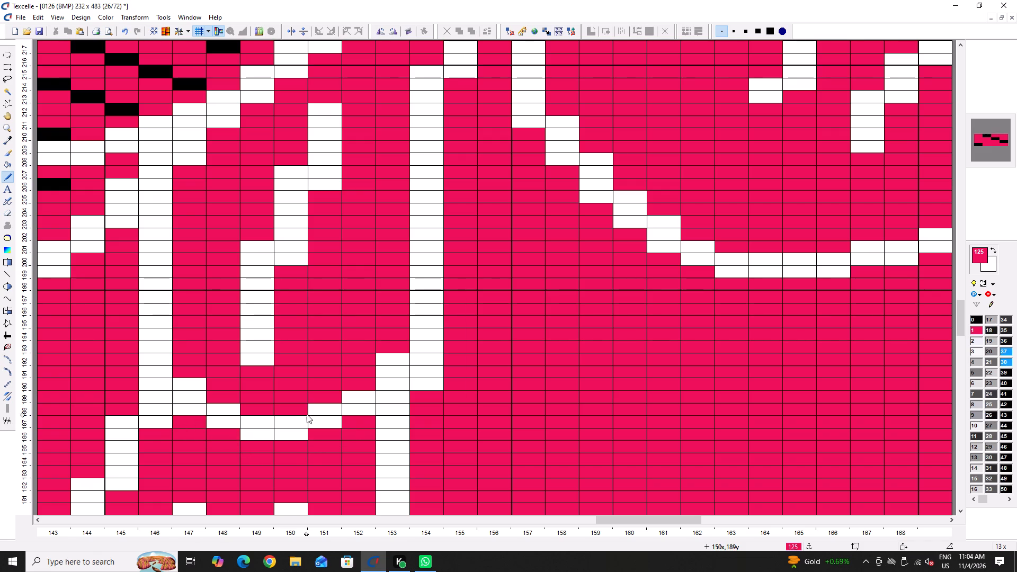
left_click_drag(249, 413, 295, 412)
Thin the outline junction atop the small feather with feather colour 125, columns 147 to 148, rows 208 to 212, and column 145, rows 205 to 207.
scroll(295, 408, "down", 6, "ctrl")
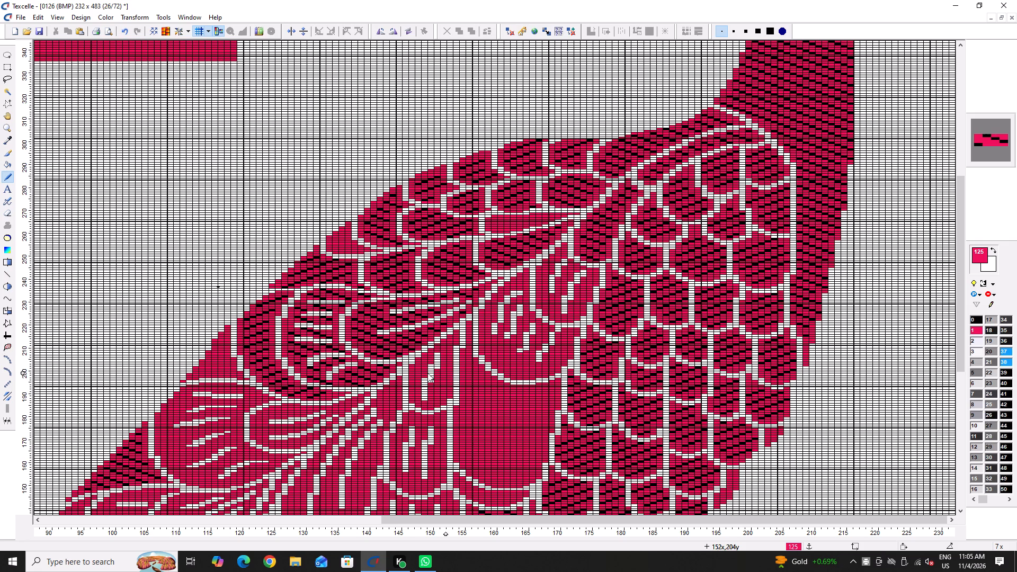
scroll(420, 368, "up", 7, "ctrl")
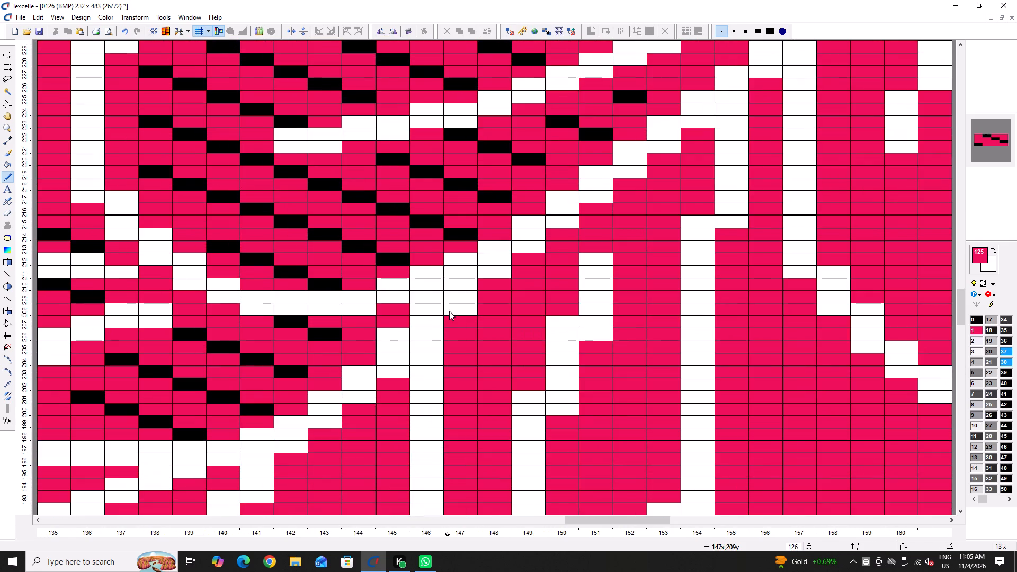
left_click_drag(462, 296, 463, 326)
double_click(463, 327)
left_click_drag(496, 267, 493, 273)
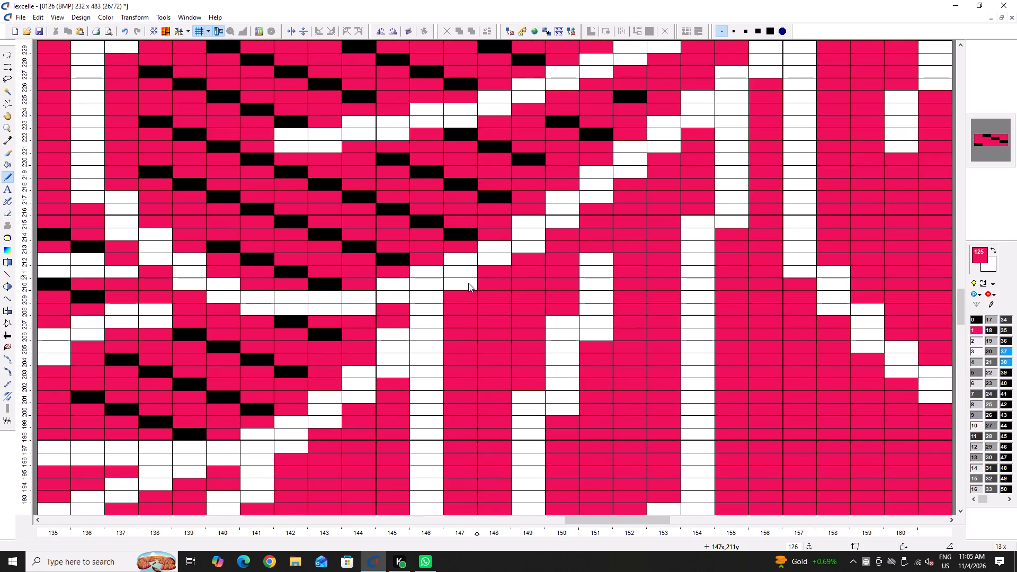
left_click(462, 288)
right_click(462, 284)
scroll(437, 299, "down", 3, "ctrl")
scroll(441, 305, "up", 4, "ctrl")
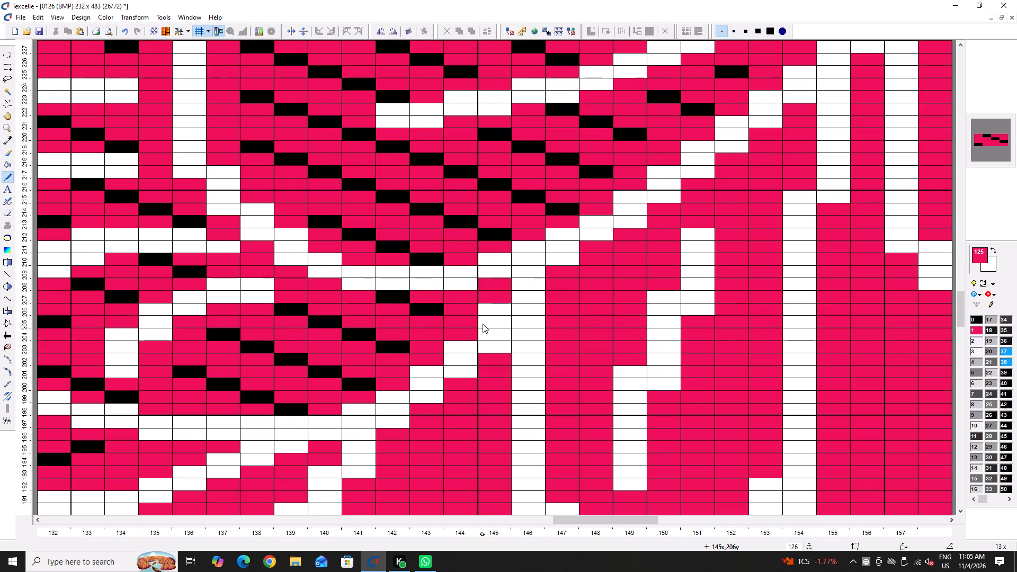
left_click_drag(483, 324, 485, 308)
left_click(485, 307)
Add an outline cell in colour 126 on the round feather's lower curve, column 131, about row 200.
scroll(386, 343, "down", 3, "ctrl")
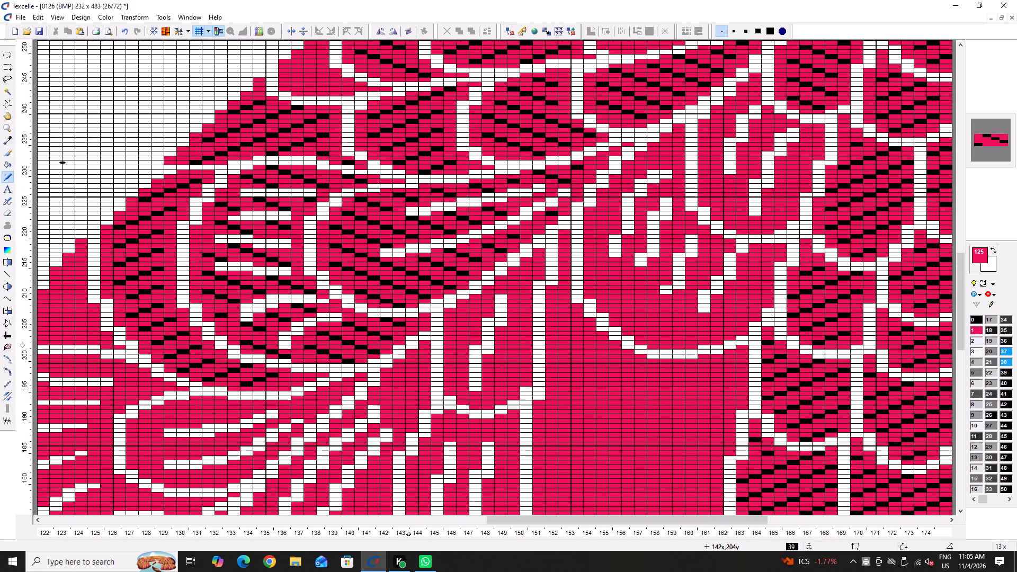
scroll(276, 348, "up", 4, "ctrl")
scroll(275, 348, "down", 4, "ctrl")
scroll(261, 348, "up", 5, "ctrl")
right_click(257, 323)
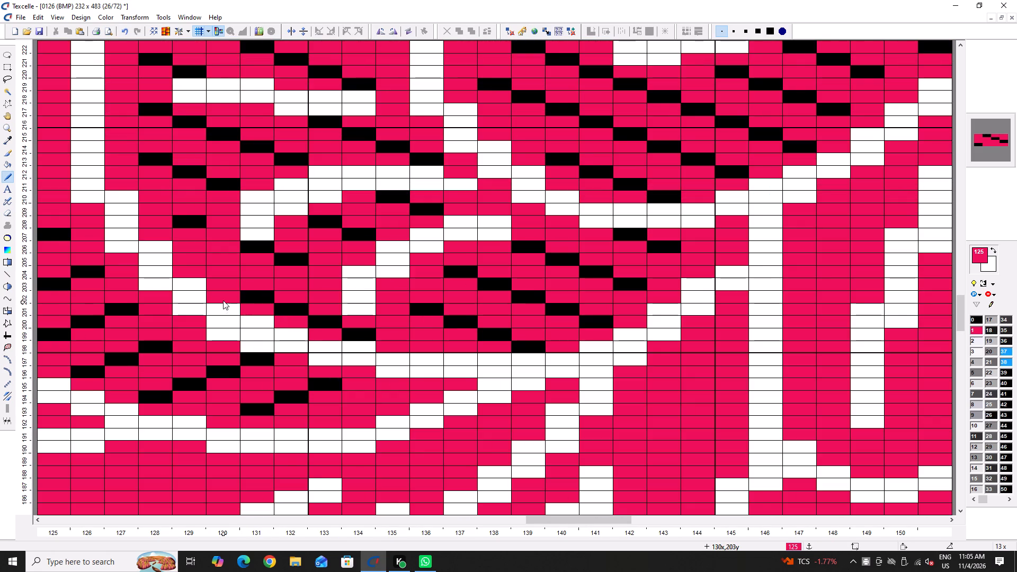
Reshape the outline junction at columns 145 to 147, about rows 187 to 188, clearing two corner cells and filling the cell at column 146.
scroll(223, 300, "down", 3, "ctrl")
scroll(391, 329, "down", 1, "ctrl")
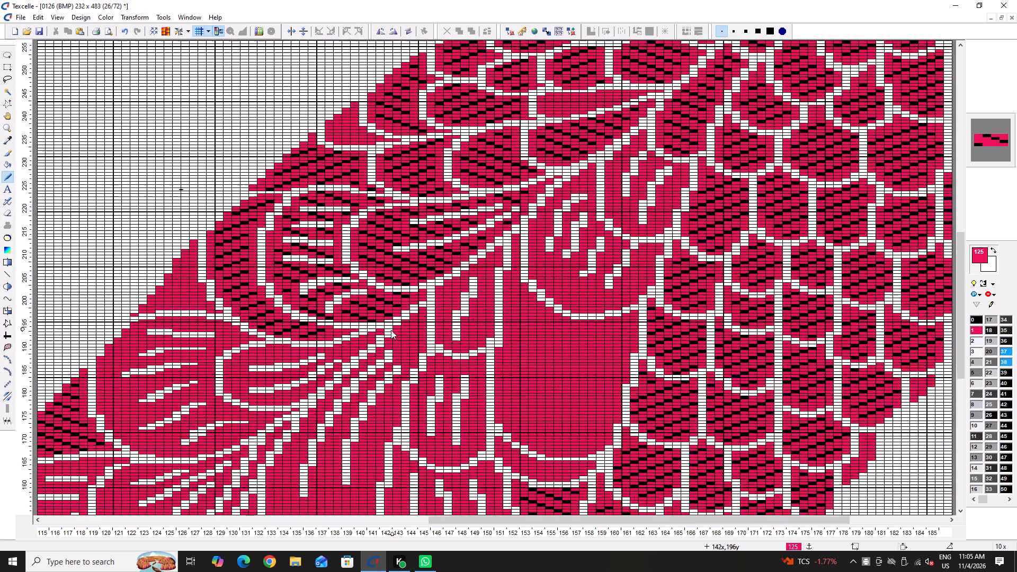
scroll(391, 330, "down", 1, "ctrl")
scroll(374, 374, "up", 4, "ctrl")
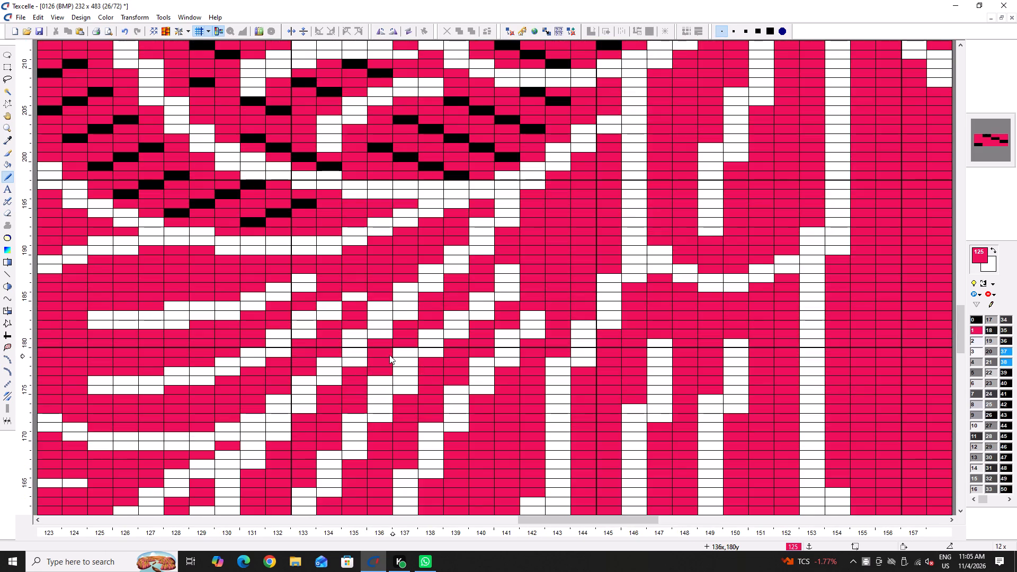
scroll(386, 356, "down", 5, "ctrl")
scroll(496, 352, "up", 3, "ctrl")
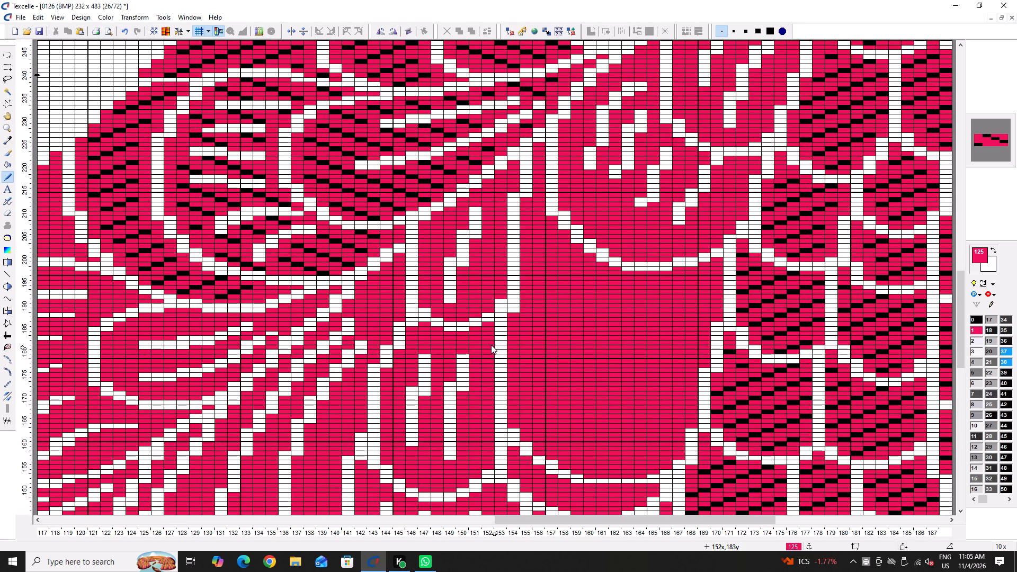
scroll(430, 343, "up", 4, "ctrl")
right_click(454, 273)
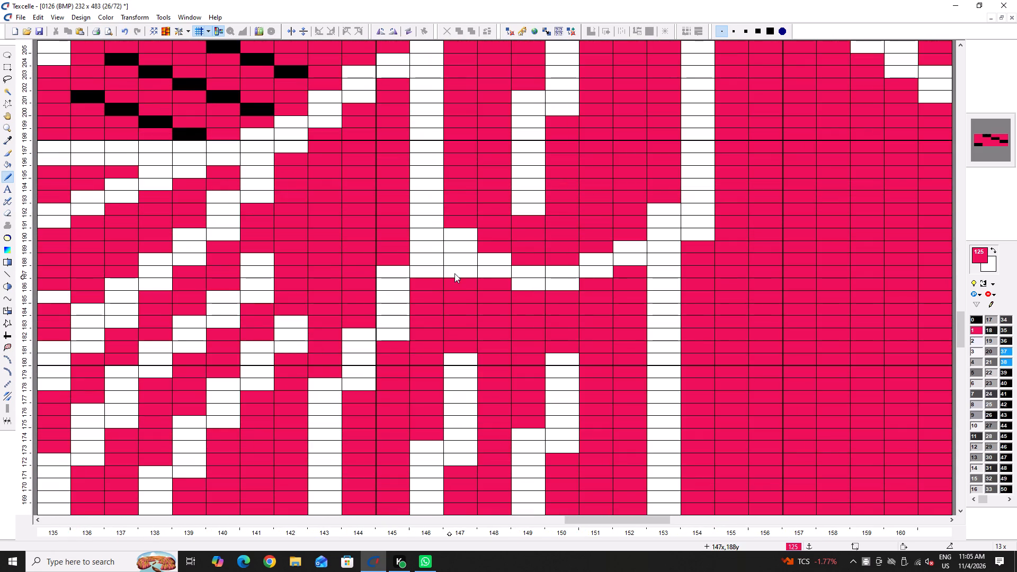
left_click(454, 273)
right_click(422, 282)
left_click(389, 272)
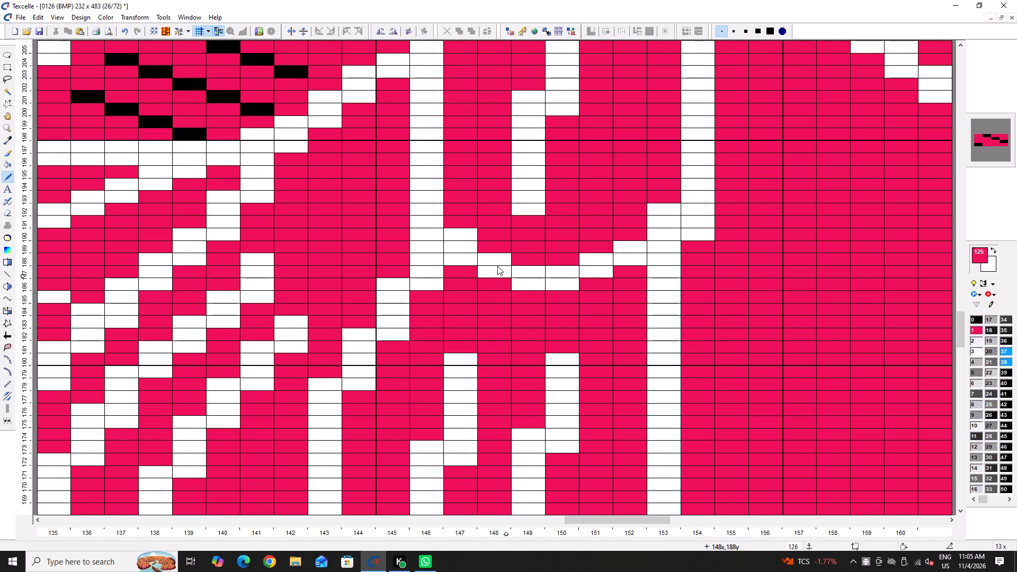
Clear the outline corner cells at column 154, about rows 191 to 192, with feather colour 125.
scroll(495, 266, "down", 2, "ctrl")
left_click(622, 242)
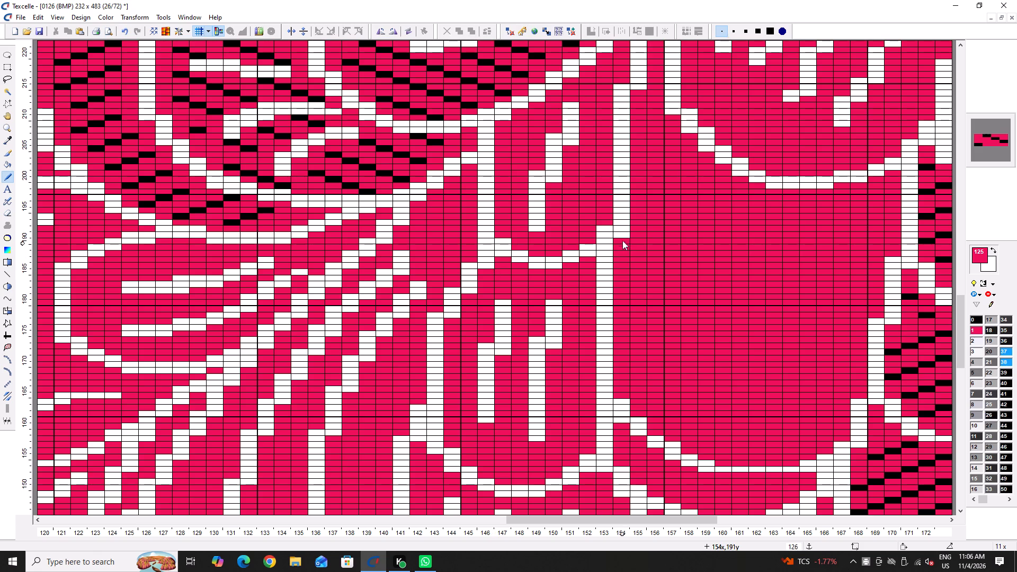
left_click(625, 235)
Touch up the outline junction at column 154, about rows 163 to 166, adding cells in colour 126 and clearing the topmost one.
right_click(623, 399)
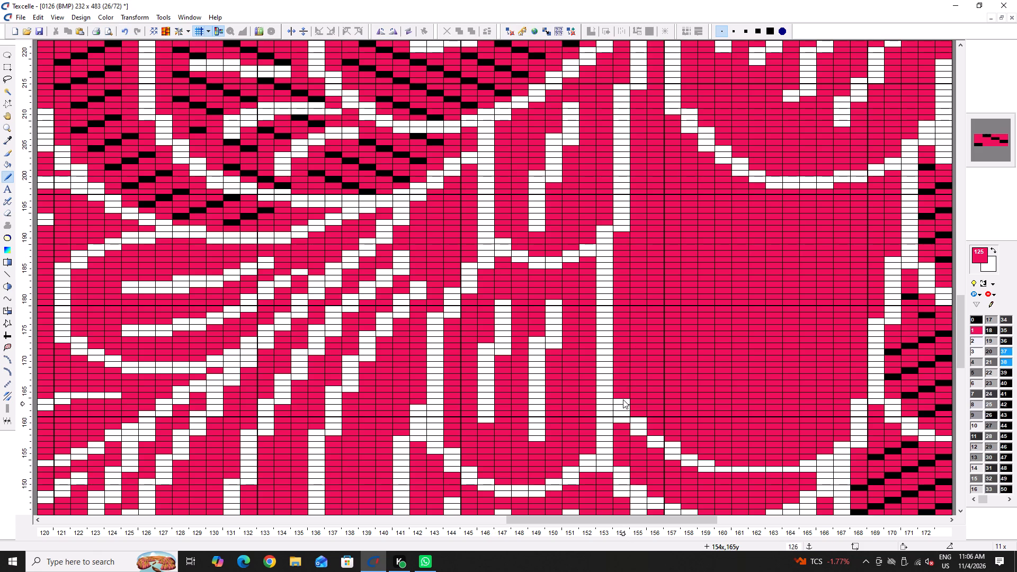
right_click(617, 395)
right_click(629, 415)
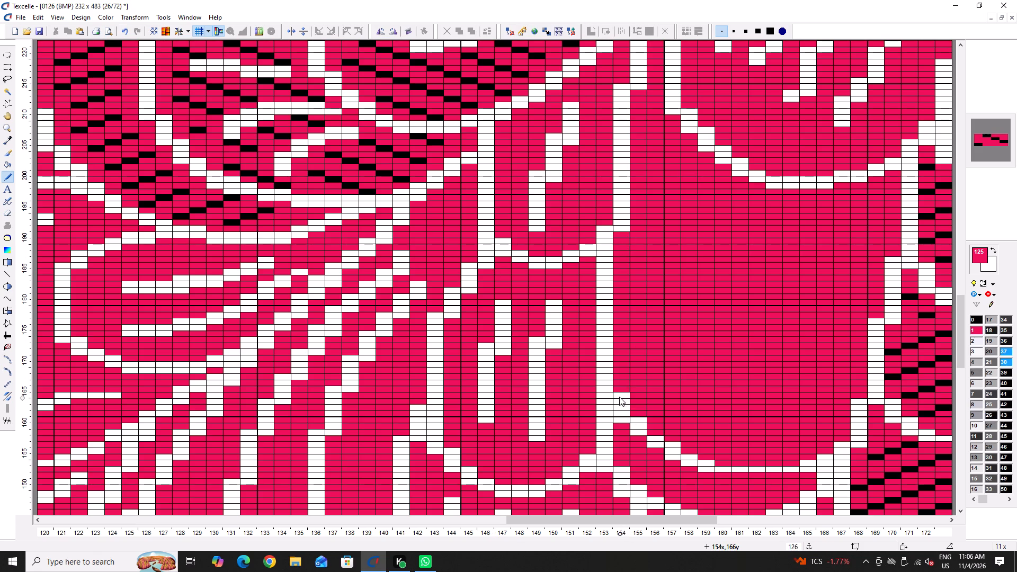
left_click(619, 397)
Draw a new curved outline in colour 126 across the large plain feather, columns 154 to 169, dipping to about row 161.
scroll(597, 423, "down", 2)
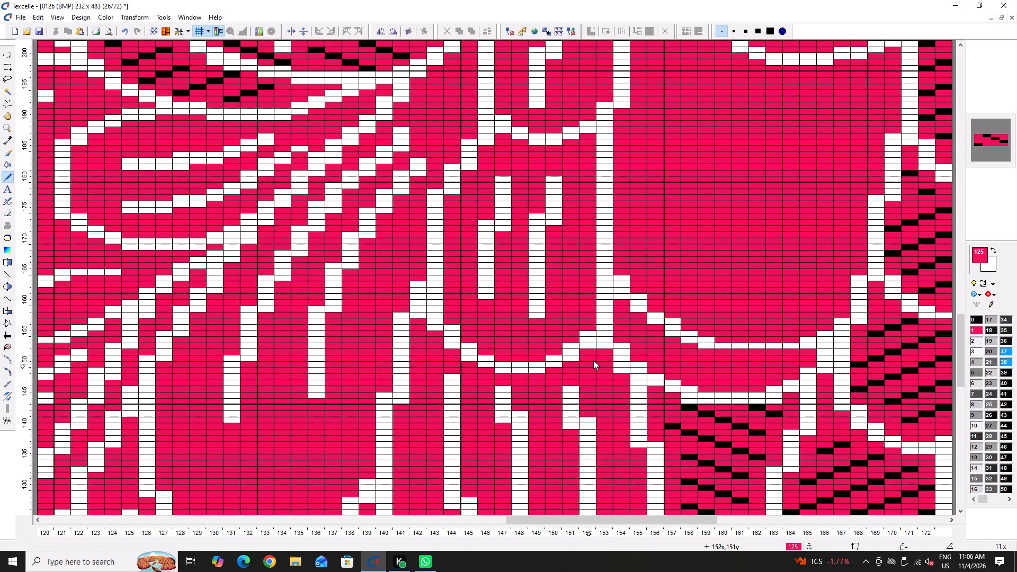
scroll(634, 375, "down", 1)
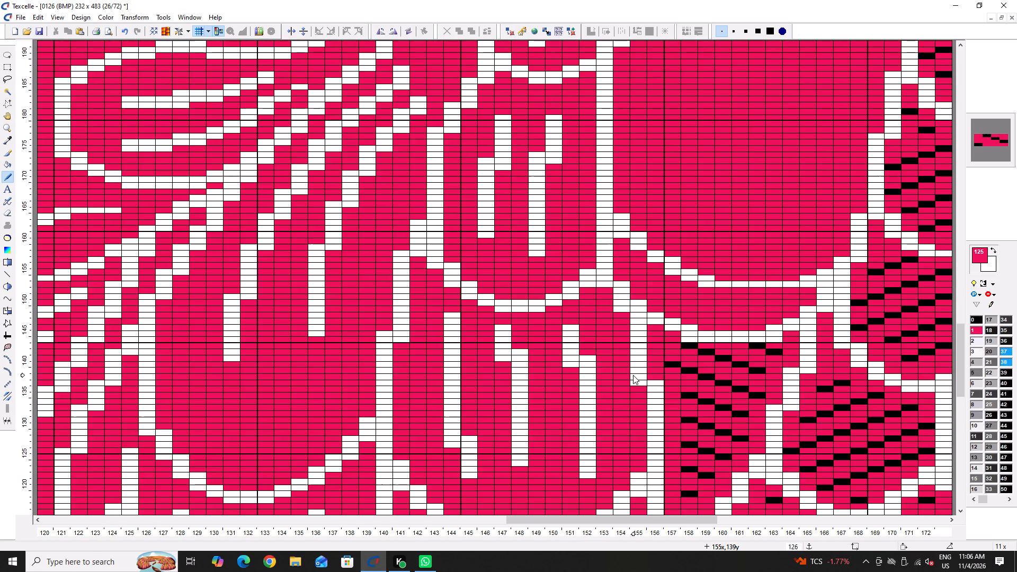
key("Right")
key("Right")
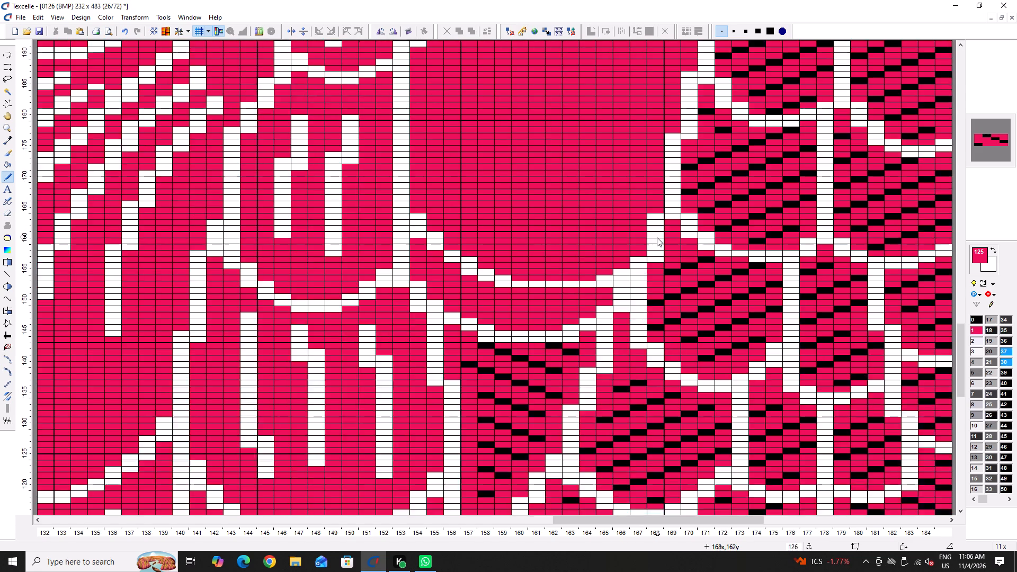
key("Right")
scroll(622, 263, "up", 2)
scroll(342, 311, "down", 3, "ctrl")
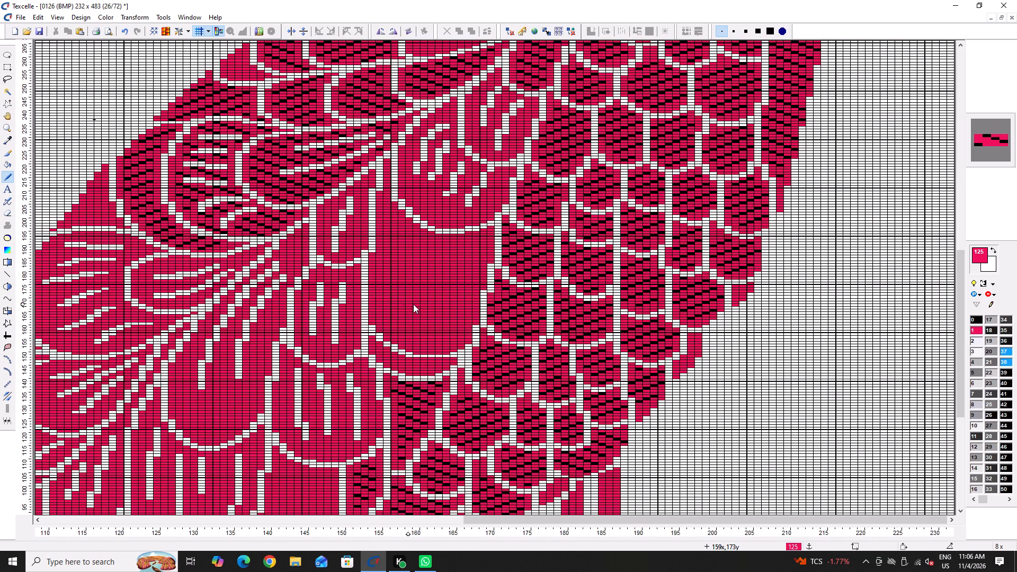
scroll(470, 281, "up", 3, "ctrl")
right_click_drag(499, 359, 498, 361)
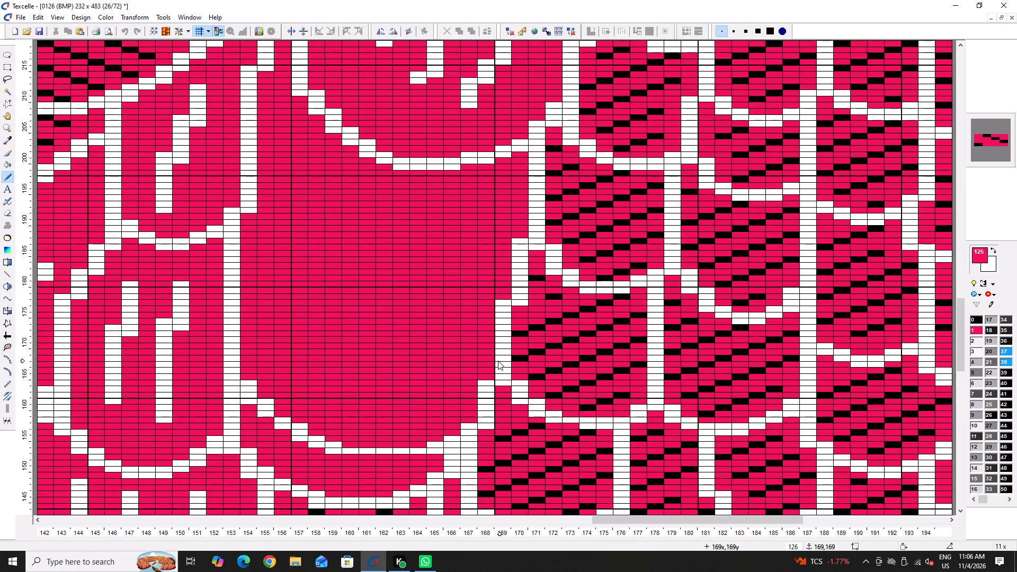
right_click_drag(498, 361, 260, 337)
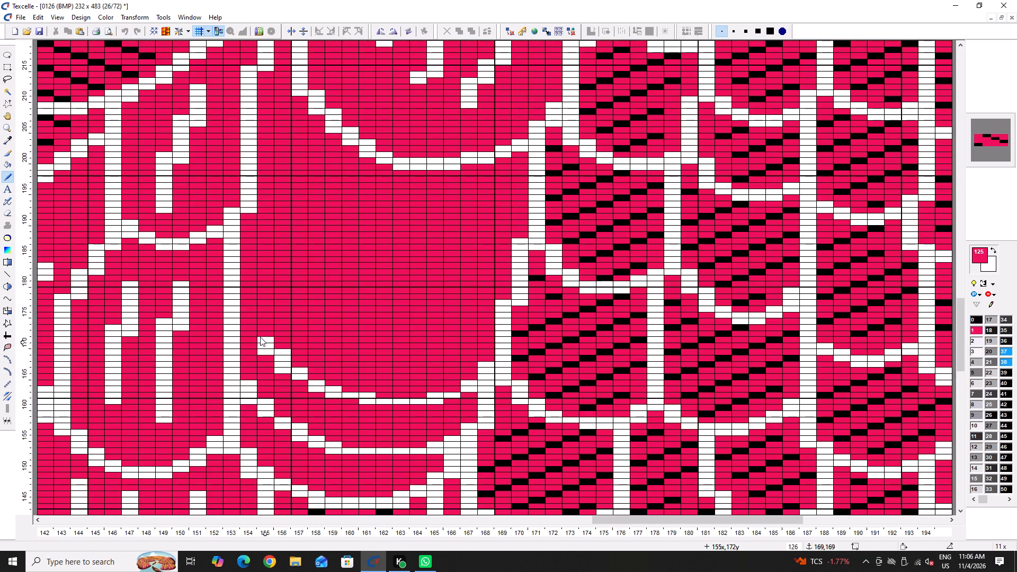
right_click_drag(260, 337, 247, 301)
right_click(247, 301)
right_click(247, 301)
Clear the old outline link below the new curve at column 154, about rows 160 to 167, with feather colour 125.
scroll(367, 367, "down", 1)
left_click_drag(252, 307, 248, 328)
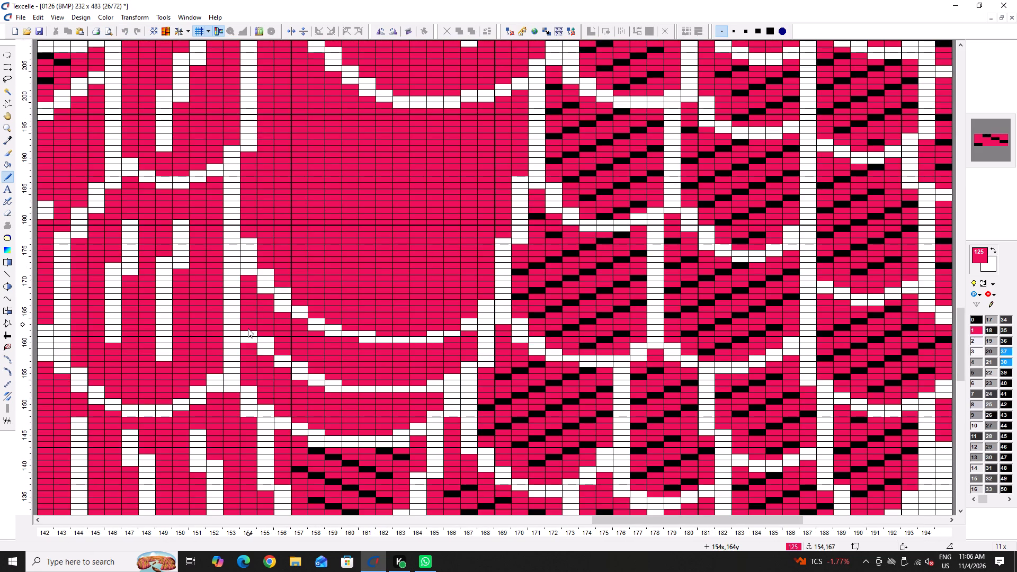
left_click_drag(248, 328, 254, 358)
Redraw the new curve's bottom slightly higher in outline colour 126, columns 158 to 168, about rows 163 to 169, clearing stray cells.
right_click_drag(484, 291, 453, 312)
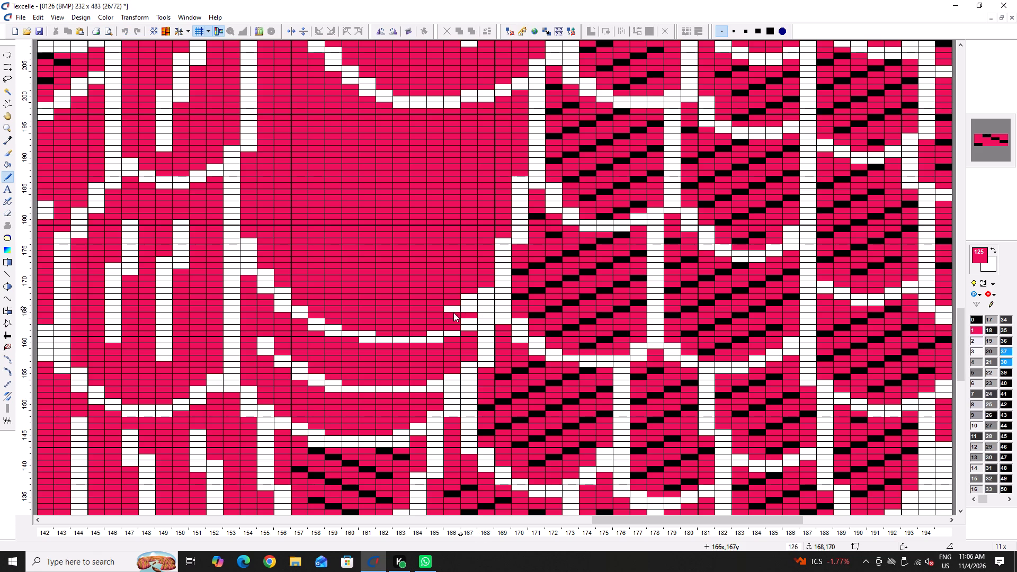
right_click_drag(453, 312, 340, 317)
right_click(338, 316)
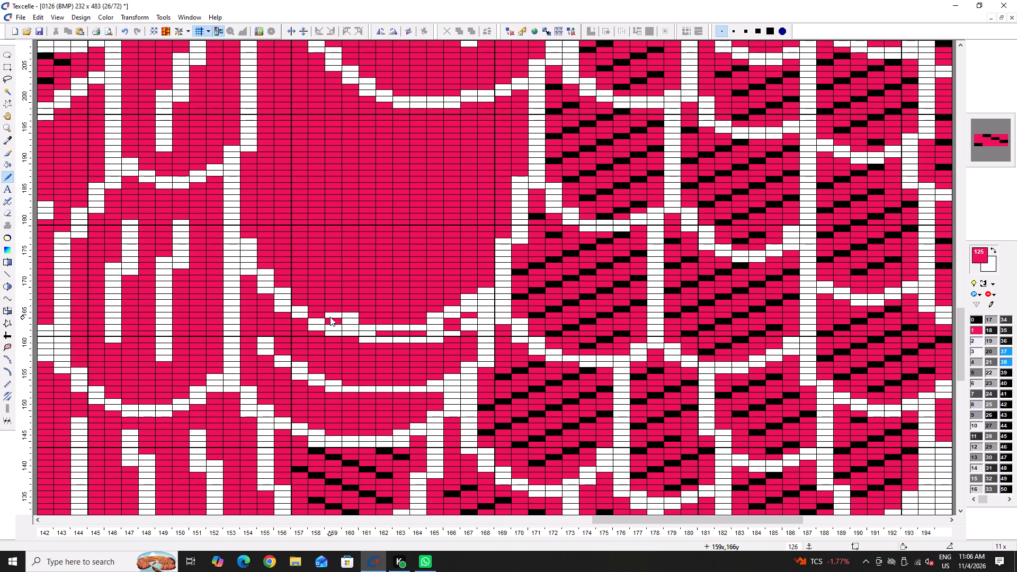
scroll(330, 317, "up", 2, "ctrl")
left_click_drag(314, 300, 350, 311)
left_click(355, 312)
right_click_drag(366, 320, 313, 323)
right_click(313, 323)
right_click(313, 323)
right_click(284, 309)
right_click_drag(331, 322, 347, 326)
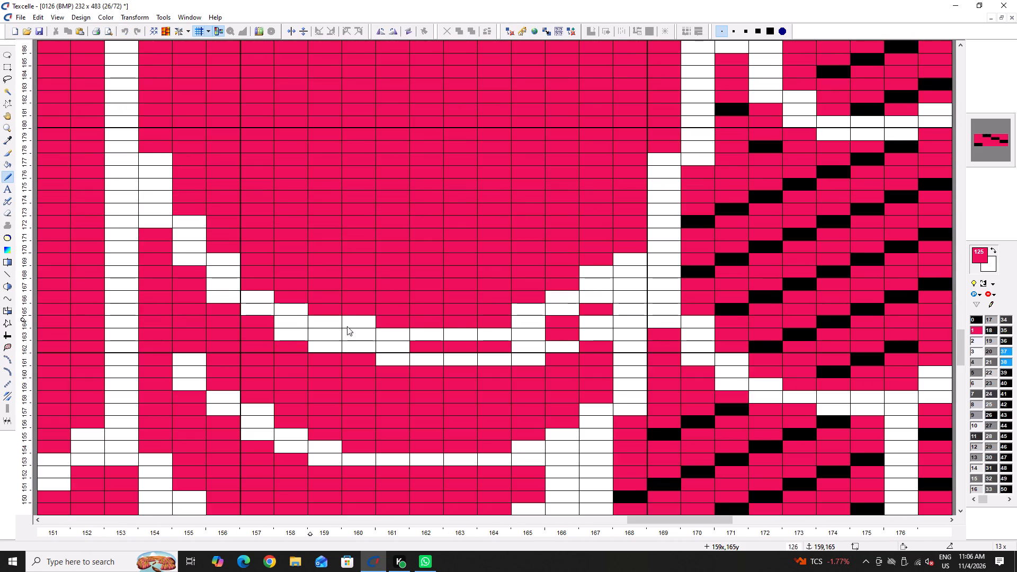
right_click_drag(347, 326, 502, 325)
right_click(502, 325)
right_click(487, 308)
right_click(487, 308)
right_click(531, 297)
right_click(531, 297)
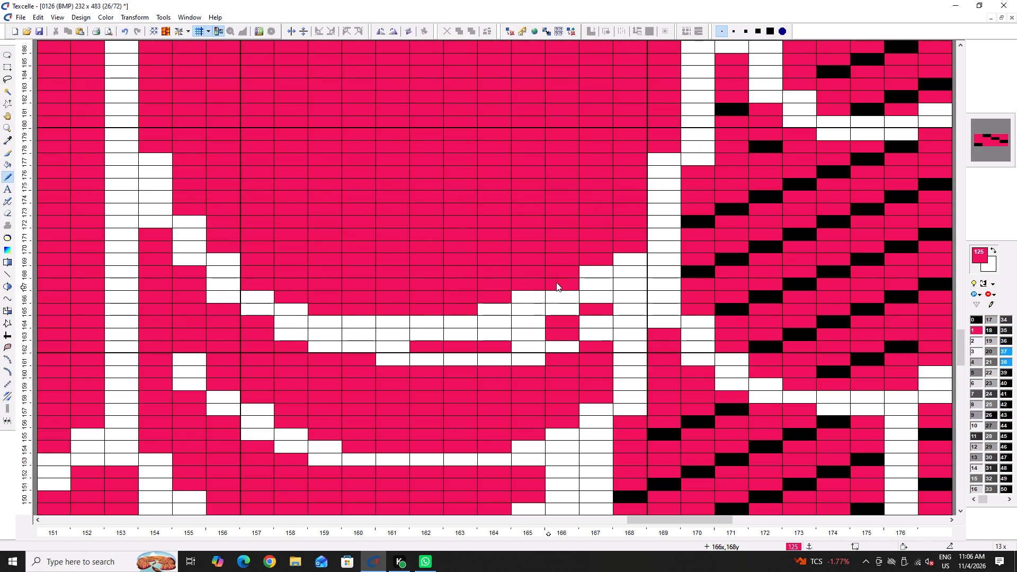
Build up the curve's rising end in outline colour 126 at columns 166 to 168, rows 167 to 171.
right_click(557, 282)
right_click(558, 282)
right_click(594, 268)
right_click(600, 260)
right_click(600, 260)
right_click(631, 246)
right_click(631, 246)
right_click(633, 238)
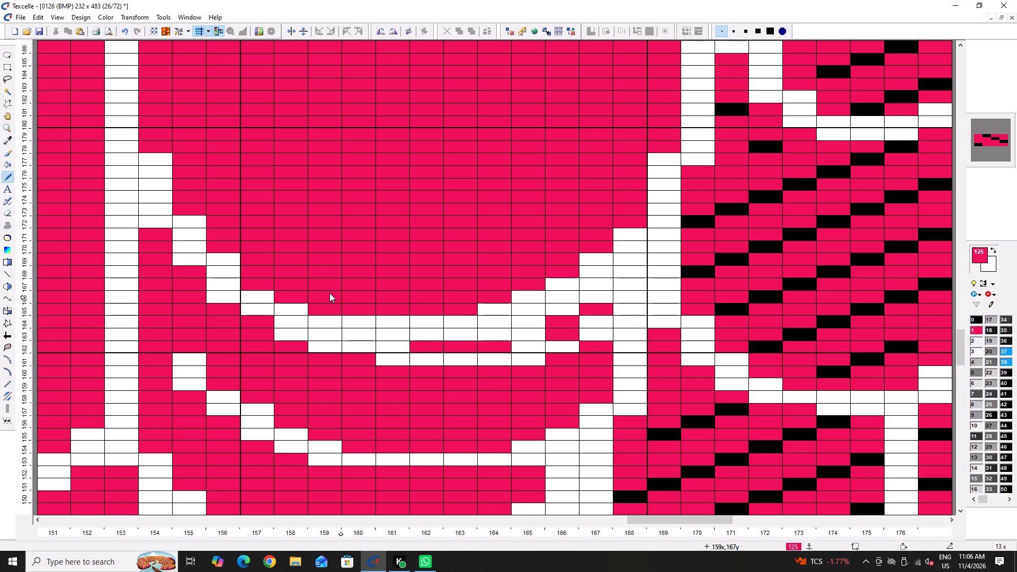
Step up the curve's opposite slope in outline colour 126 at columns 157 to 160, rows 165 to 167.
right_click(314, 305)
right_click(314, 306)
right_click(313, 307)
right_click(254, 289)
right_click(254, 289)
right_click(282, 303)
right_click(286, 296)
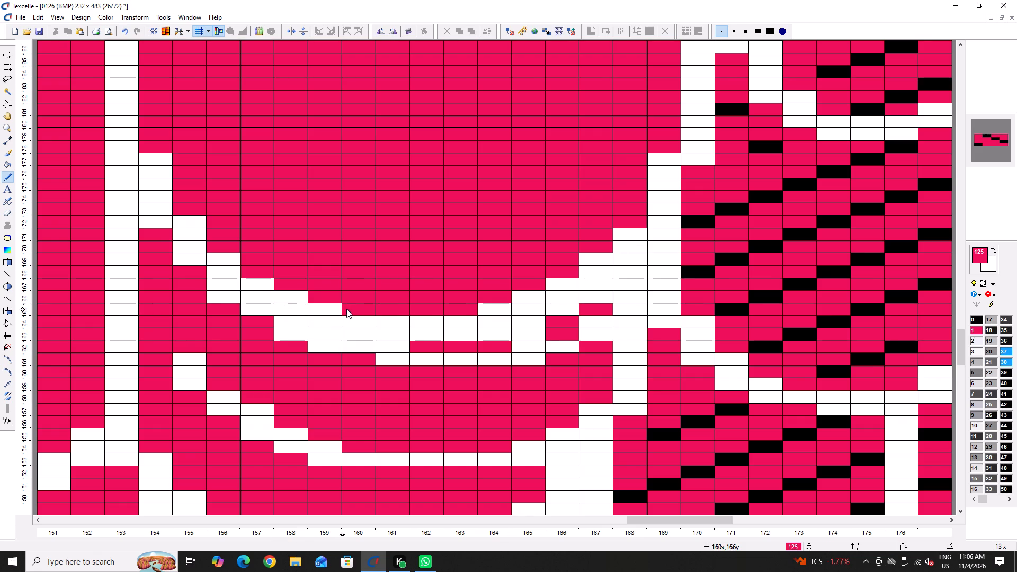
right_click(346, 309)
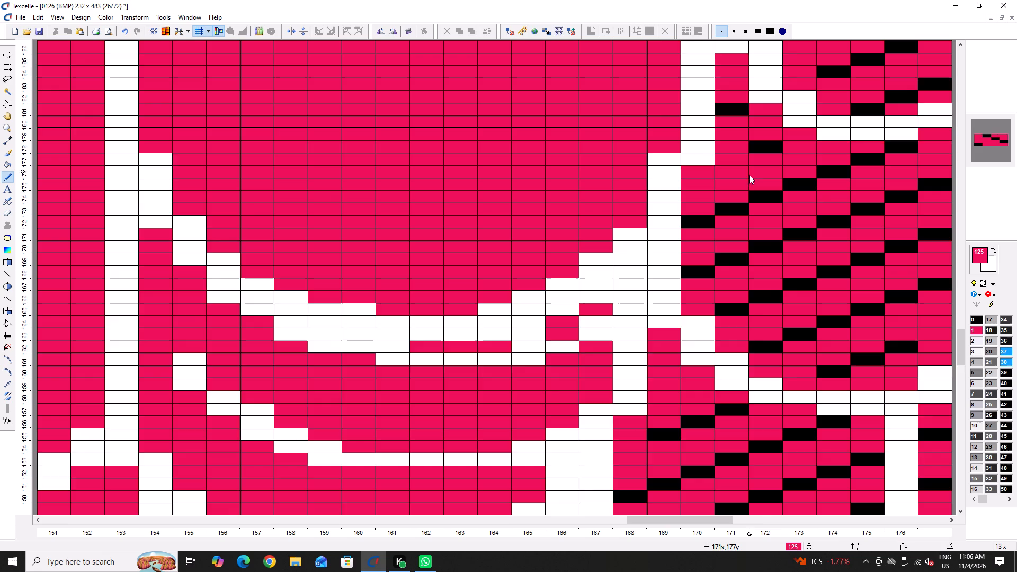
Thin the curve's underside with feather colour 125, columns 156 to 163, about rows 162 to 166, and trim column 160's top cell.
scroll(719, 215, "up", 2)
scroll(635, 302, "down", 2)
left_click(217, 298)
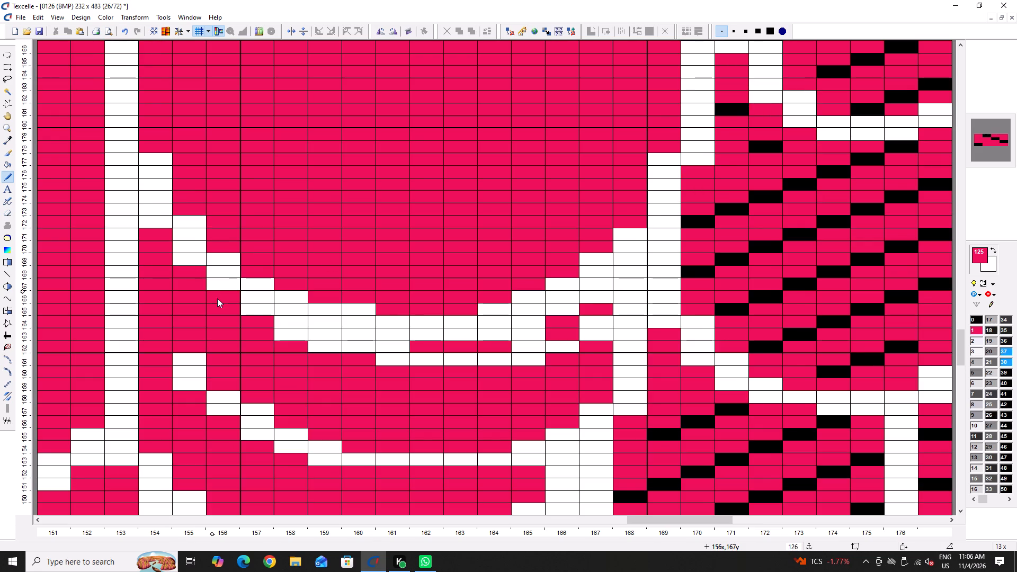
left_click(251, 311)
left_click_drag(278, 327, 283, 336)
left_click_drag(286, 339, 293, 352)
left_click_drag(315, 334, 317, 356)
left_click_drag(325, 343, 354, 343)
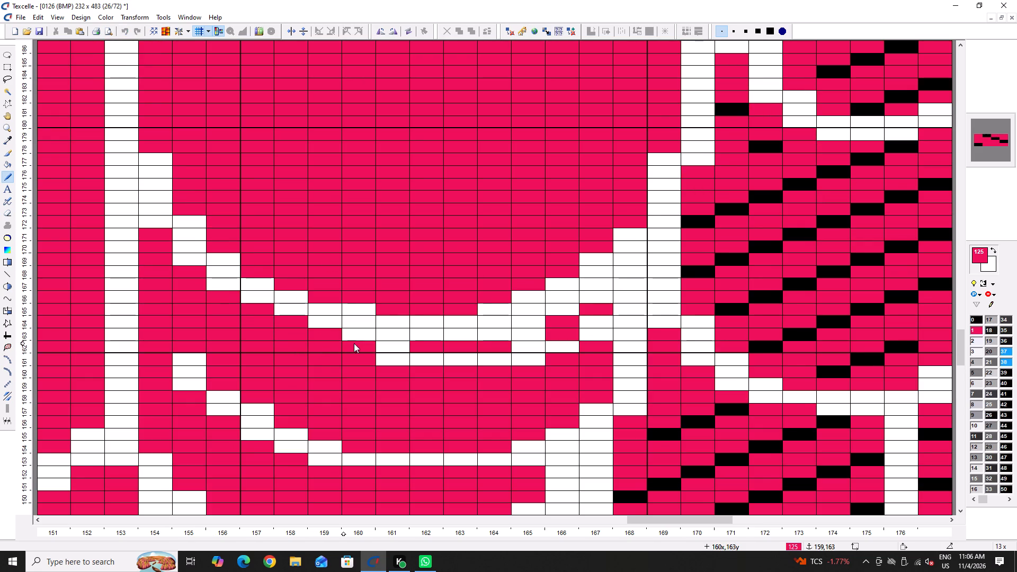
left_click_drag(354, 343, 454, 348)
left_click(458, 348)
left_click(367, 310)
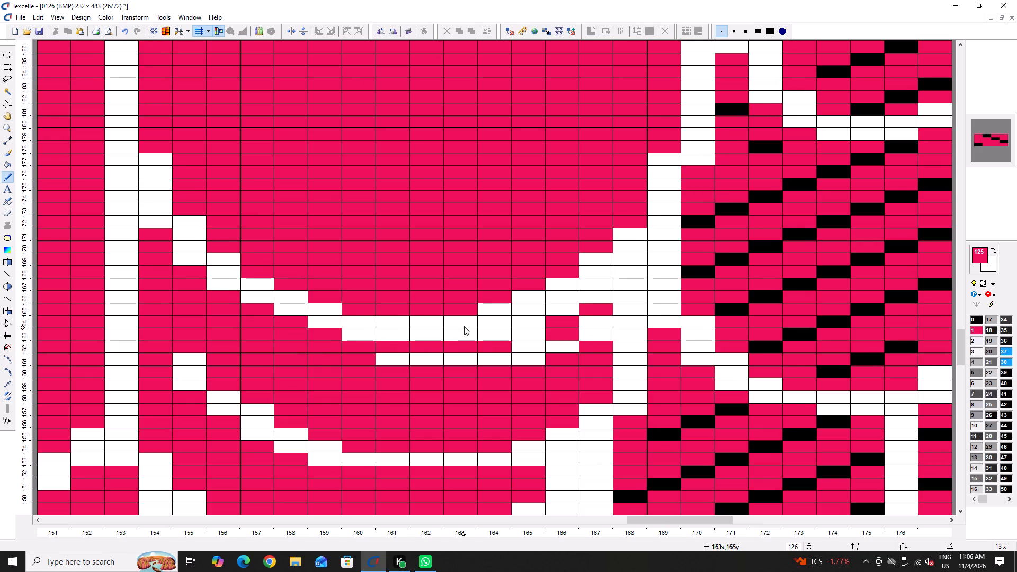
Clear the leftover lower stroke with feather colour 125, columns 161 to 167, about rows 161 to 166, keeping the upper curve joined.
left_click_drag(367, 350, 537, 360)
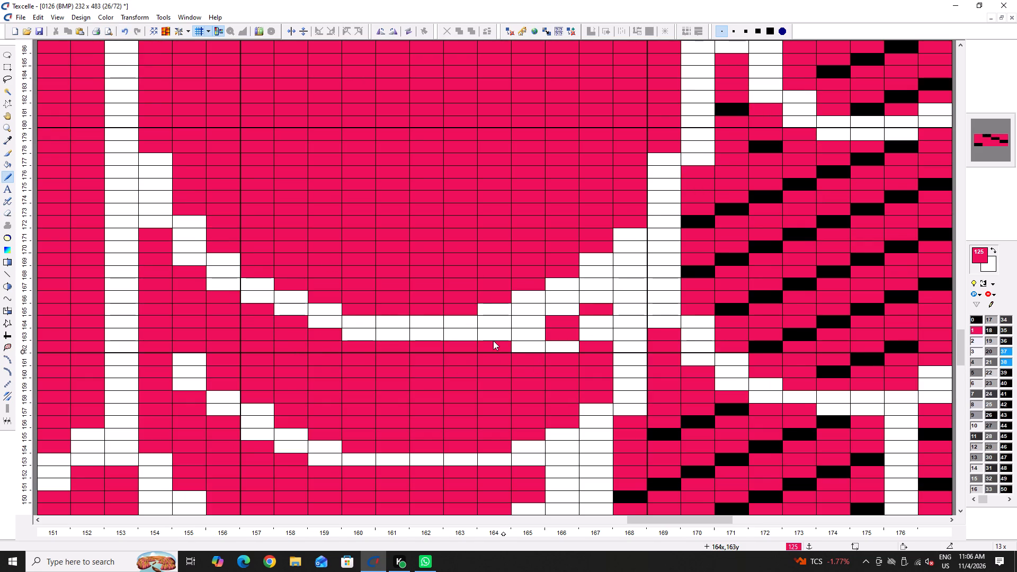
left_click(495, 340)
left_click_drag(529, 329, 527, 351)
left_click(528, 321)
left_click_drag(561, 306, 558, 342)
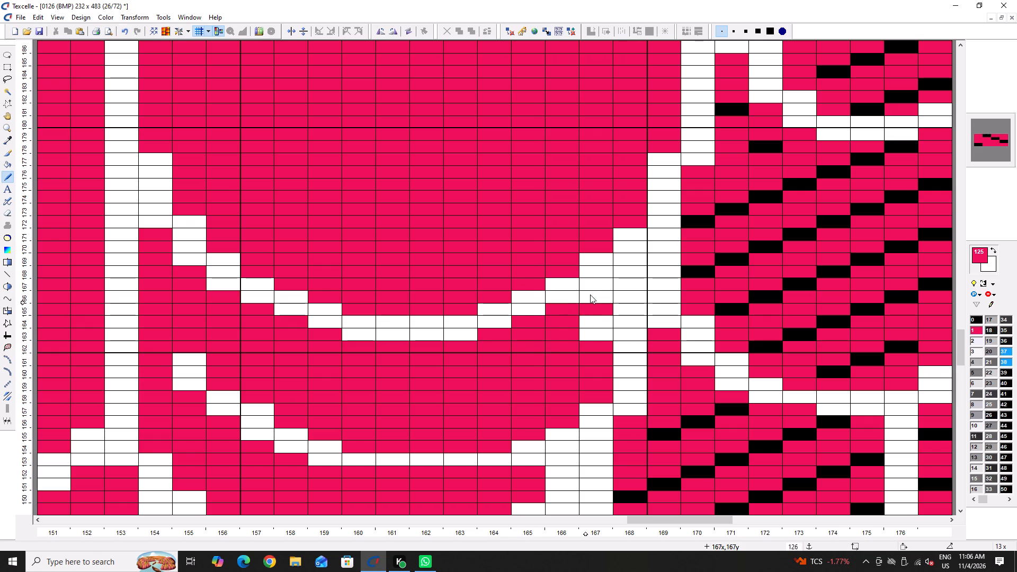
left_click_drag(592, 287, 590, 344)
right_click(591, 285)
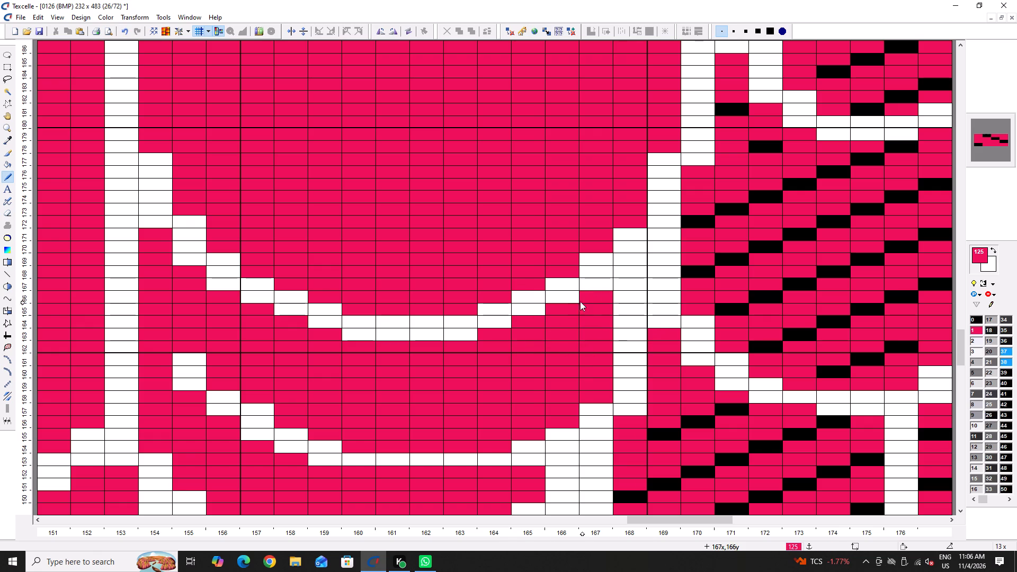
Erase the old curved outline below the new one with feather colour 125, columns 155 to 166, about rows 153 to 161.
scroll(530, 296, "down", 5, "ctrl")
scroll(532, 316, "up", 5, "ctrl")
left_click_drag(534, 324, 526, 355)
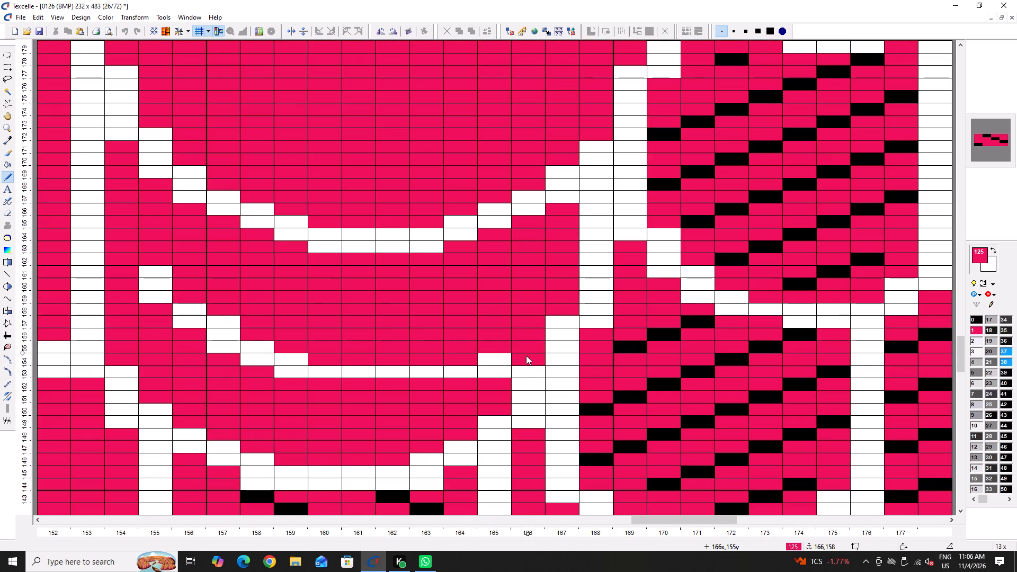
left_click_drag(526, 355, 507, 381)
left_click(528, 385)
left_click_drag(489, 372, 163, 294)
left_click_drag(162, 289, 157, 276)
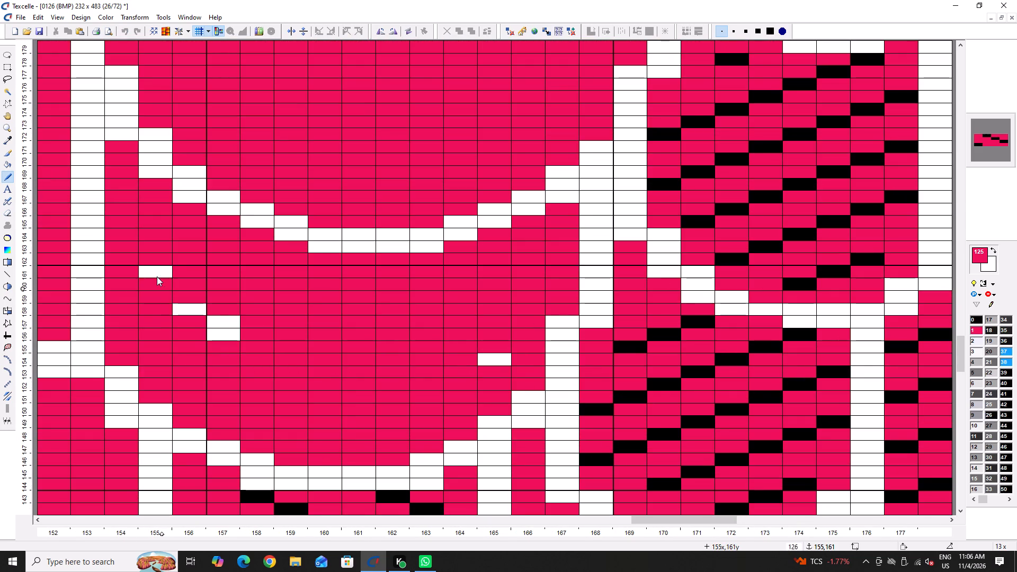
left_click_drag(157, 276, 157, 275)
left_click(156, 275)
left_click_drag(148, 264, 442, 361)
left_click_drag(469, 361, 484, 364)
left_click(487, 365)
double_click(498, 367)
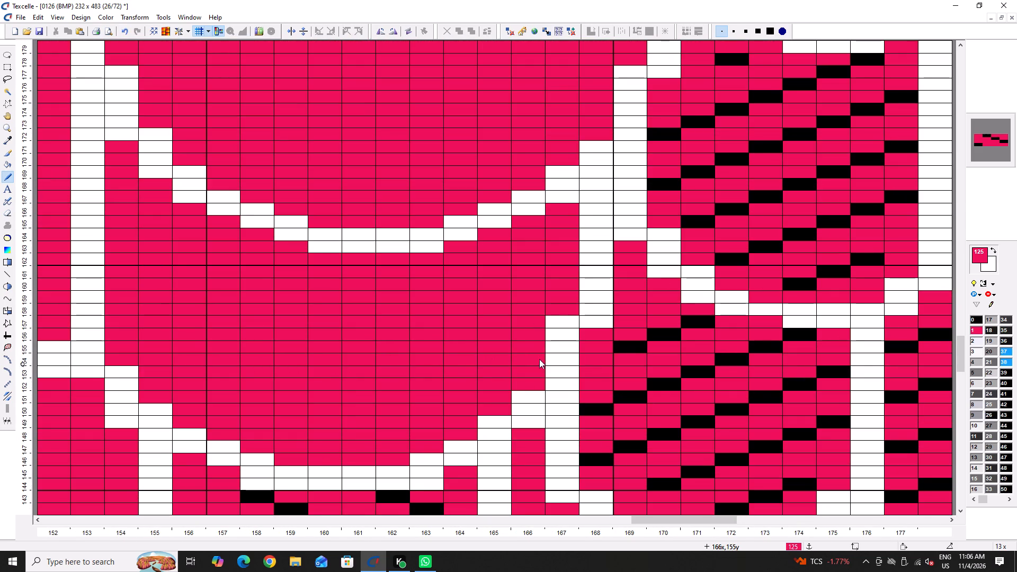
Add outline cells in colour 126 at column 167, row 158, and column 166, row 152.
right_click(566, 318)
right_click(566, 318)
right_click(567, 311)
right_click(567, 311)
right_click(537, 387)
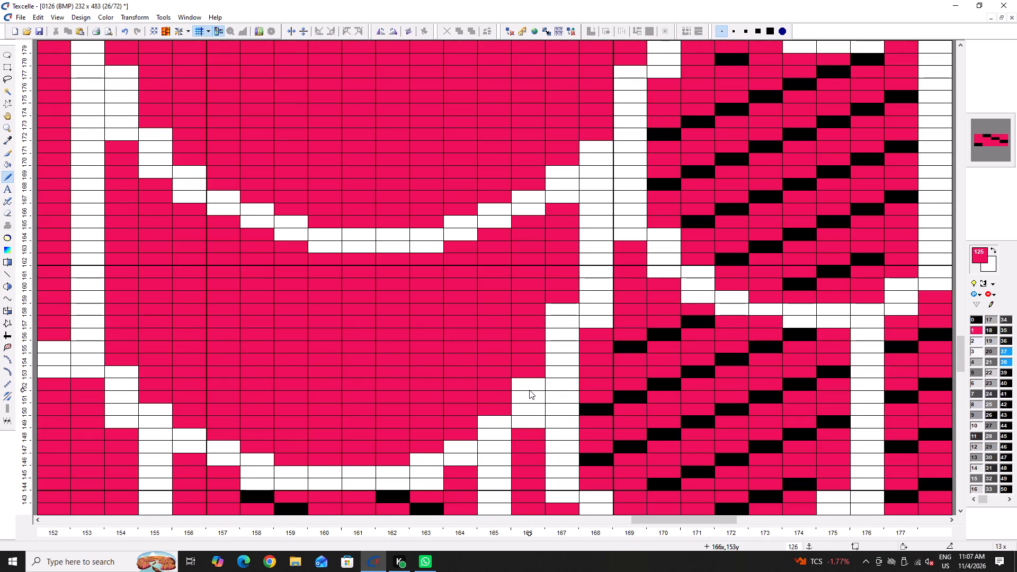
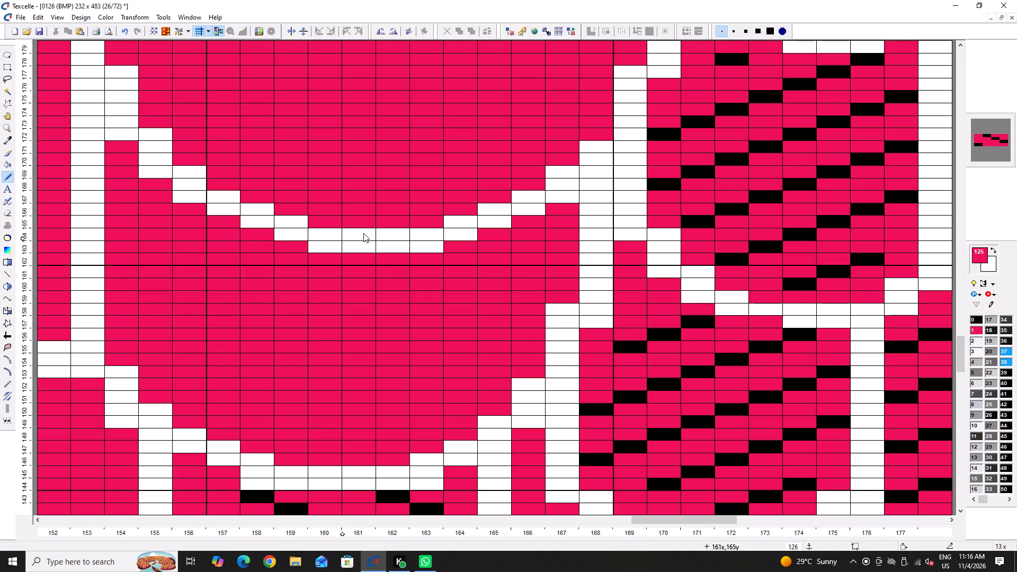
Add outline cells in colour 126 along the lower curve's inner edge, columns 159 to 166, about rows 147 to 154.
right_click(532, 376)
right_click(532, 375)
right_click(532, 375)
right_click(505, 407)
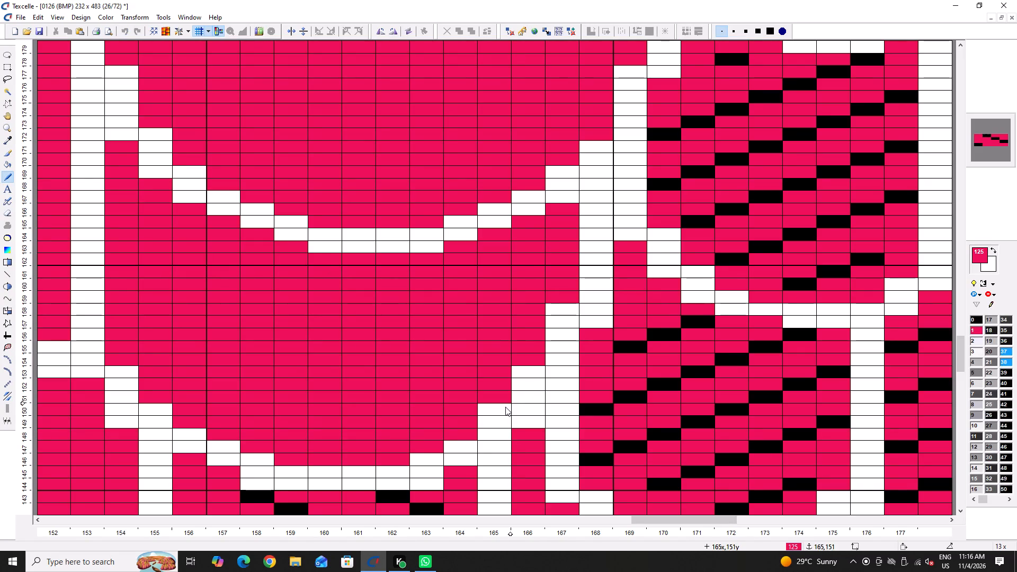
right_click(505, 407)
right_click(465, 438)
right_click(465, 438)
right_click(426, 452)
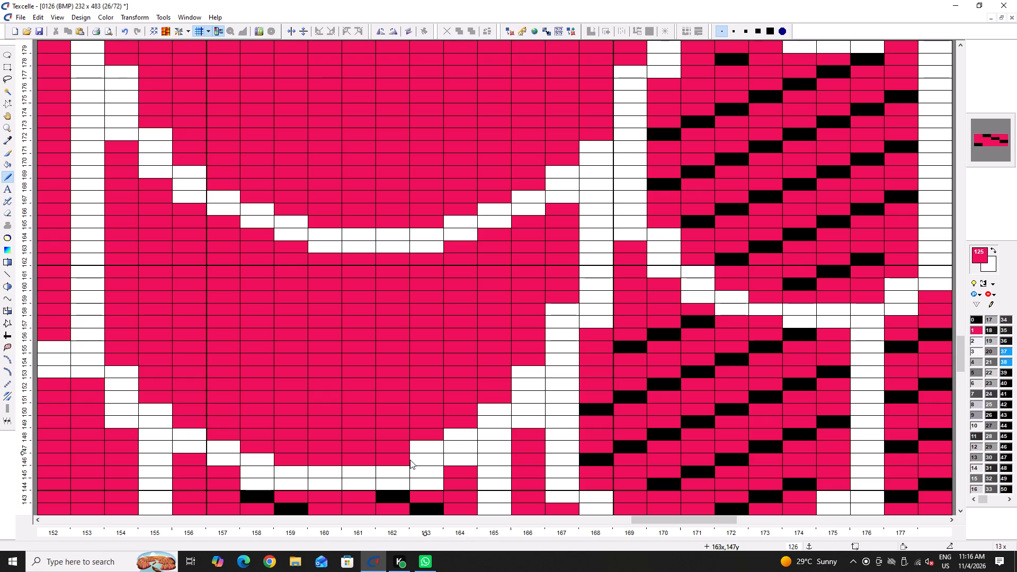
right_click(410, 460)
right_click(410, 460)
right_click(410, 460)
right_click(397, 464)
right_click(397, 464)
right_click_drag(345, 456, 295, 458)
right_click(295, 458)
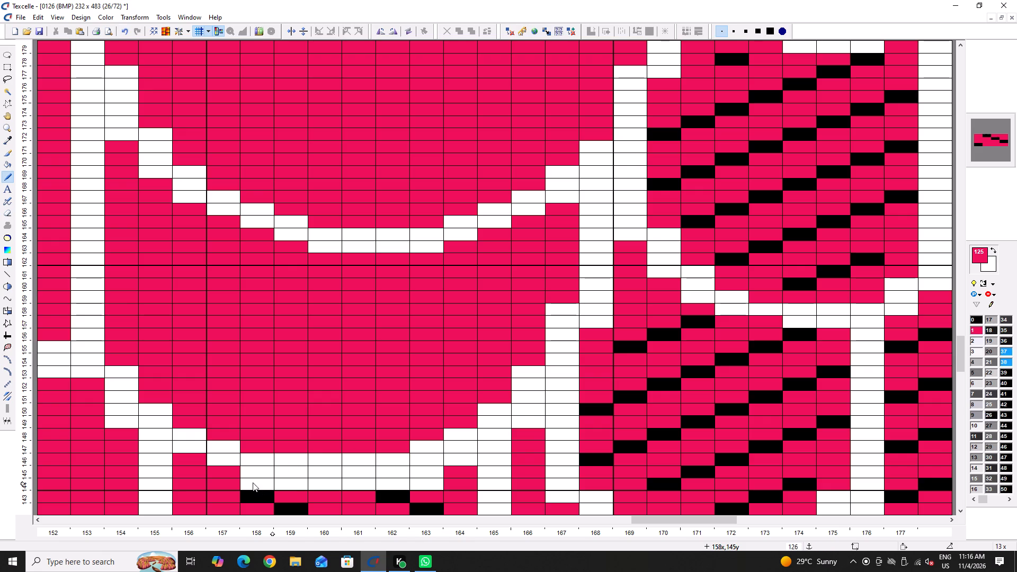
Thin the lower curve's underside with feather colour 125 on row 145, columns 158 to 163, plus outer cells in columns 164 and 166.
left_click_drag(271, 482, 278, 482)
left_click_drag(280, 482, 295, 483)
left_click_drag(318, 483, 441, 477)
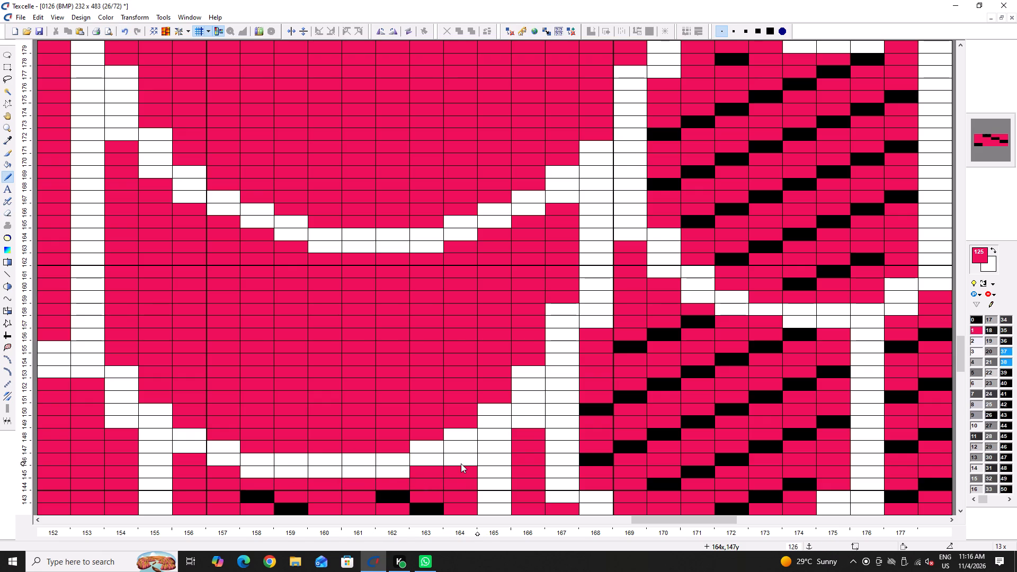
left_click(461, 463)
left_click(527, 429)
left_click(528, 426)
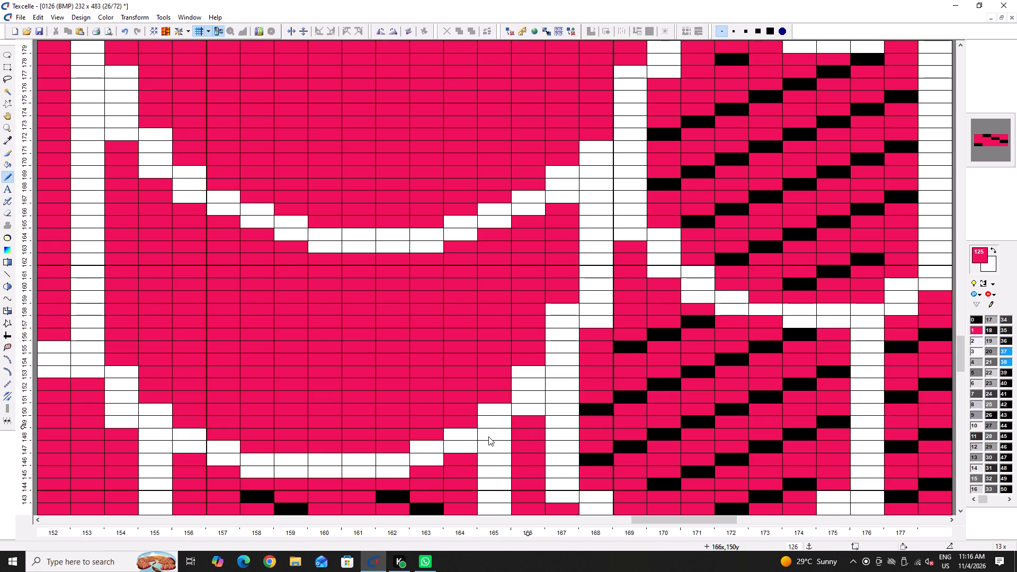
Place pattern cells in colour 39 just below the lower curve at columns 157 and 161, row 145.
scroll(231, 463, "down", 1)
right_click(350, 435)
right_click(350, 435)
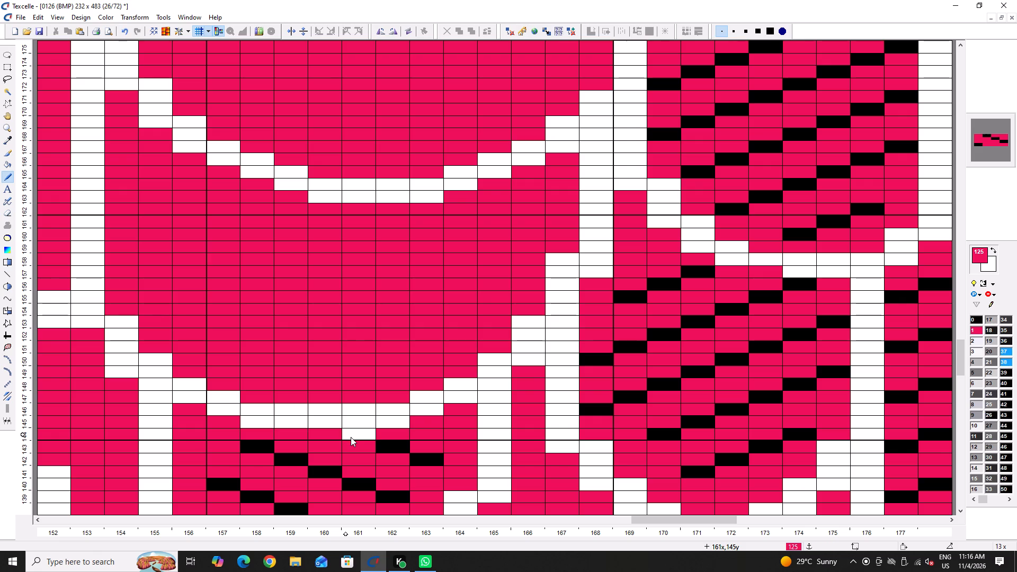
key("space")
left_click(352, 434)
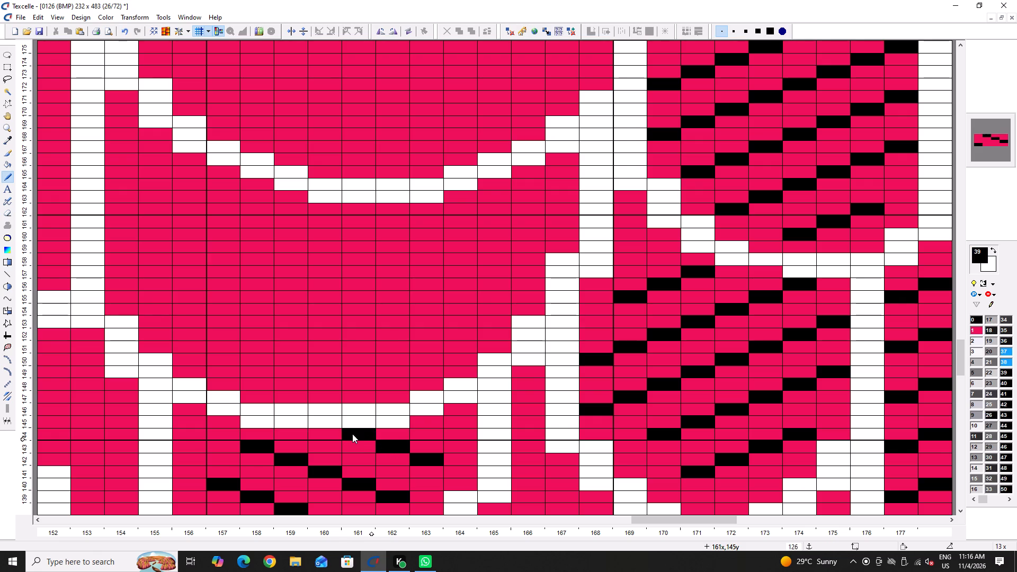
left_click(233, 435)
Make feather colour 125 the secondary colour and fill the feather around columns 122 to 132, rows 170 to 190, with the diagonal repeat.
key("ctrl+space")
scroll(217, 432, "down", 2, "ctrl")
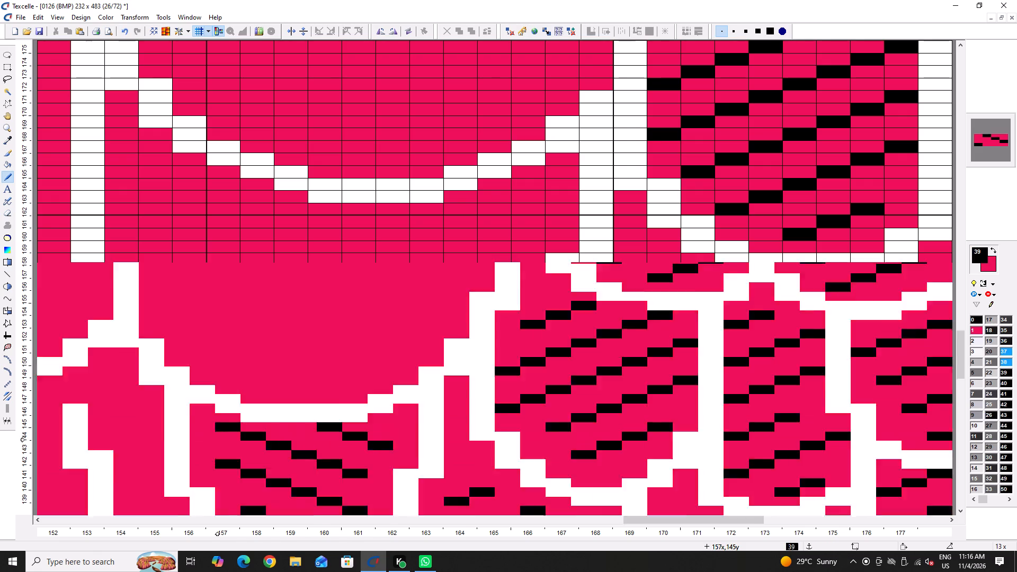
scroll(217, 431, "down", 3, "ctrl")
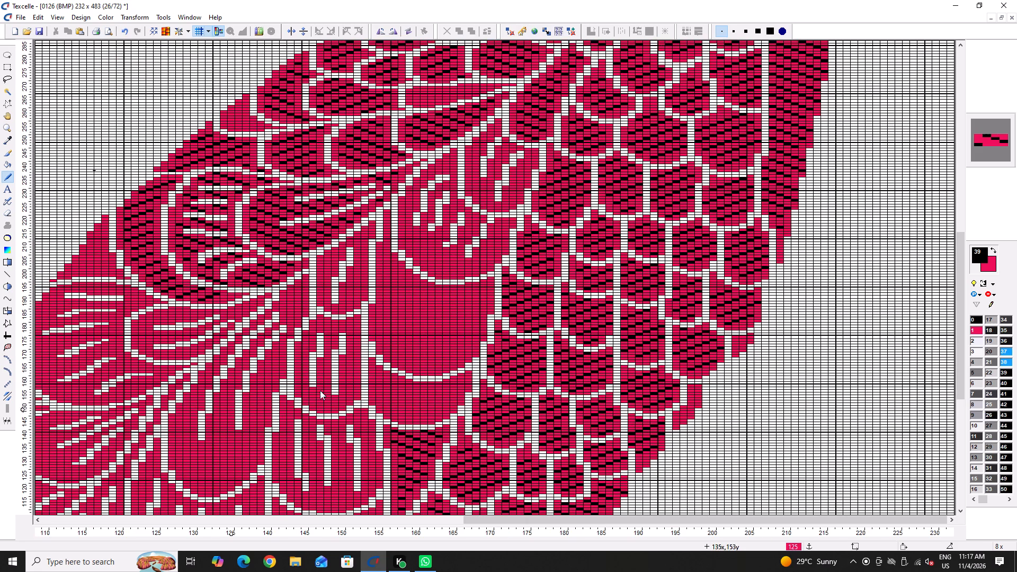
key("h")
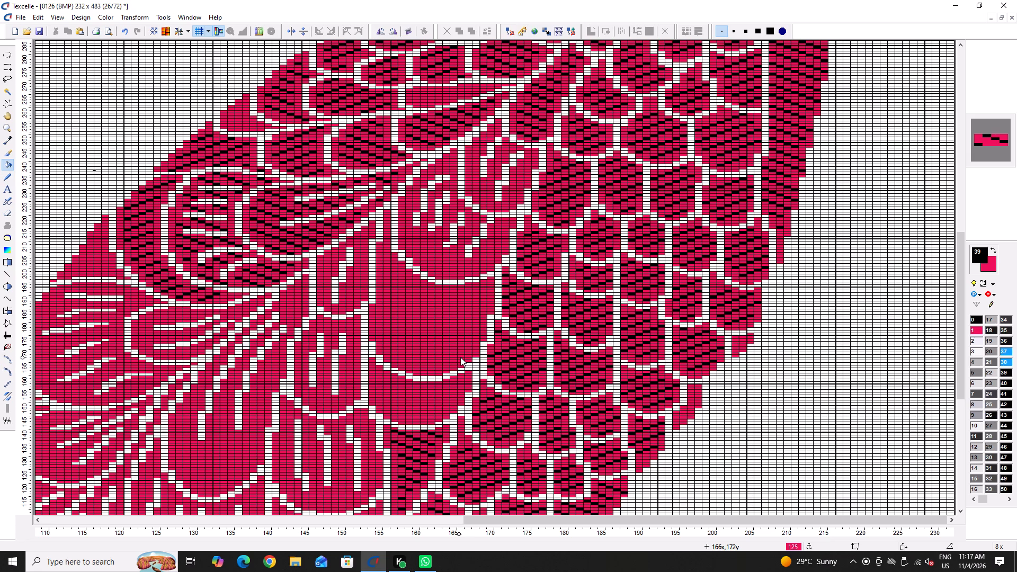
left_click(182, 313)
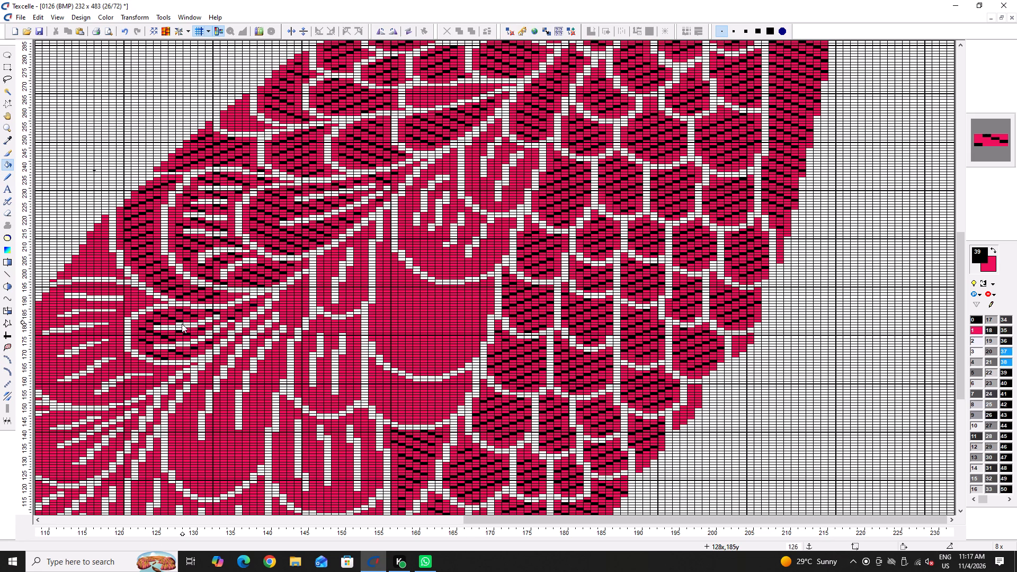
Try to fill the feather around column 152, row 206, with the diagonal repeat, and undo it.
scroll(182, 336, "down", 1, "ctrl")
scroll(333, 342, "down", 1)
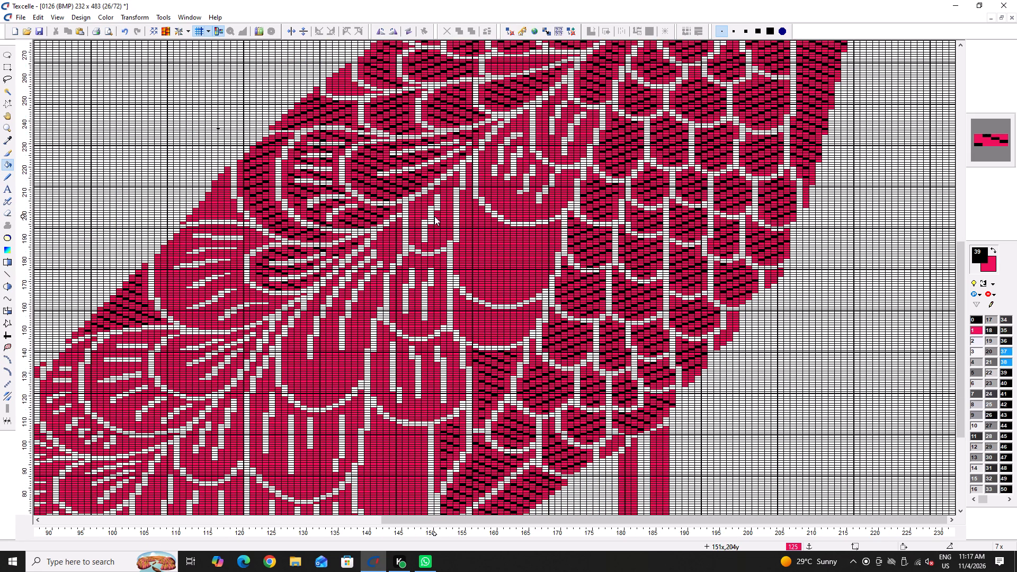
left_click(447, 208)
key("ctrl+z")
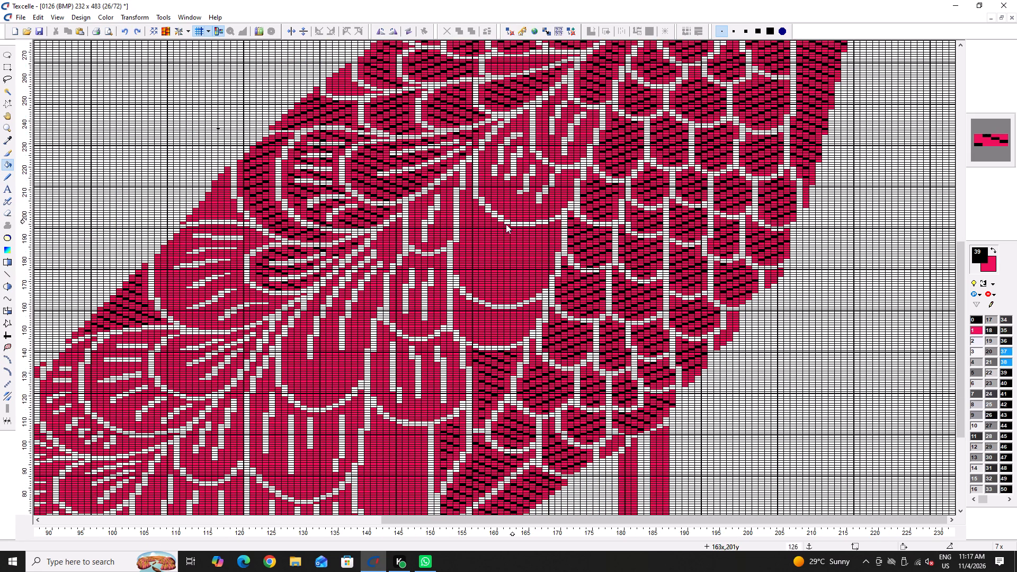
Erase the inner stroke at columns 149 to 151, about rows 192 to 213, with colour 125 and fill that feather with the diagonal repeat.
scroll(471, 232, "up", 1)
scroll(442, 273, "up", 6, "ctrl")
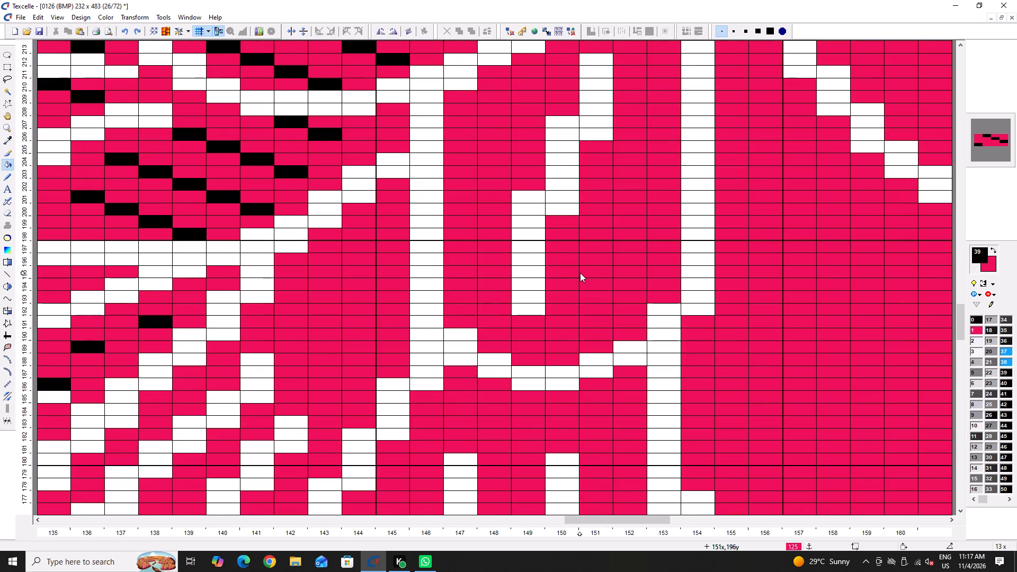
key("x")
right_click_drag(533, 301, 601, 62)
right_click_drag(601, 62, 541, 232)
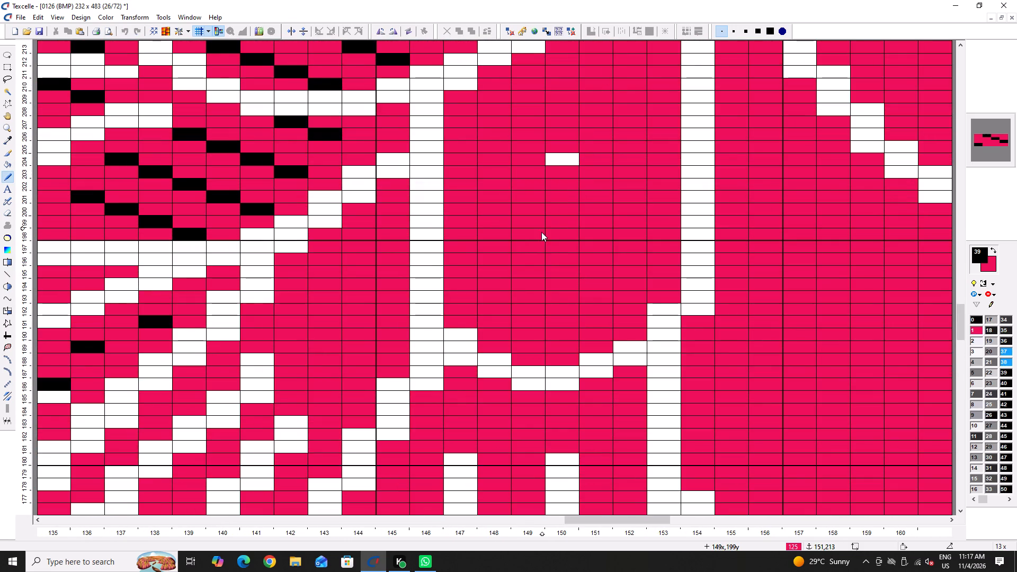
right_click_drag(541, 232, 558, 155)
right_click(558, 155)
key("h")
left_click(554, 197)
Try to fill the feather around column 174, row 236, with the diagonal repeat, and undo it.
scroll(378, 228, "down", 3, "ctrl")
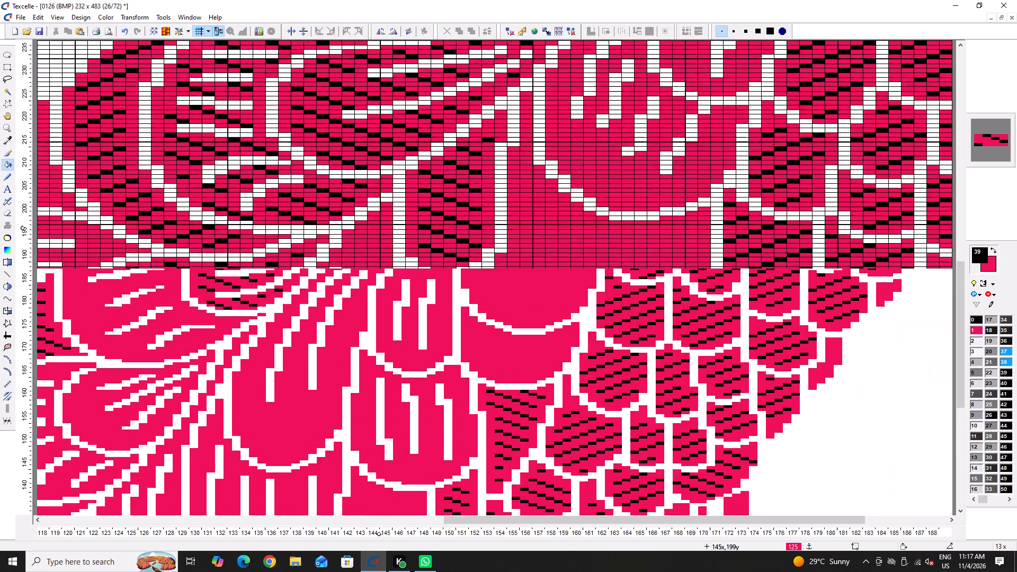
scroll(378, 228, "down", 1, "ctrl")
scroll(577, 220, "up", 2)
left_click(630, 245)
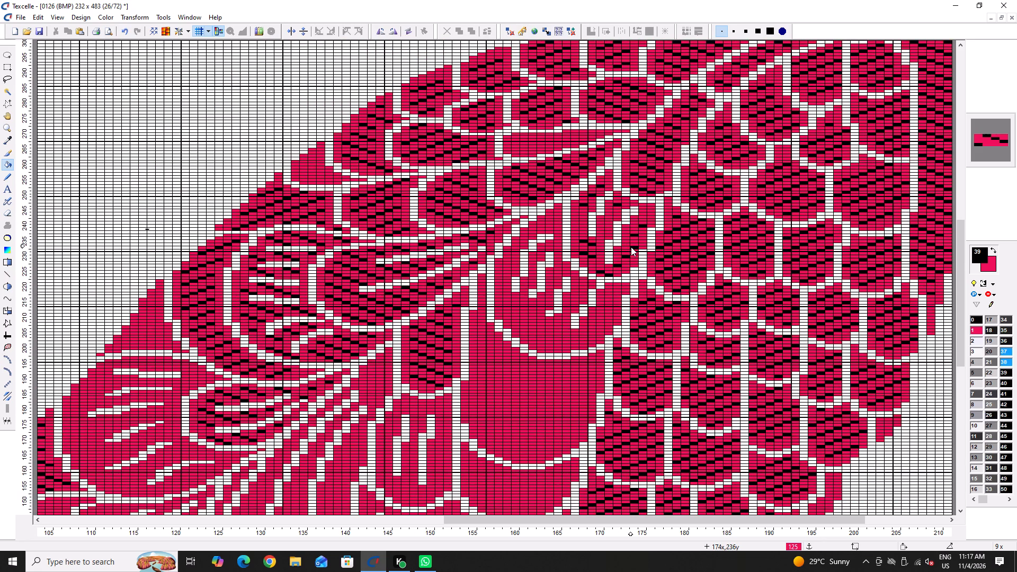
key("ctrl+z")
Erase the inner strokes at columns 169 to 174, about rows 230 to 254, with colour 125 and fill that feather with the diagonal repeat.
scroll(642, 212, "up", 4, "ctrl")
key("x")
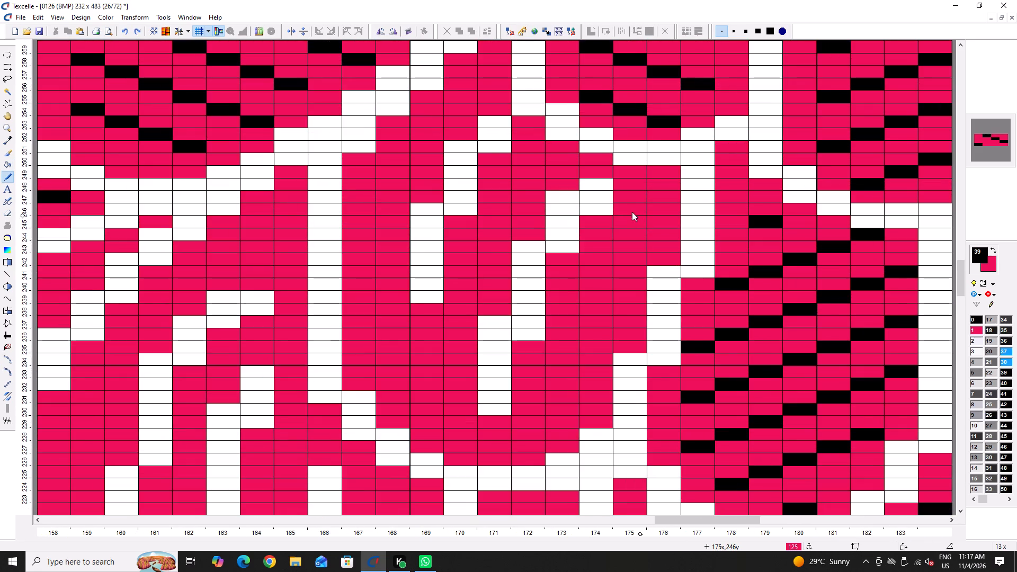
left_click_drag(604, 178, 545, 280)
left_click(545, 280)
right_click_drag(567, 205, 493, 407)
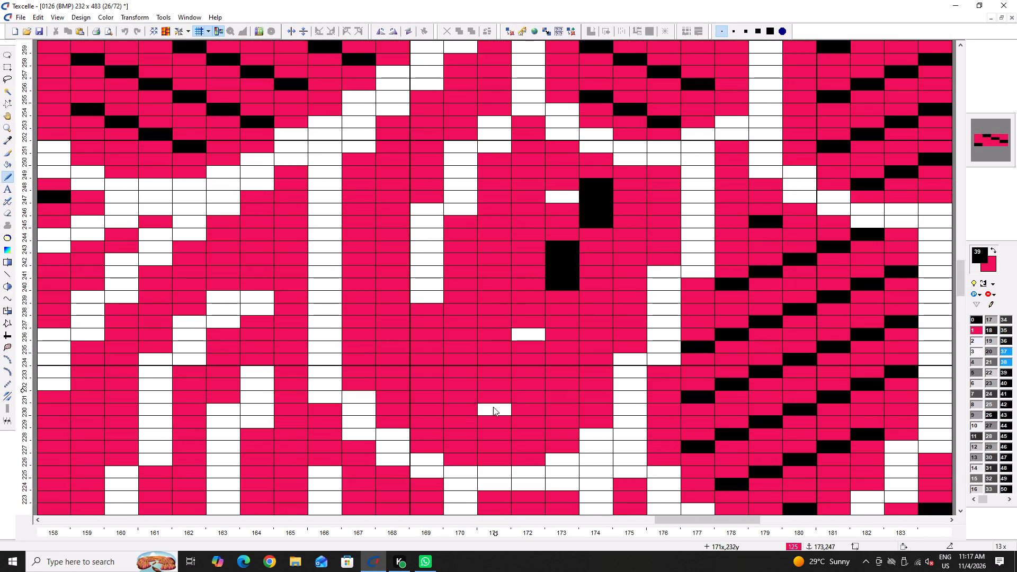
right_click_drag(493, 407, 558, 299)
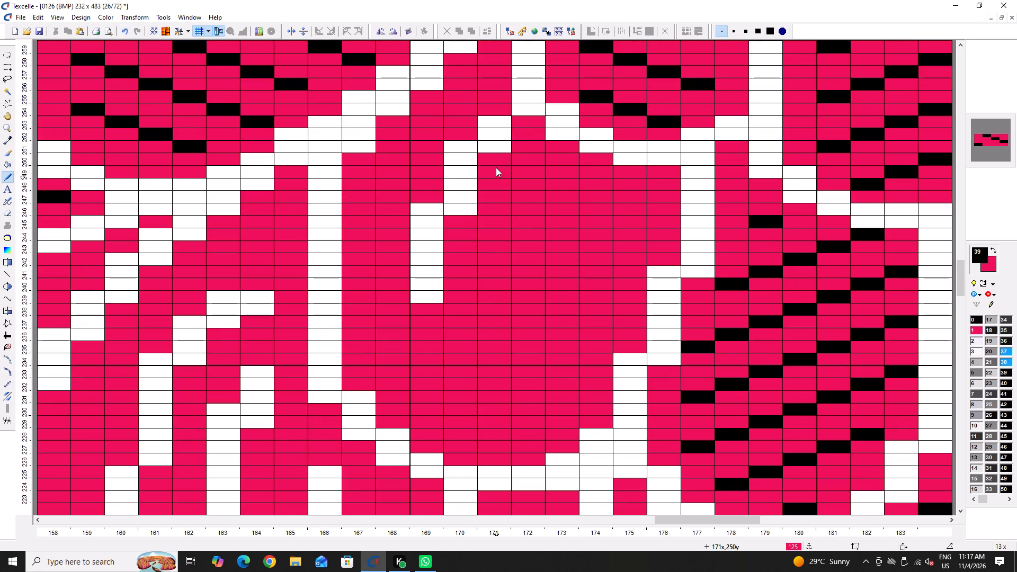
right_click_drag(501, 116, 470, 166)
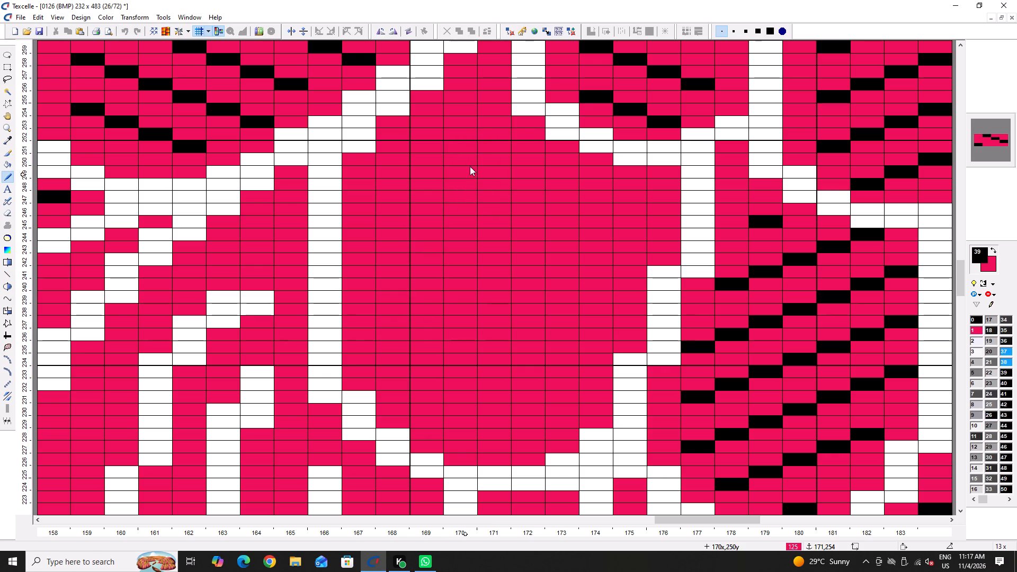
right_click_drag(470, 166, 478, 201)
right_click(478, 201)
key("h")
left_click_drag(523, 241, 524, 261)
right_click(524, 261)
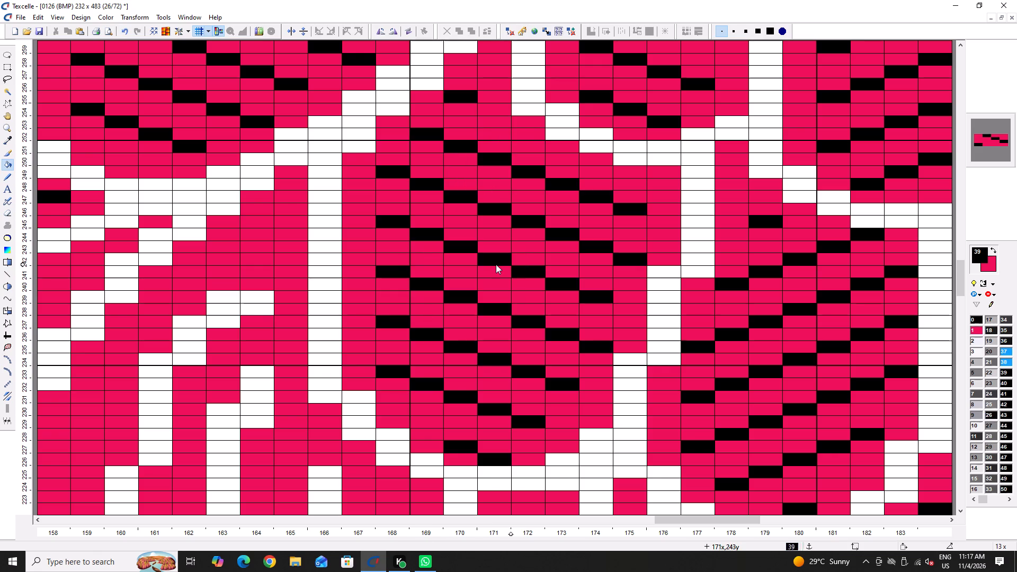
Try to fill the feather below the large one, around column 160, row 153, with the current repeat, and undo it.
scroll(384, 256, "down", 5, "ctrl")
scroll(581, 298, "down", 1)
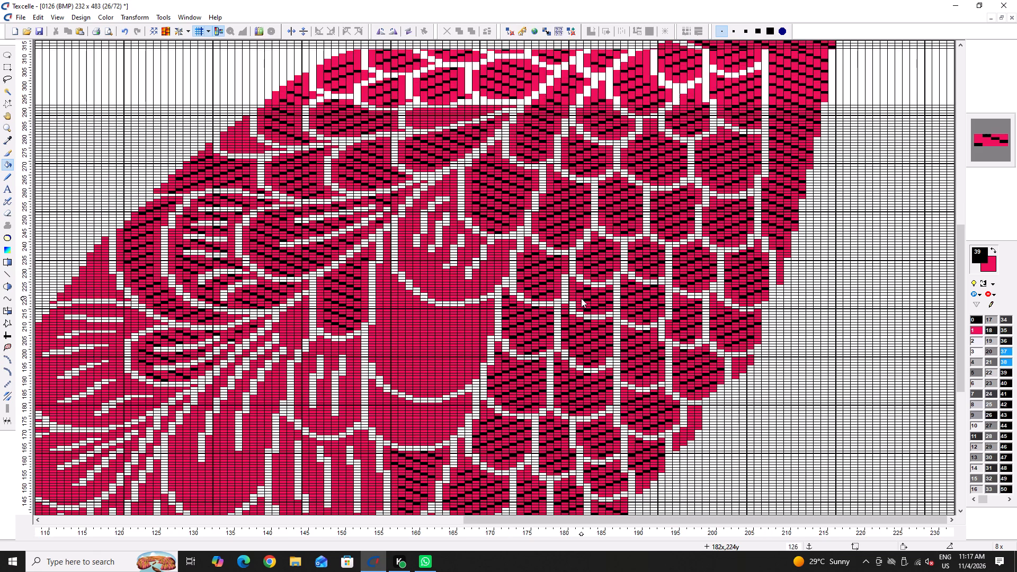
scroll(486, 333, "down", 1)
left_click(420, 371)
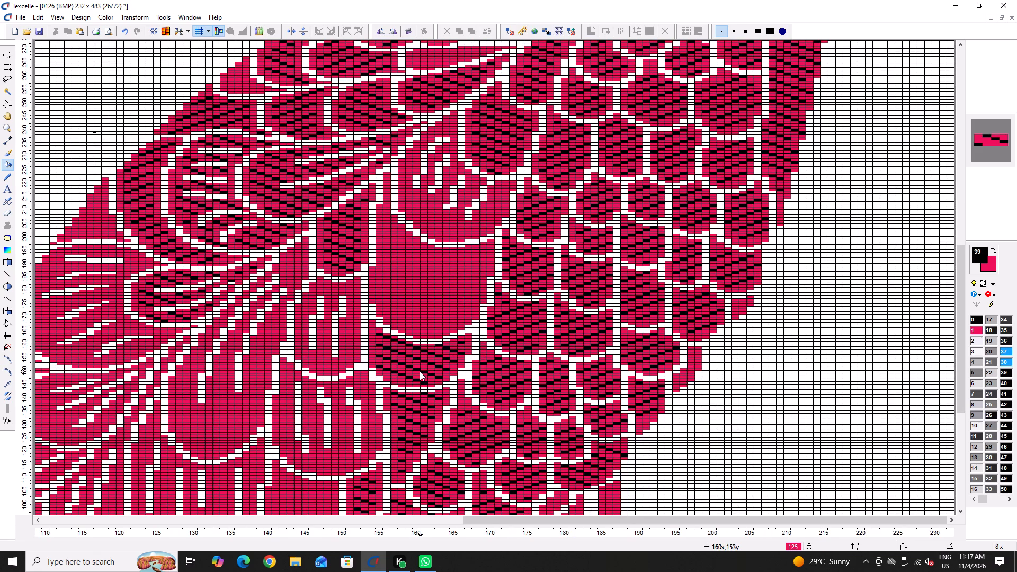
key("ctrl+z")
Mirror the repeat pattern vertically and fill the large feather around column 159, row 180, and the one directly below it.
right_click(988, 149)
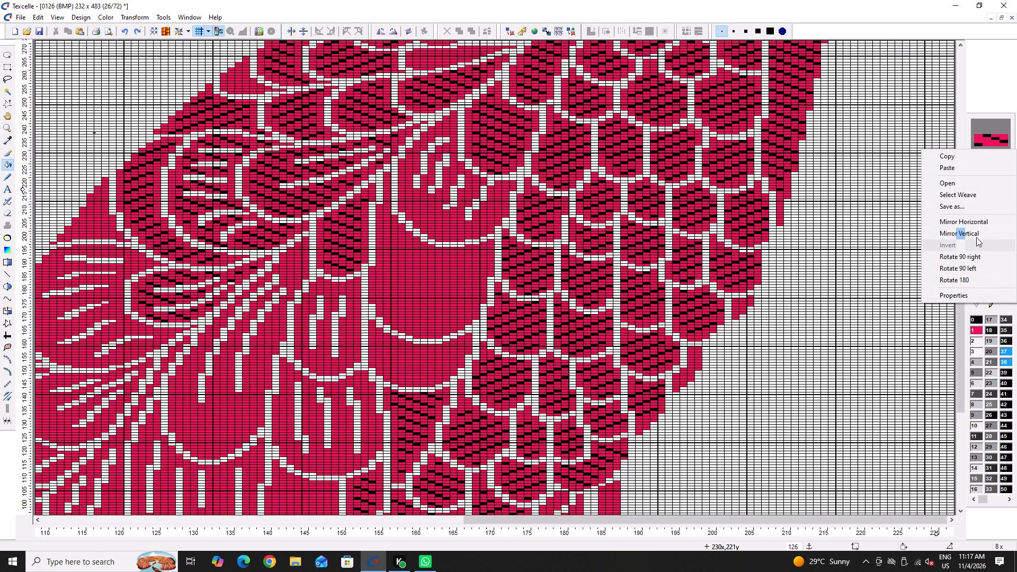
left_click(977, 236)
left_click(411, 300)
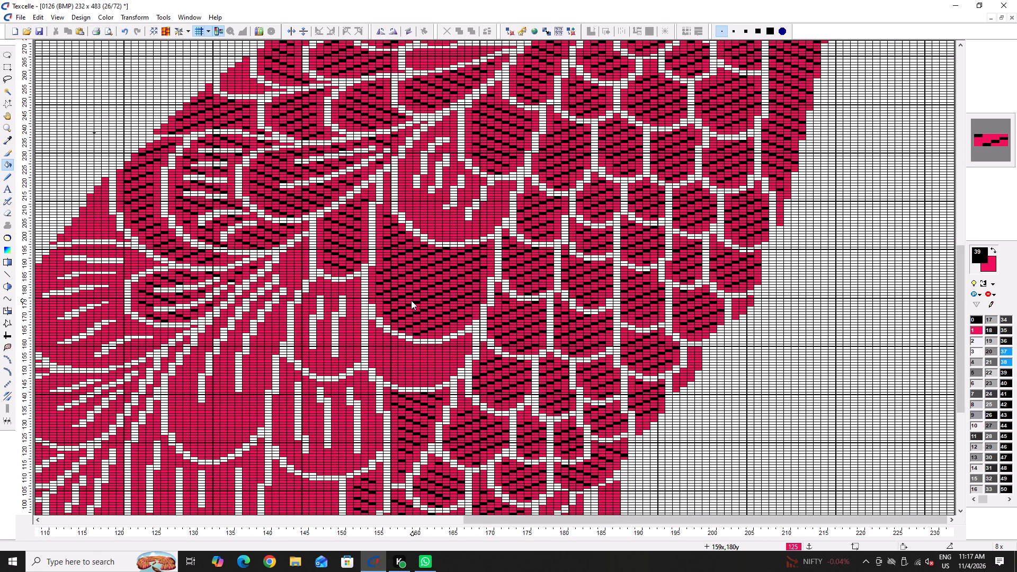
left_click(426, 356)
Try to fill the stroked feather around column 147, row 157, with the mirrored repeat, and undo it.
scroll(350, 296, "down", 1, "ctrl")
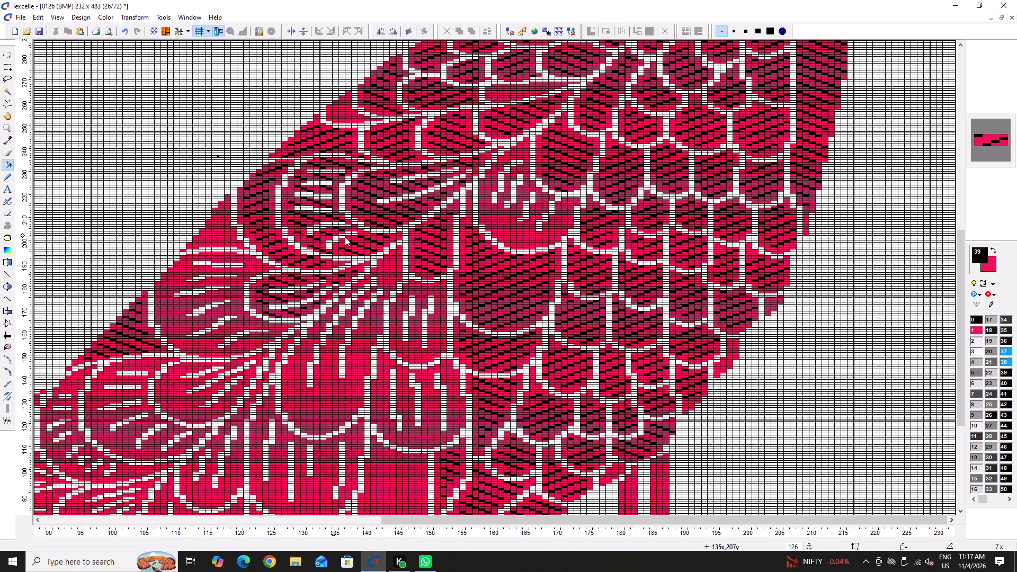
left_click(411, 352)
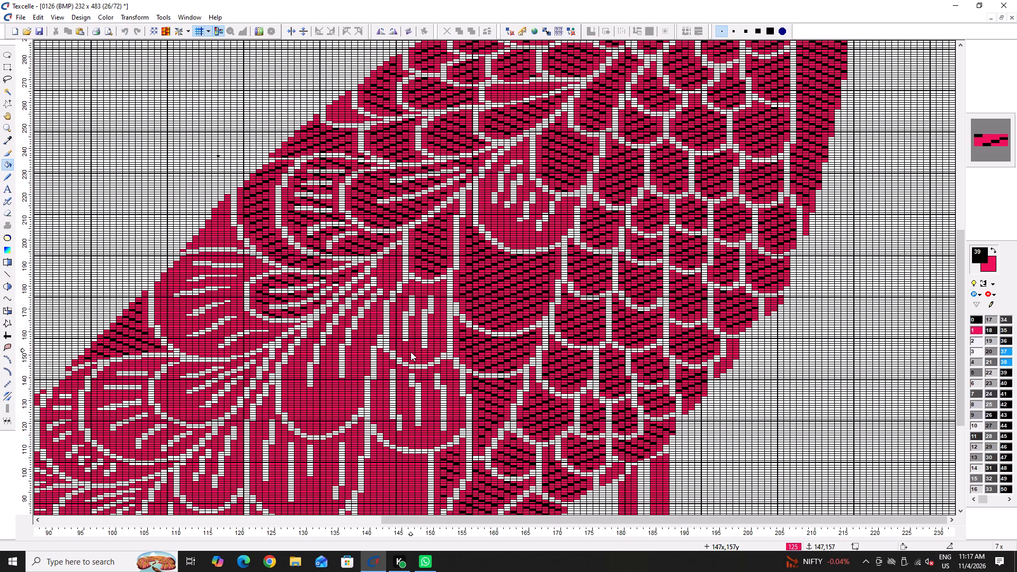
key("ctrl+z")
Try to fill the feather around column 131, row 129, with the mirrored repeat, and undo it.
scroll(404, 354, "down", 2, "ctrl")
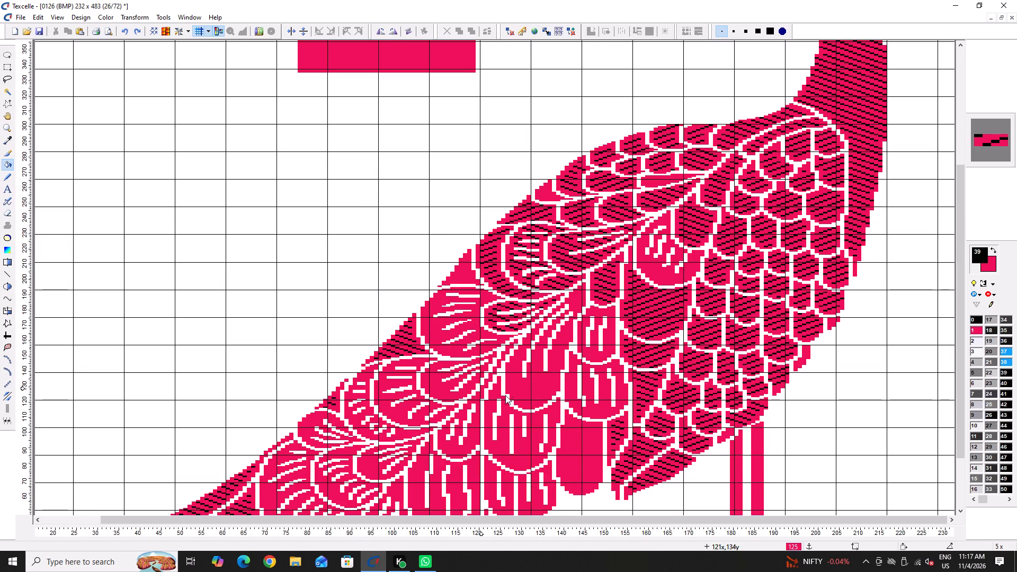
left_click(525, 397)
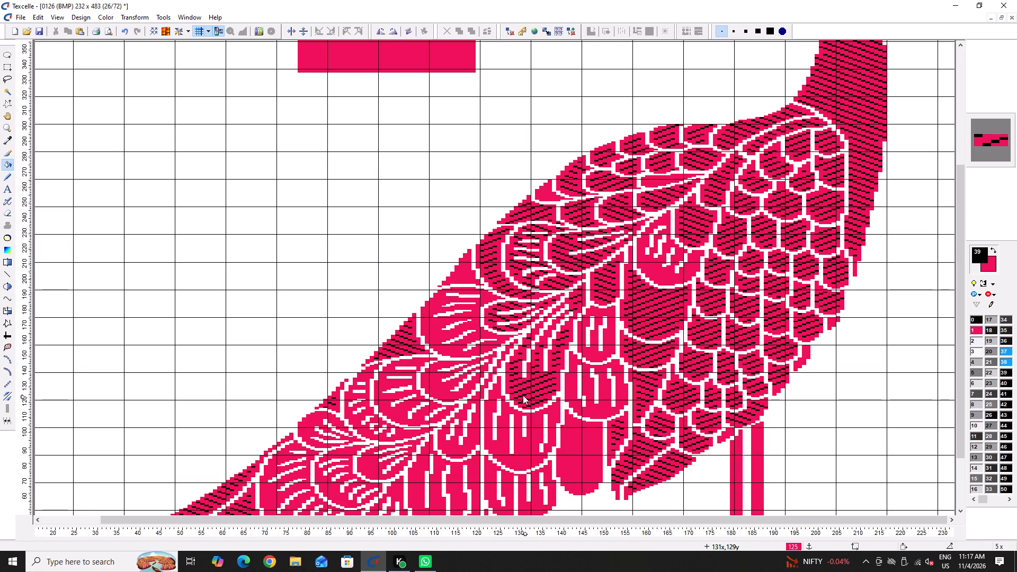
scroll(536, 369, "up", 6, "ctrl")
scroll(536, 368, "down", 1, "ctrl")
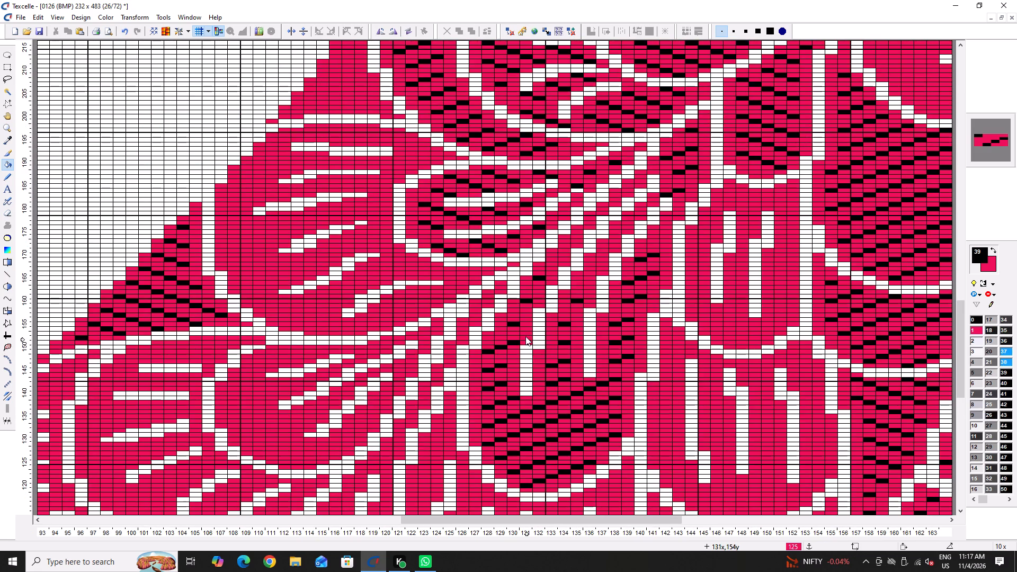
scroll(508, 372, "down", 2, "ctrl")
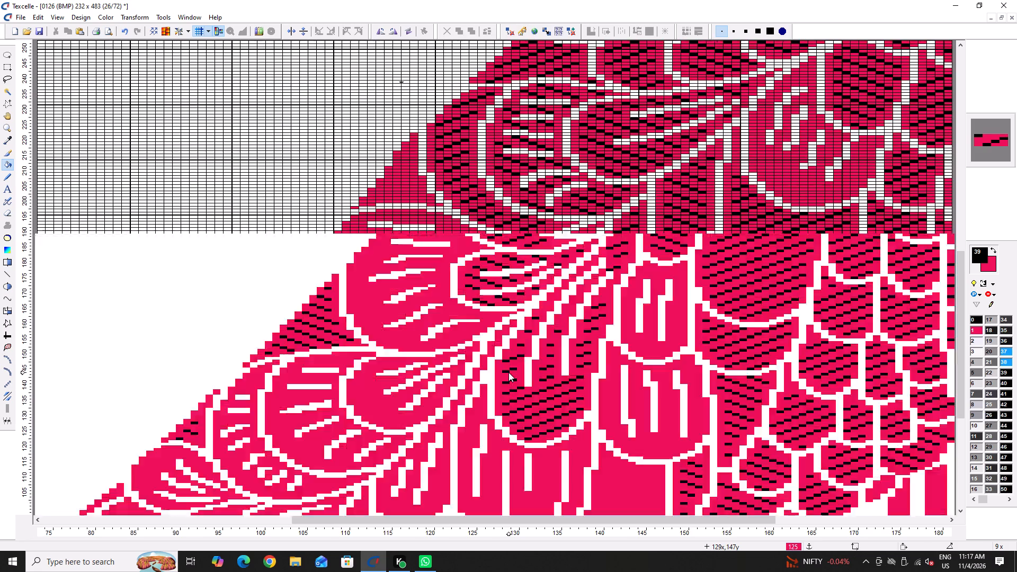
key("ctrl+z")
Fill three bottom-edge feathers with the mirrored repeat, around columns 139 to 149, 105 to 120 and 92 to 103.
scroll(515, 380, "down", 2)
left_click(610, 379)
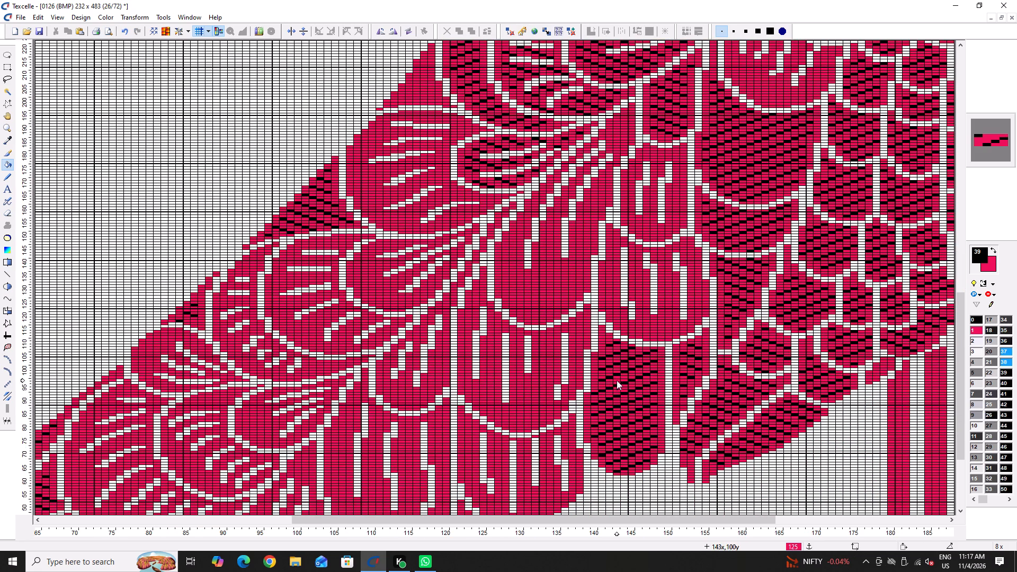
scroll(599, 377, "down", 3)
double_click(354, 407)
key("ctrl+z")
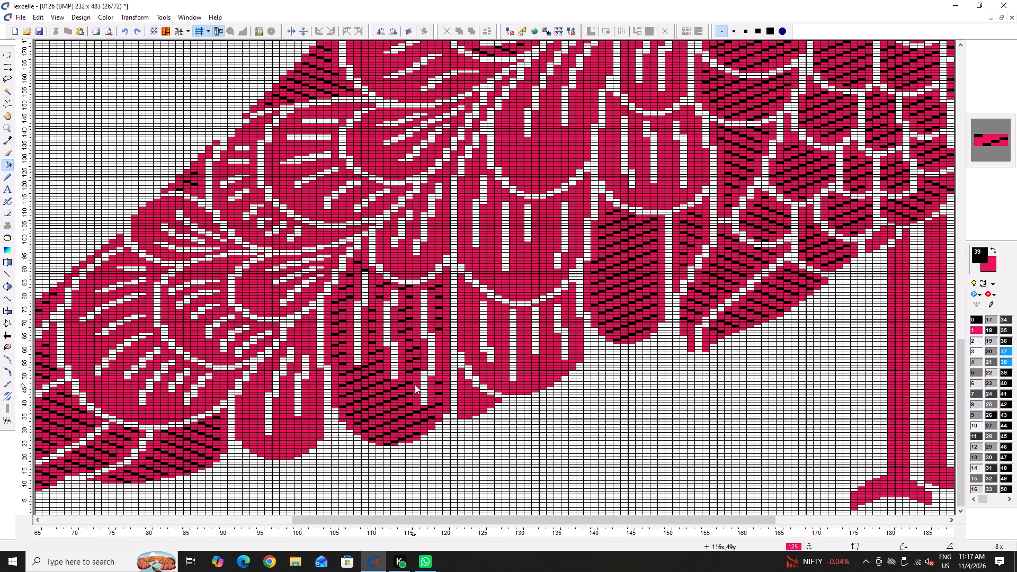
left_click(296, 428)
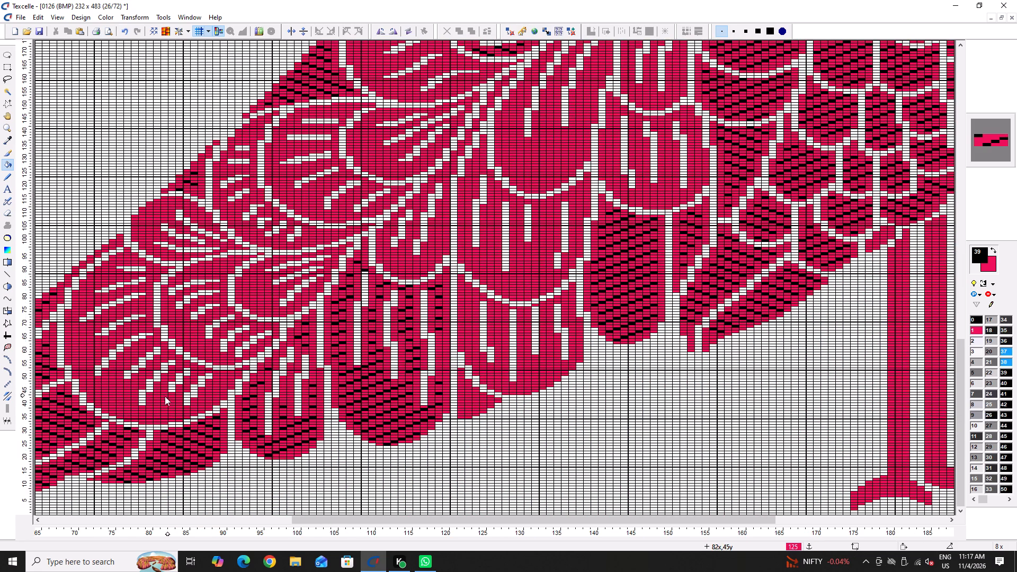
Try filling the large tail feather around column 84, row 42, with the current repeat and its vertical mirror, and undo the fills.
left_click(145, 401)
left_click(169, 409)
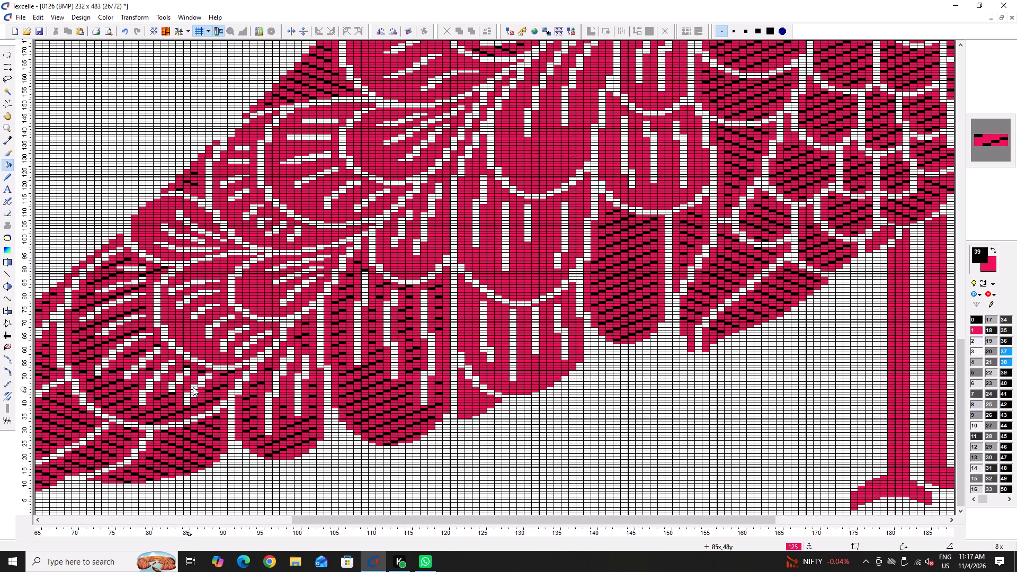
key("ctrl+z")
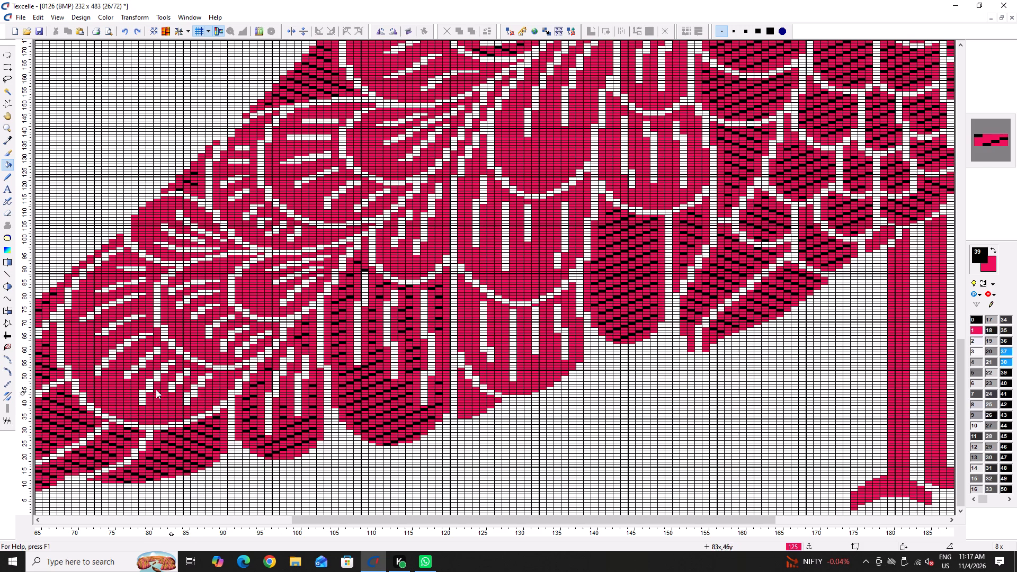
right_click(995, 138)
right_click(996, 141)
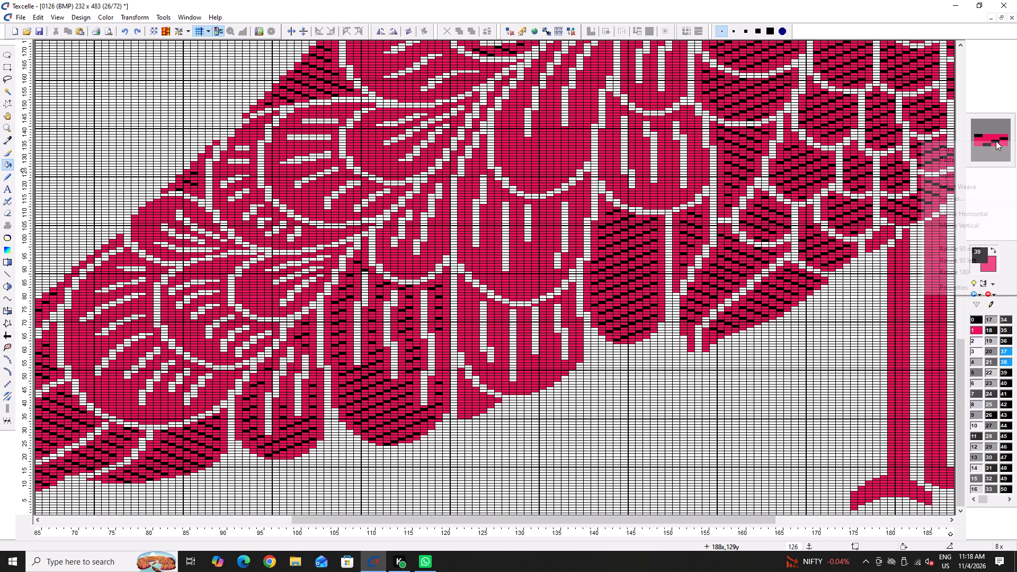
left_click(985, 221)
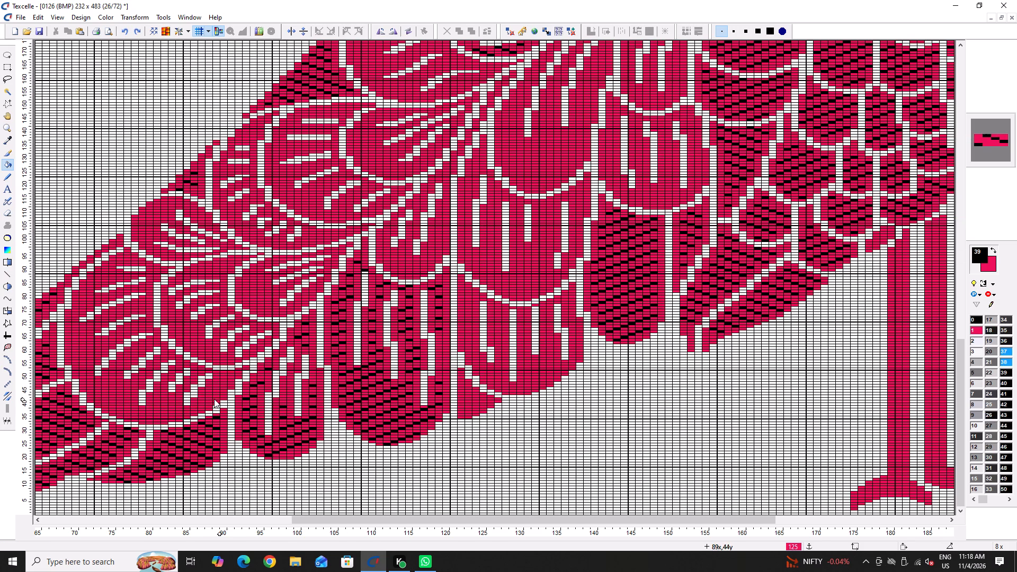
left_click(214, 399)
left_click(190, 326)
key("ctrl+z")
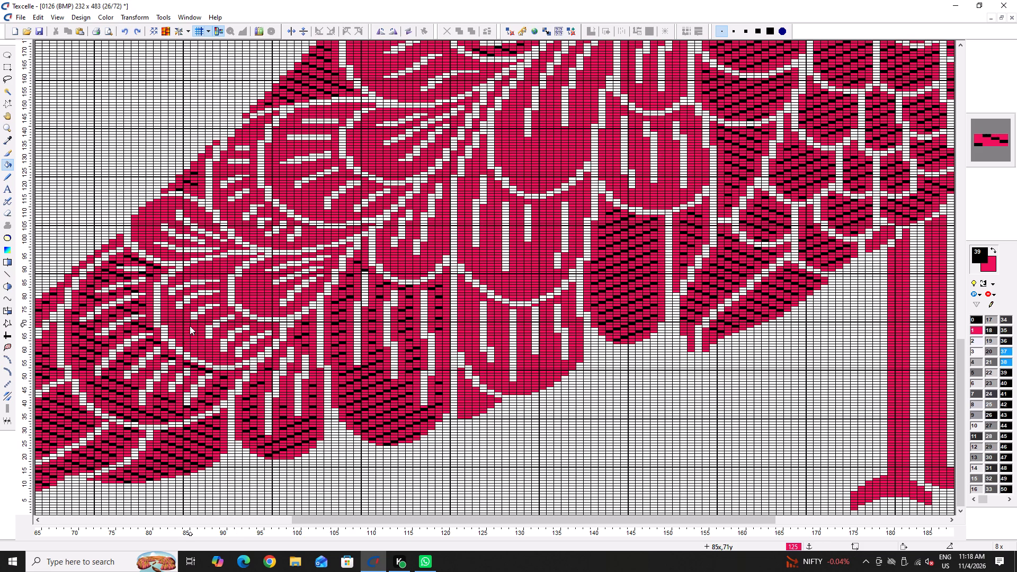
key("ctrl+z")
Mirror the repeat vertically and fill the stroked feathers around column 83, row 38, and column 100, row 117, undoing a trial fill between them.
right_click(991, 140)
right_click(990, 146)
right_click(992, 154)
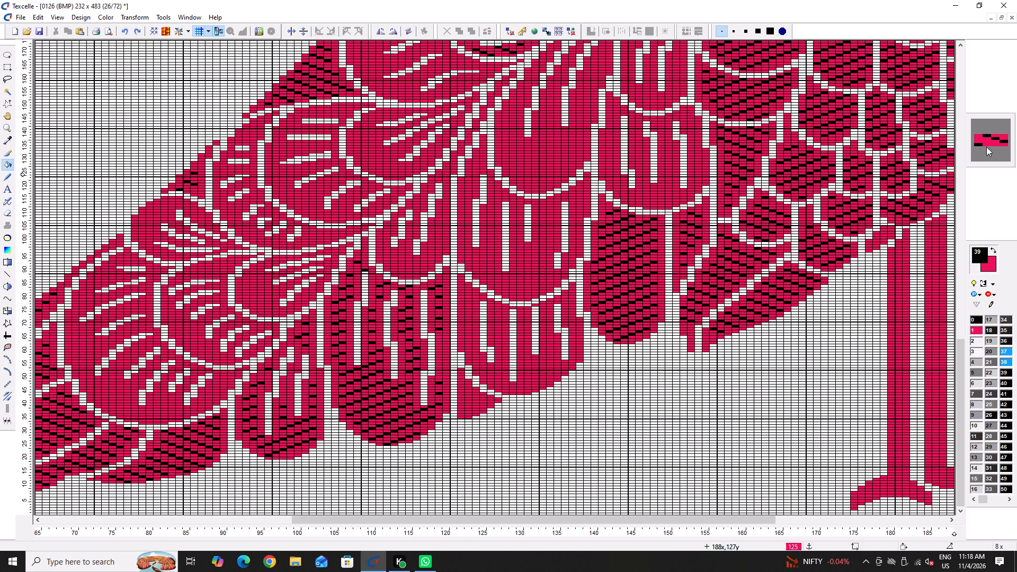
right_click(986, 147)
left_click(965, 230)
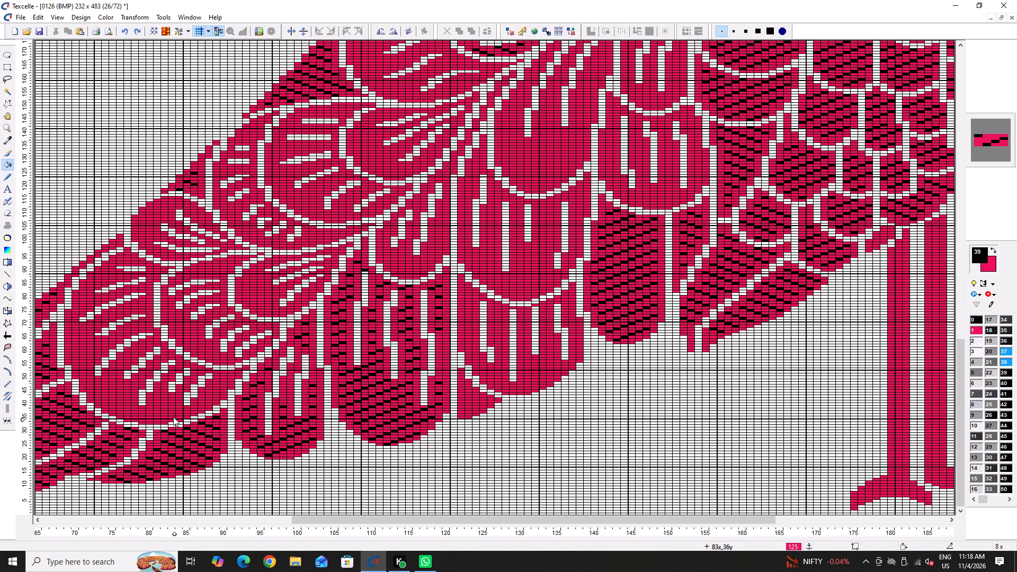
left_click(175, 412)
left_click(254, 288)
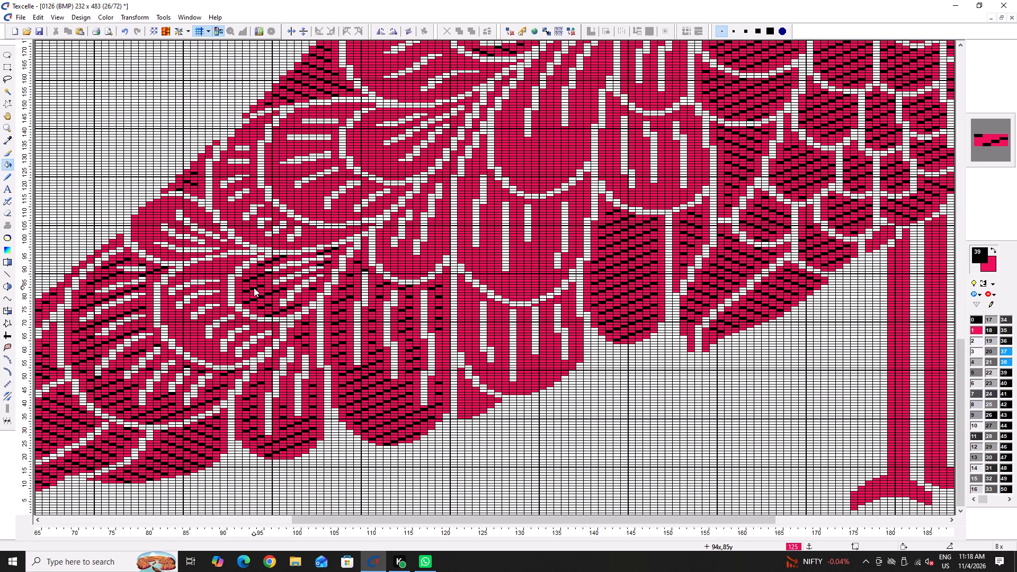
key("ctrl+z")
left_click(299, 192)
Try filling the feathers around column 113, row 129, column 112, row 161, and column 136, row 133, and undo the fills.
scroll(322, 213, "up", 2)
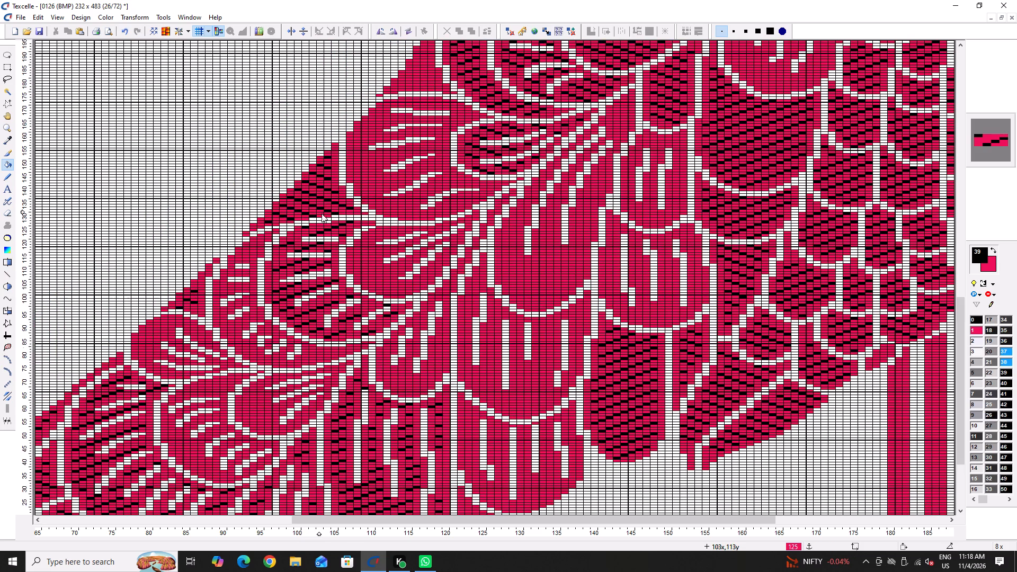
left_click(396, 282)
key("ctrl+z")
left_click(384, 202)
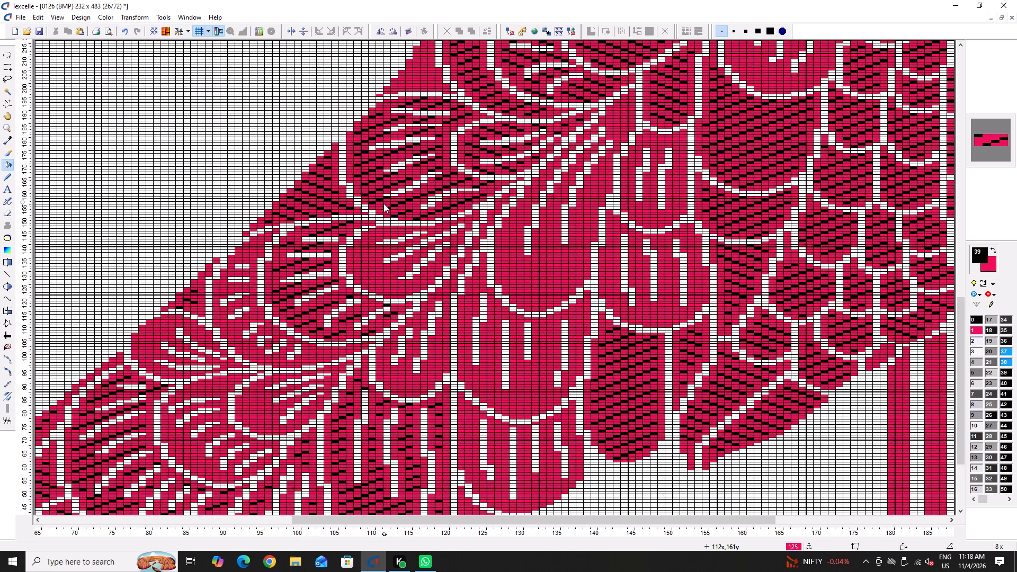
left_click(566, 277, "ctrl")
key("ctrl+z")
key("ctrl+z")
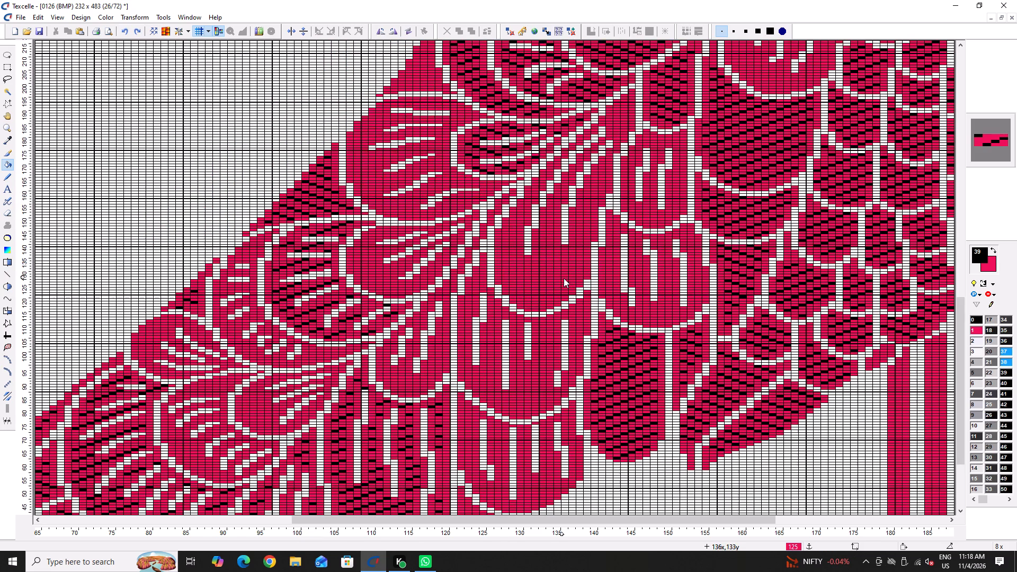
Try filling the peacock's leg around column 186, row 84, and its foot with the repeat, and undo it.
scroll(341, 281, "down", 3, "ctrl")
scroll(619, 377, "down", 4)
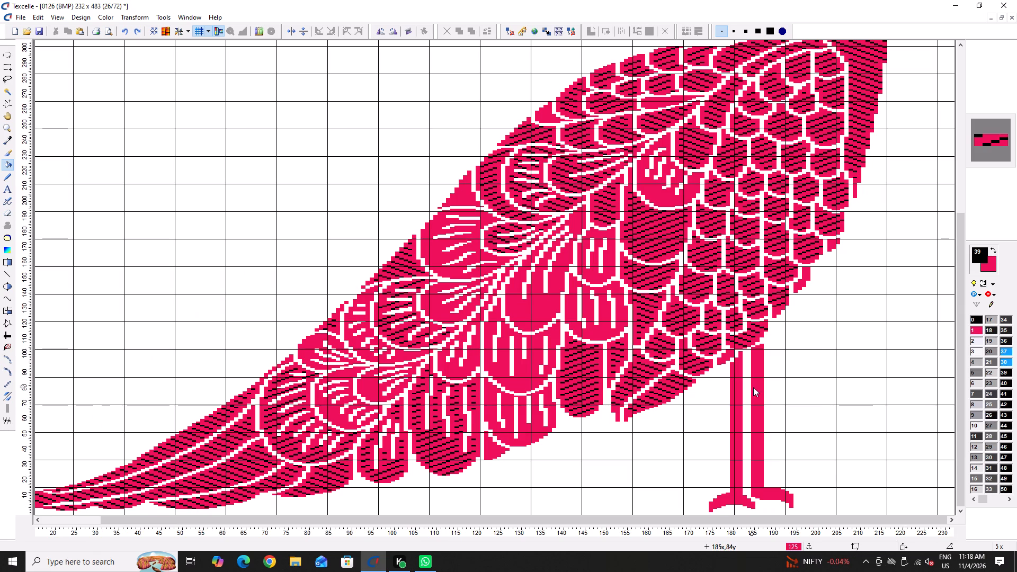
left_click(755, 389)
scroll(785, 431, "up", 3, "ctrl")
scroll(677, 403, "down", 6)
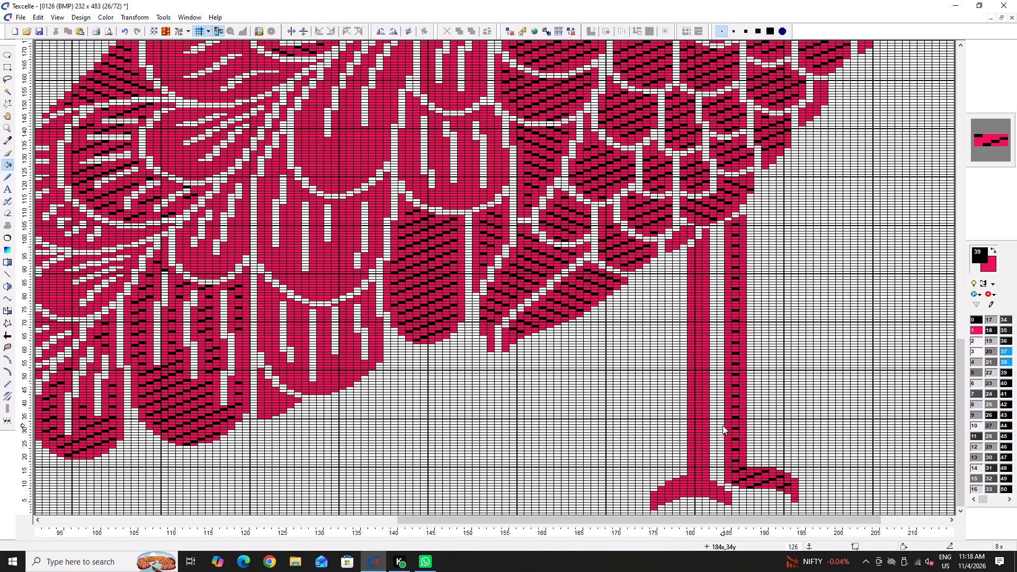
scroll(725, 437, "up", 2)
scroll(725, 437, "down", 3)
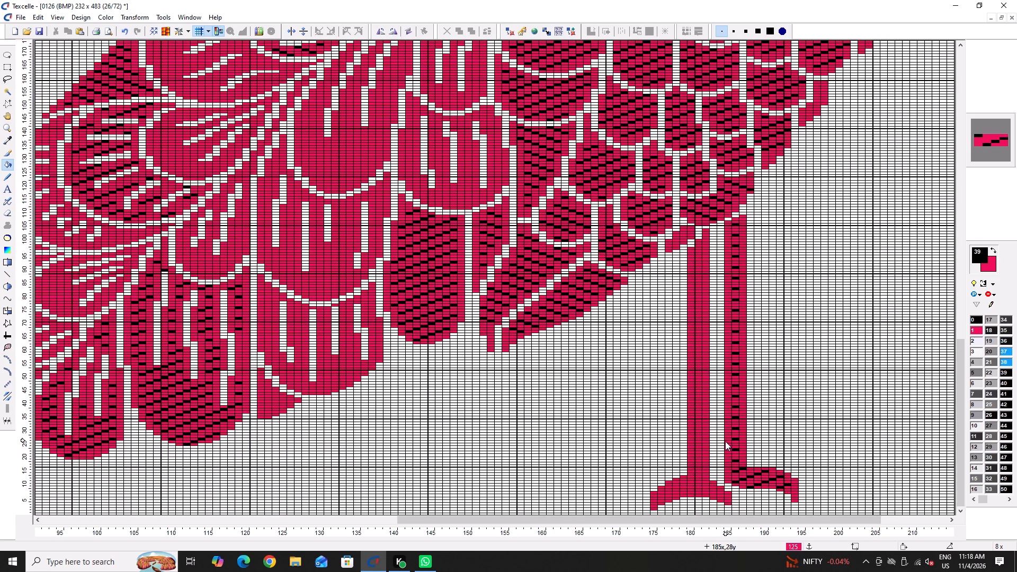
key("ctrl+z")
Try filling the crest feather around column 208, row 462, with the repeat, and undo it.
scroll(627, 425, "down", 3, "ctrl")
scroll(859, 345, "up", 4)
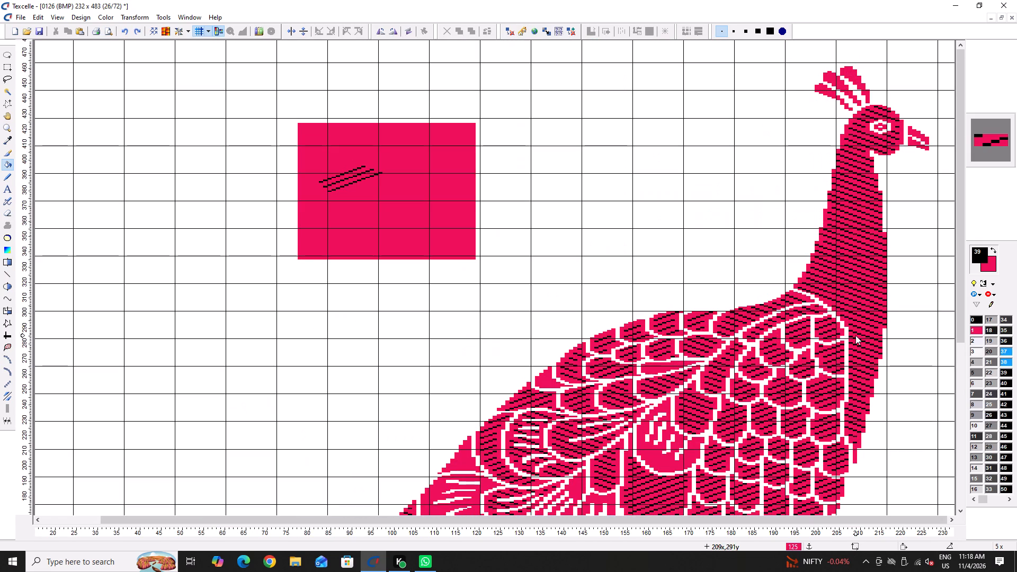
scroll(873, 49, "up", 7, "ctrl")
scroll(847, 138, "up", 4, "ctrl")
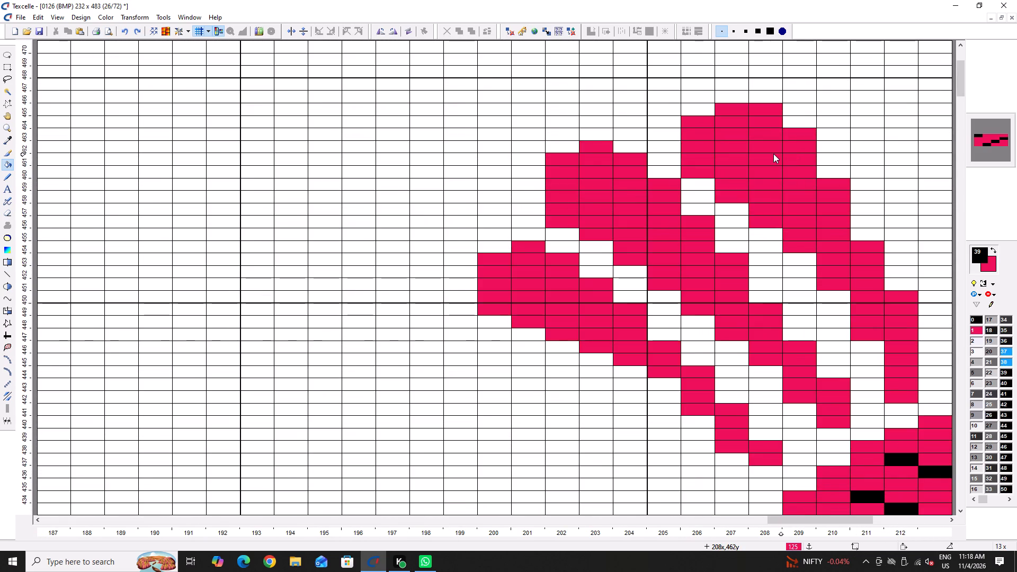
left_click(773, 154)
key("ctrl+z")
Draw black diagonal repeat cells by hand in the tallest crest feather, between column 207, row 463, and column 210, row 455.
key("x")
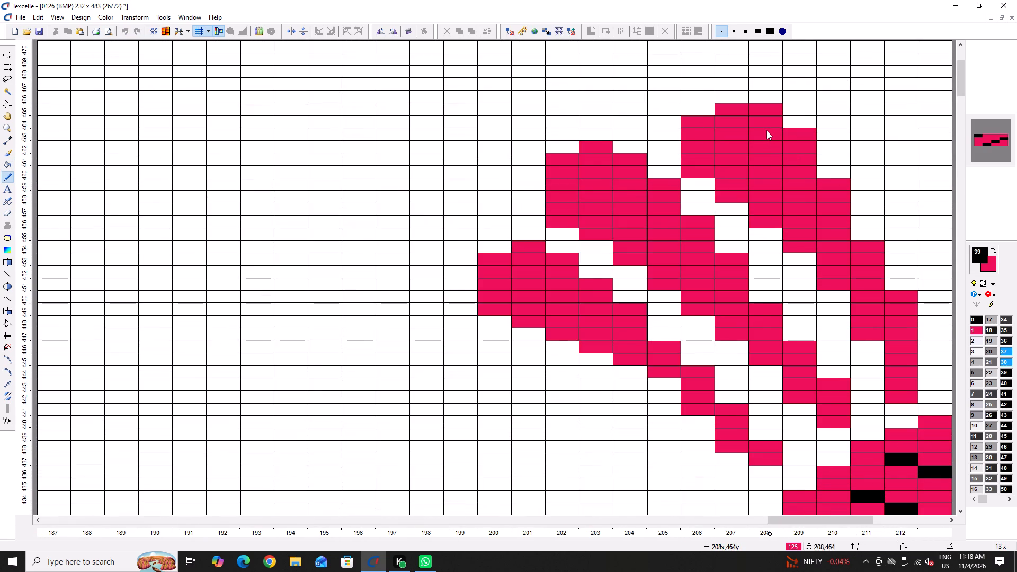
right_click(766, 130)
left_click(766, 131)
left_click(733, 146)
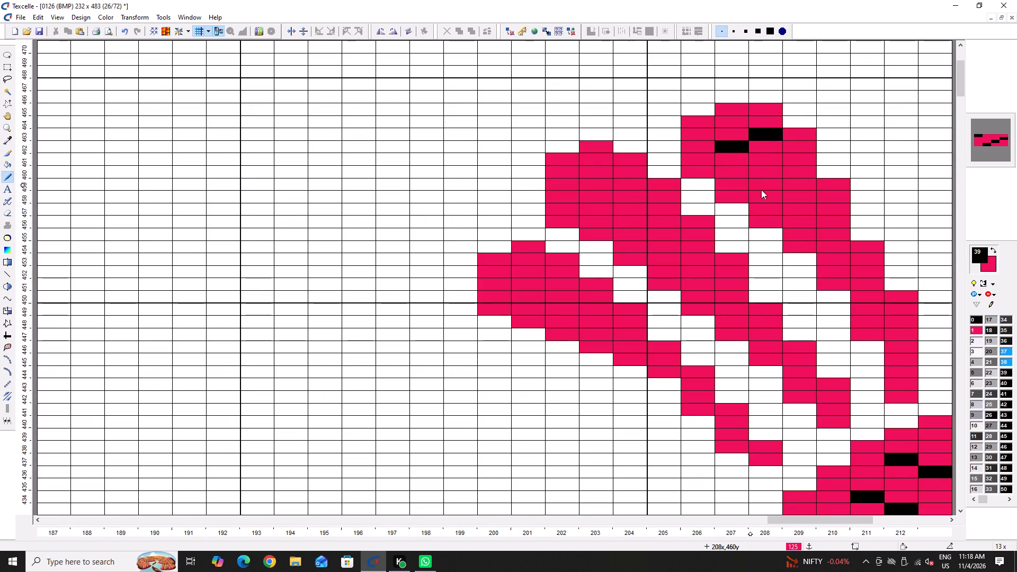
left_click(761, 190)
left_click(769, 185)
right_click(769, 187)
left_click(769, 198)
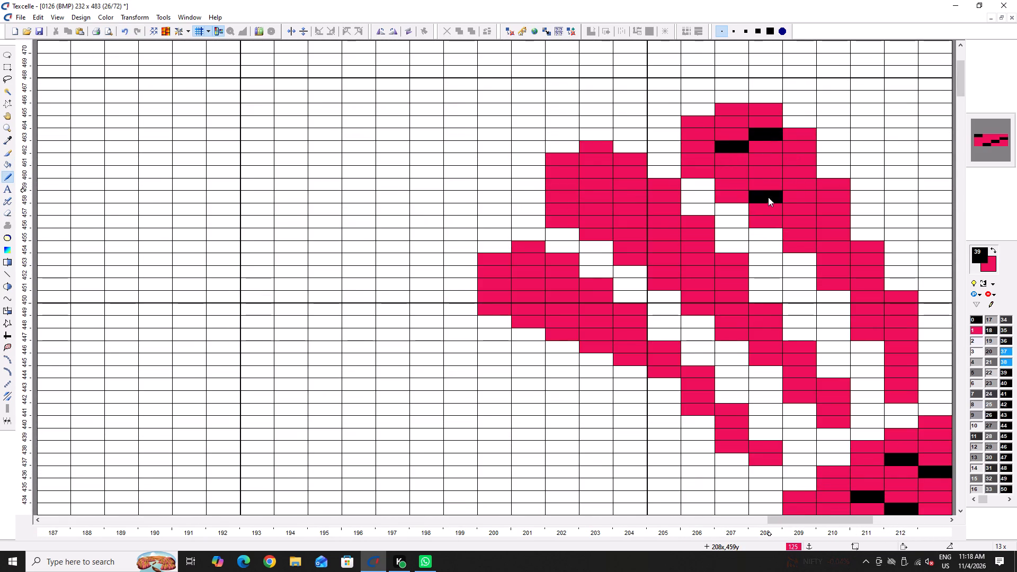
left_click(789, 185)
left_click(834, 247)
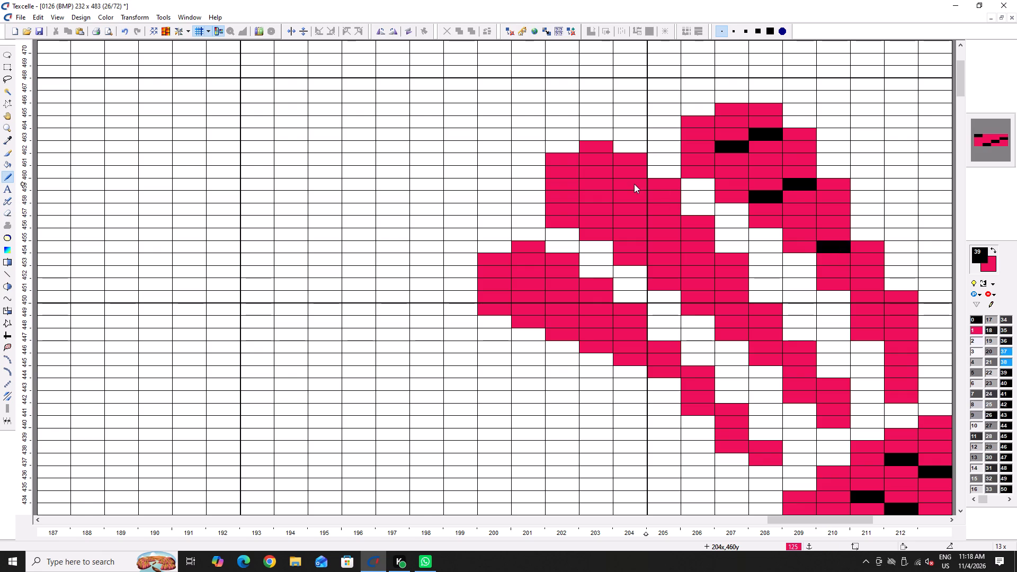
Draw black diagonal repeat cells in the middle crest feather at rows 454 to 460 and the lowest one at rows 448 to 452.
left_click(634, 184)
left_click(598, 195)
left_click(665, 261)
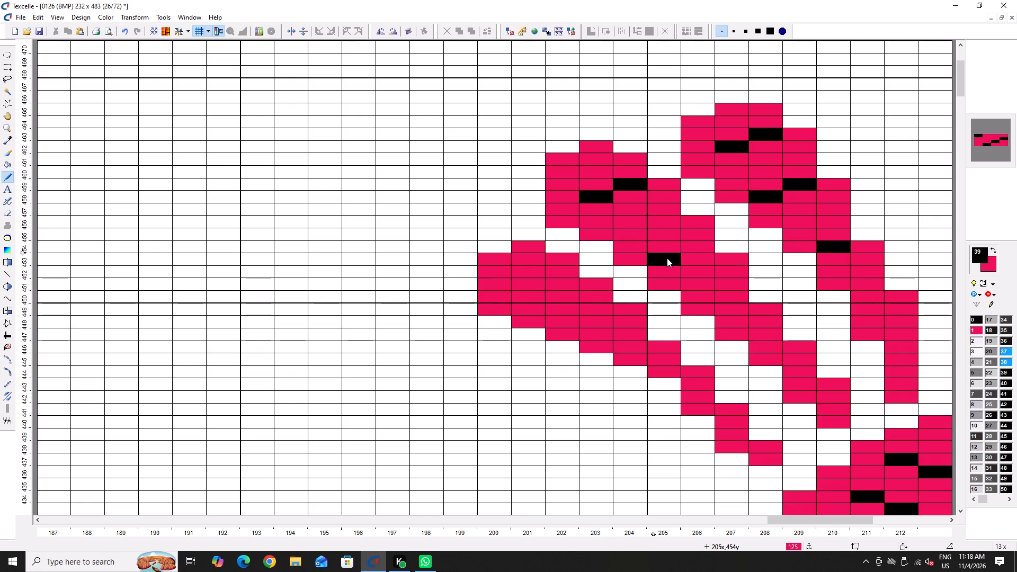
left_click(692, 244)
left_click(566, 283)
left_click(540, 294)
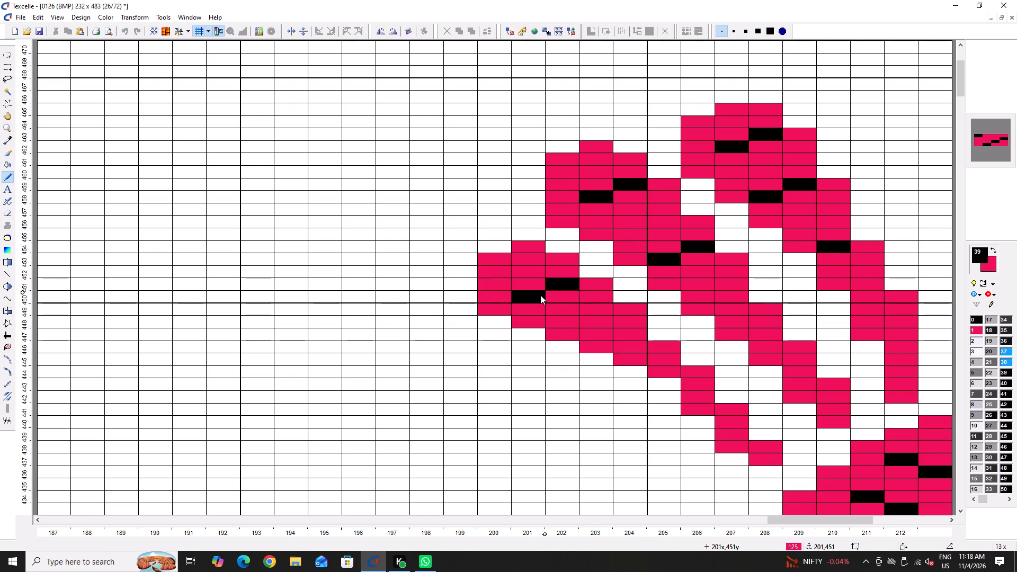
left_click(542, 297)
left_click(595, 328)
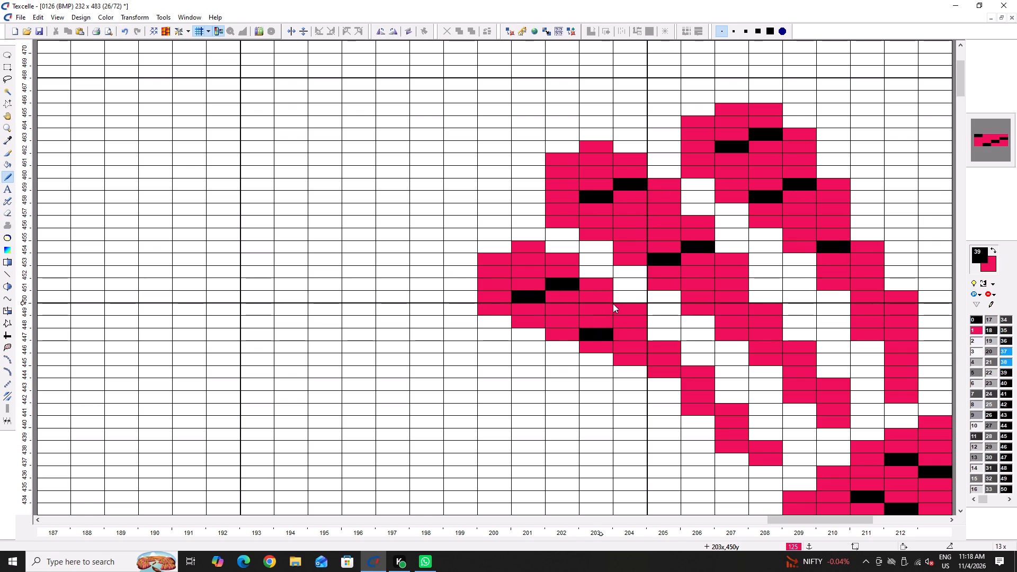
Add missing black repeat cells along the neck's back edge in column 202, rows 368 and 364, and column 203, row 375.
scroll(545, 282, "down", 2, "ctrl")
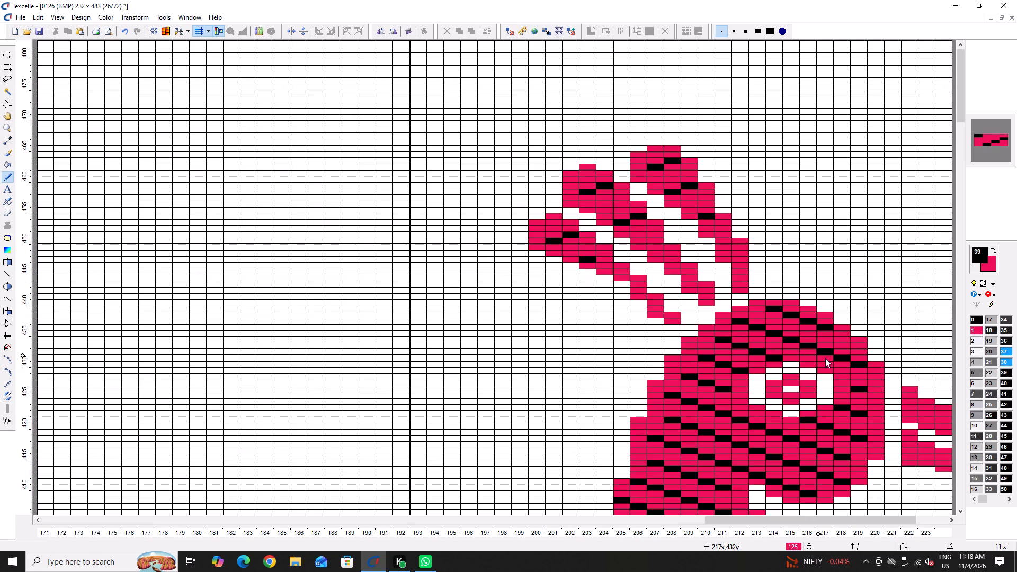
scroll(797, 354, "down", 4)
scroll(689, 324, "down", 2, "ctrl")
scroll(783, 316, "down", 5)
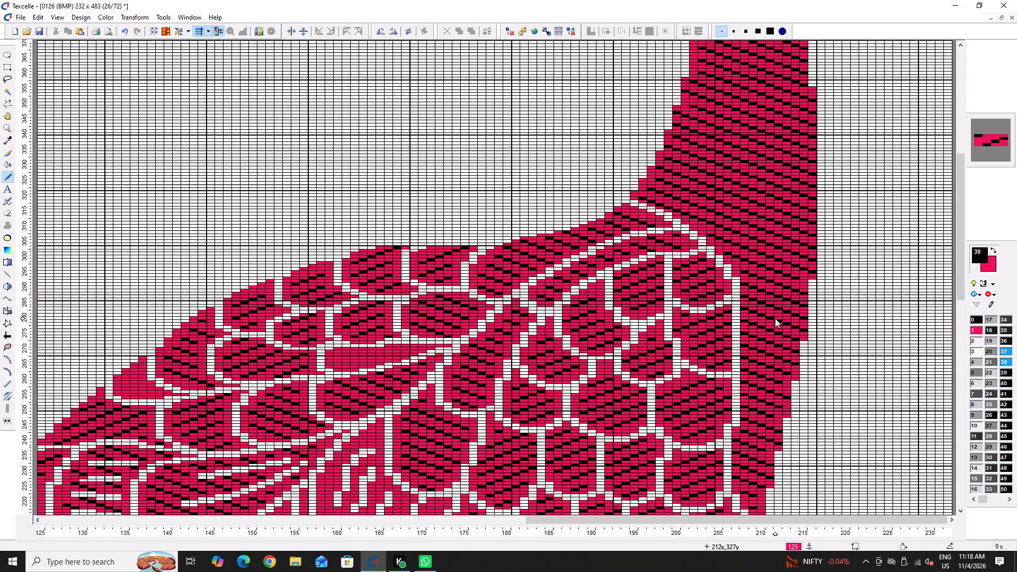
scroll(687, 281, "up", 4)
scroll(721, 339, "up", 6, "ctrl")
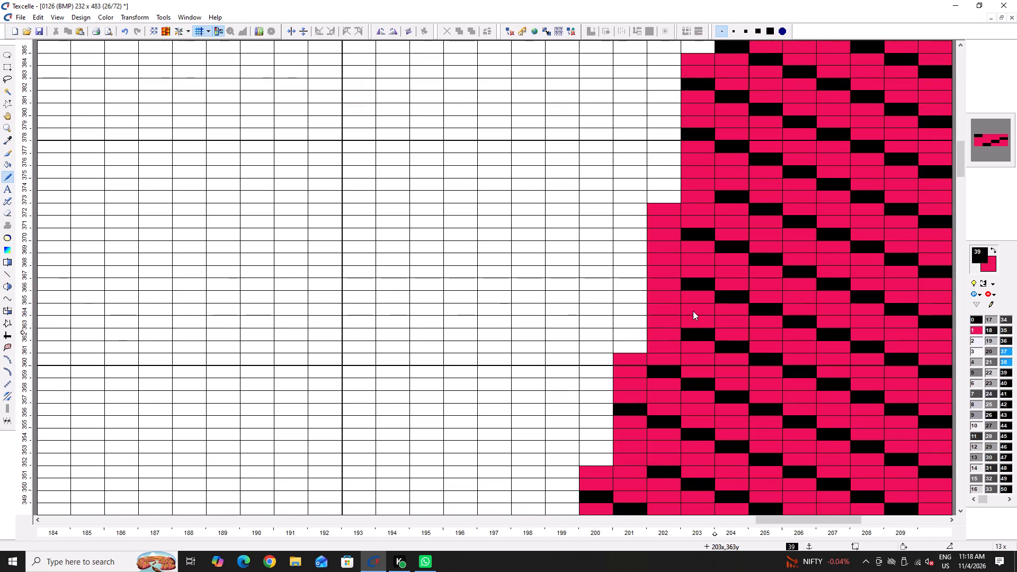
right_click(661, 274)
right_click(661, 274)
left_click(661, 274)
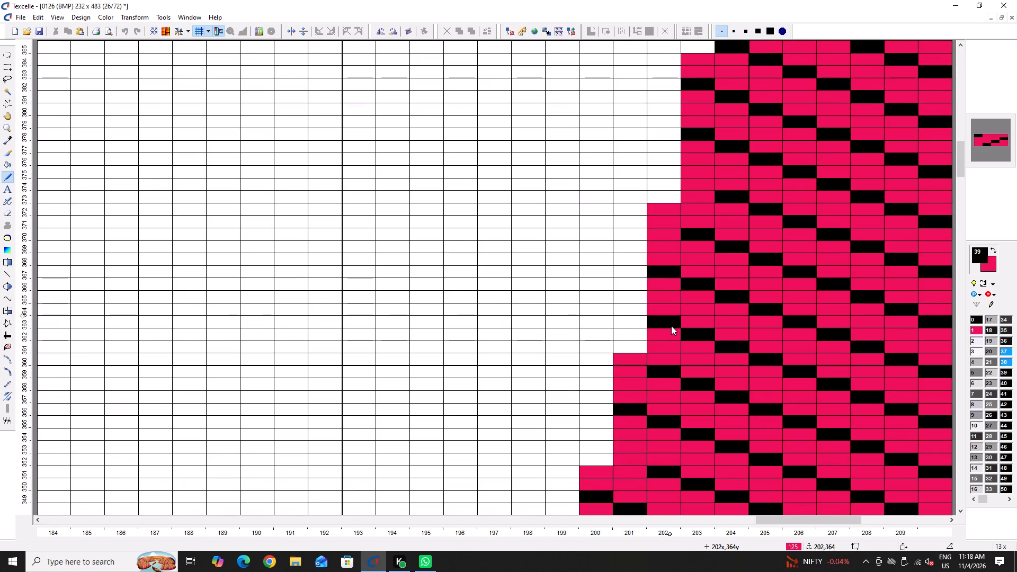
double_click(671, 326)
scroll(654, 269, "up", 2)
double_click(695, 284)
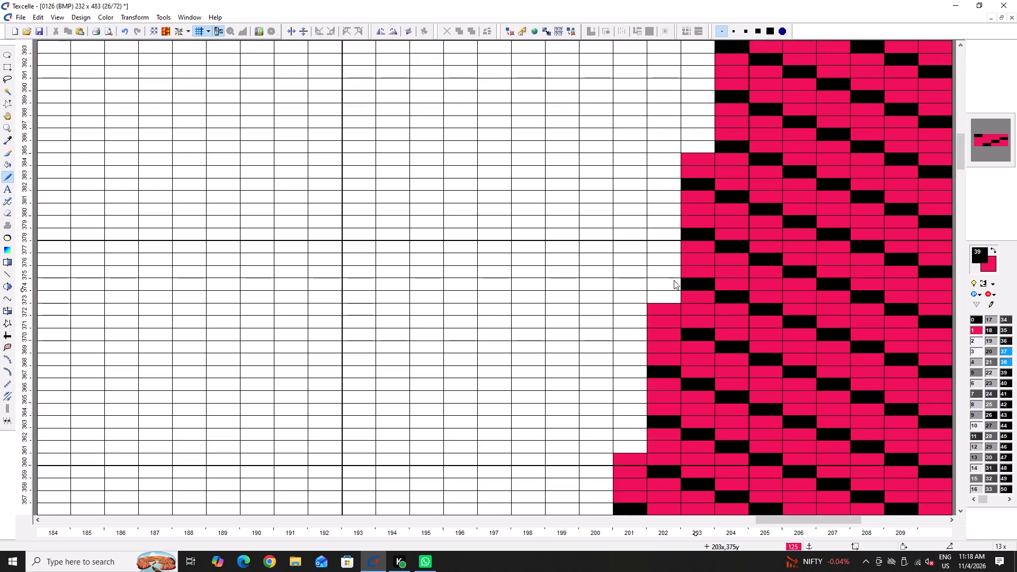
Add missing black repeat cells at the back edge of the upper neck in column 206, rows 420 and 416.
scroll(657, 275, "up", 4)
scroll(696, 236, "down", 3, "ctrl")
scroll(743, 207, "up", 2)
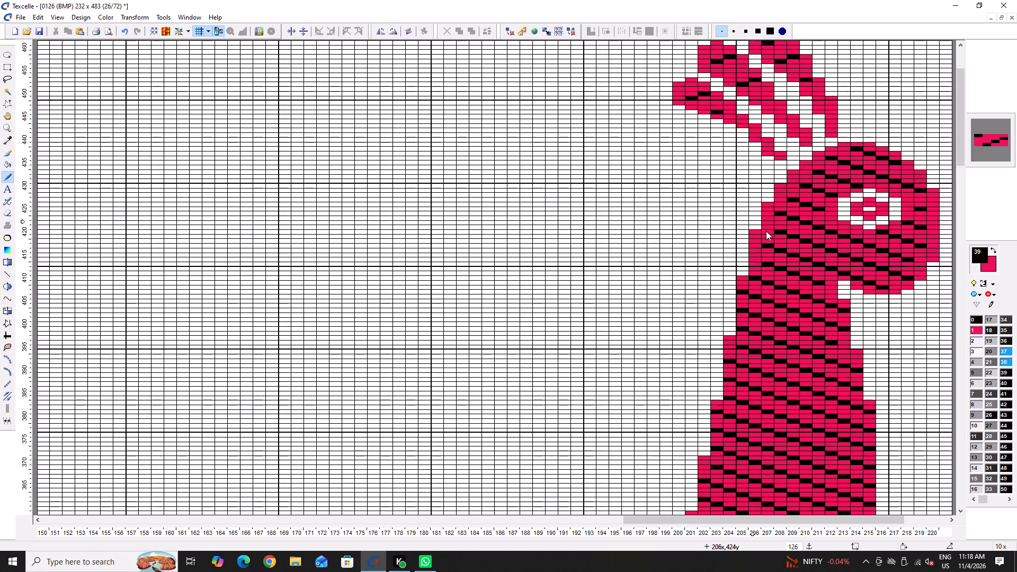
scroll(781, 243, "up", 6, "ctrl")
left_click(760, 220)
left_click(760, 224)
left_click(764, 272)
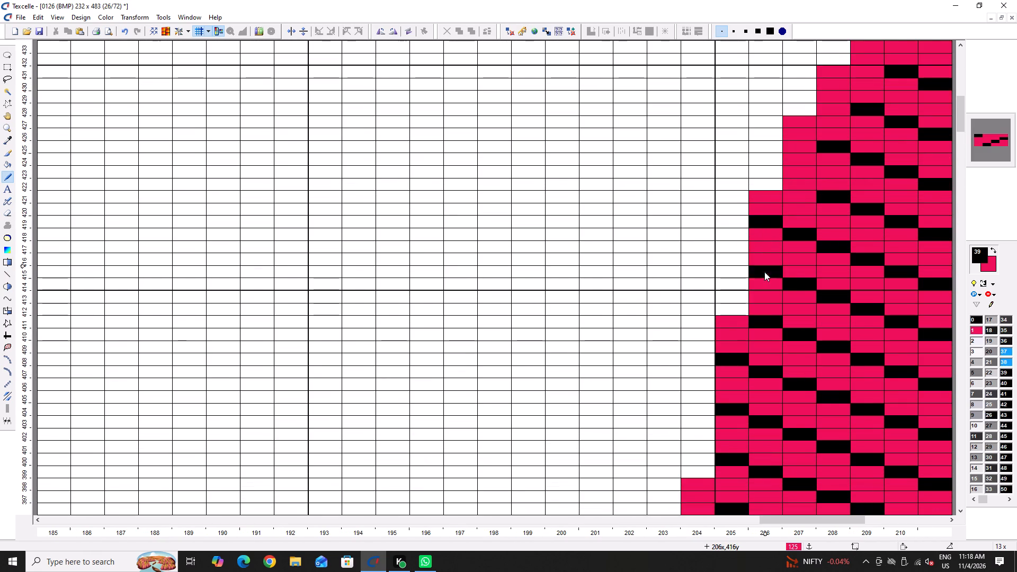
Save the peacock design.
scroll(648, 263, "down", 5, "ctrl")
scroll(739, 206, "down", 6)
scroll(431, 297, "down", 3)
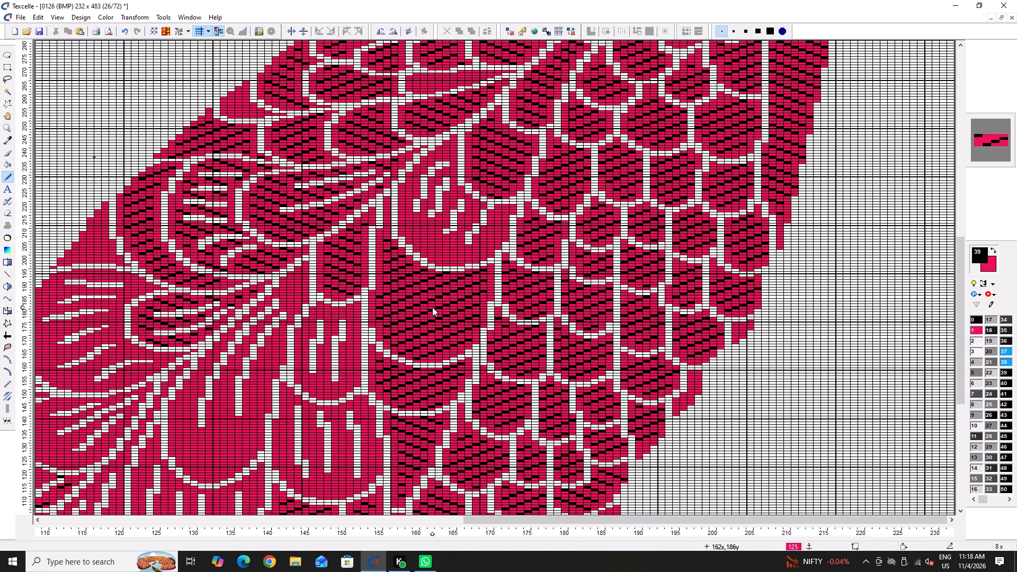
scroll(432, 314, "down", 4, "ctrl")
key("ctrl+s")
key("ctrl+s")
key("ctrl+s")
key("ctrl+s")
key("ctrl+s")
key("ctrl+s")
key("ctrl+s")
key("ctrl+s")
key("ctrl+s")
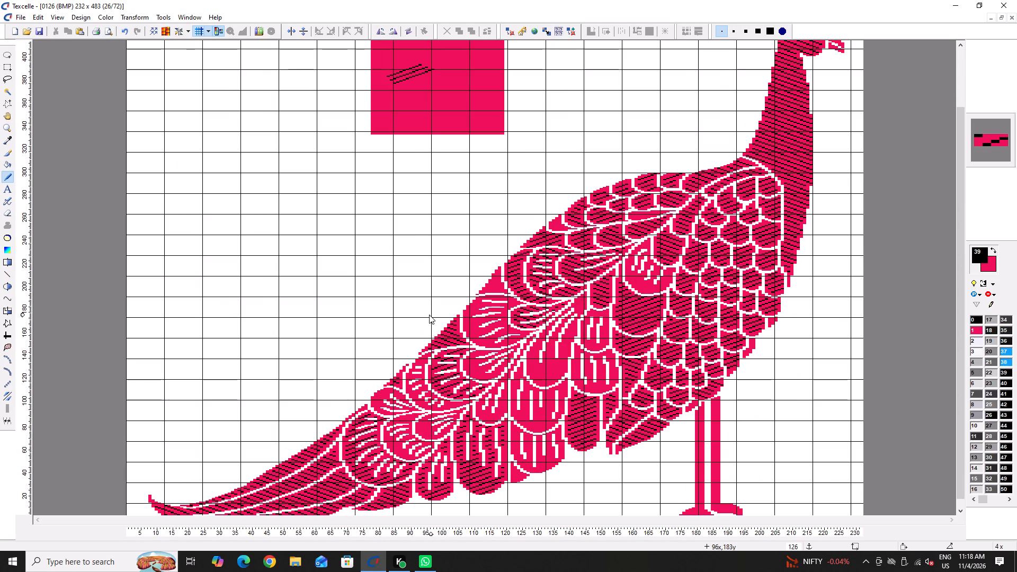
key("ctrl+s")
key("ctrl+s")
Draw three black diagonal repeat lines across the front foot, spanning columns 185 to 192 and rows 11 to 18.
scroll(671, 343, "down", 4)
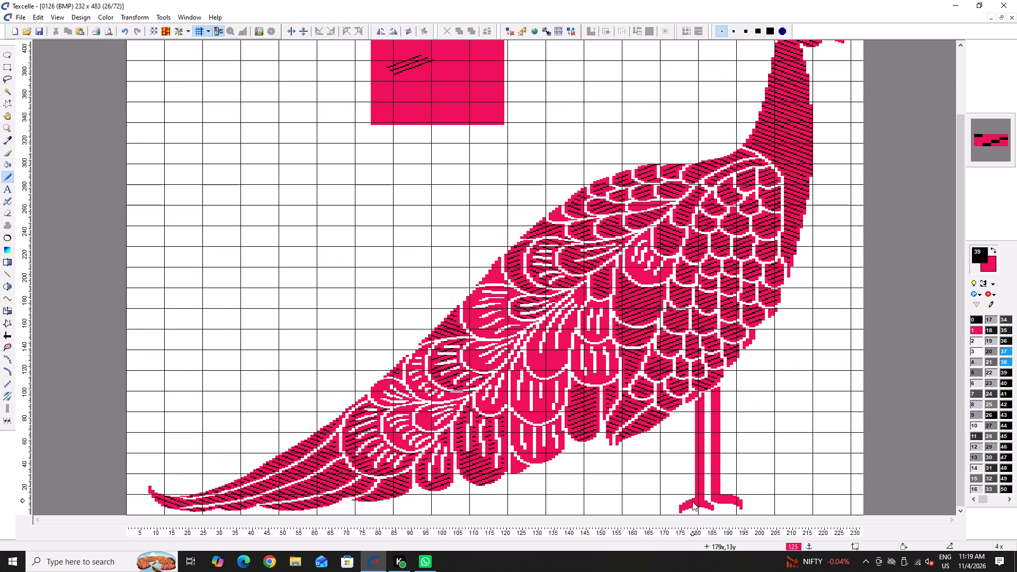
scroll(694, 508, "up", 7, "ctrl")
scroll(798, 461, "down", 3)
key("Right")
key("Right")
key("Right")
key("Right")
key("Right")
key("Right")
key("Right")
key("Right")
key("Right")
key("Right")
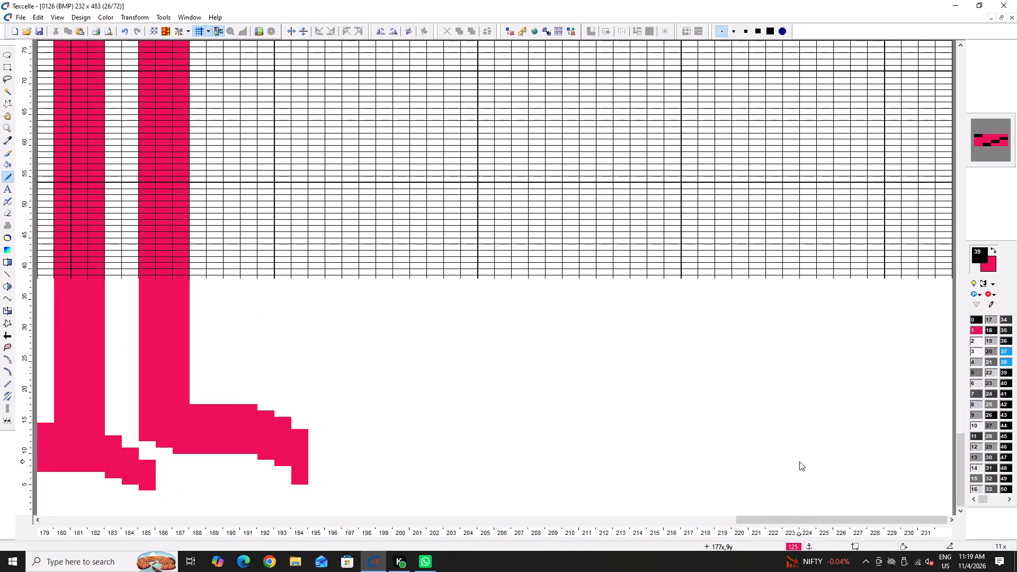
key("Left")
key("Left")
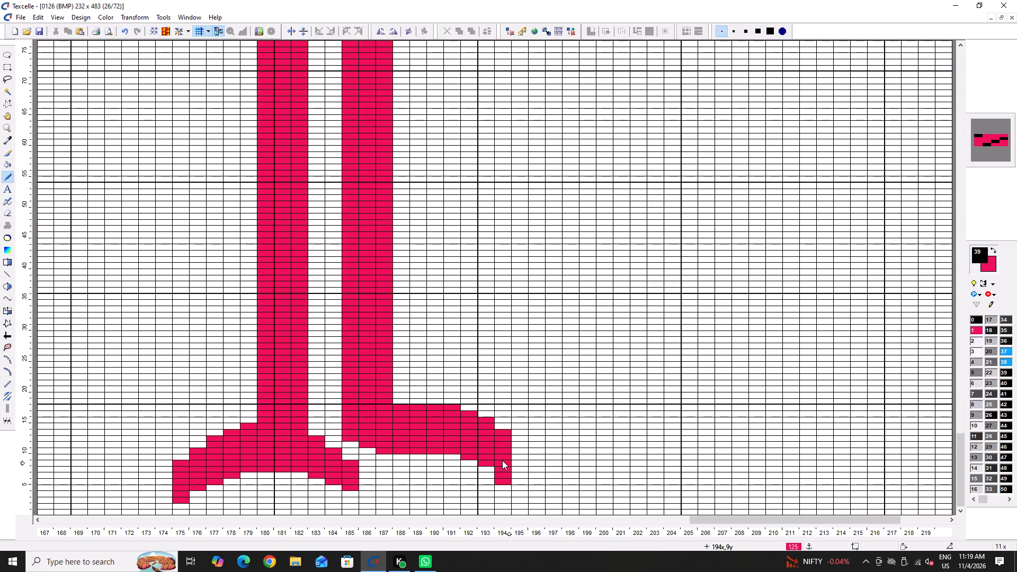
scroll(419, 410, "up", 3, "ctrl")
key("l")
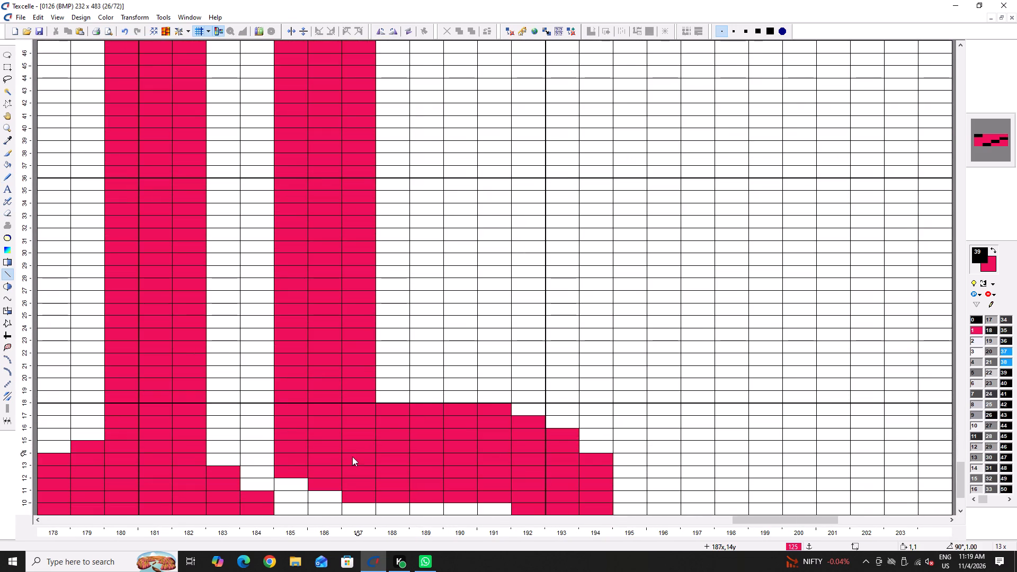
left_click_drag(321, 470, 474, 419)
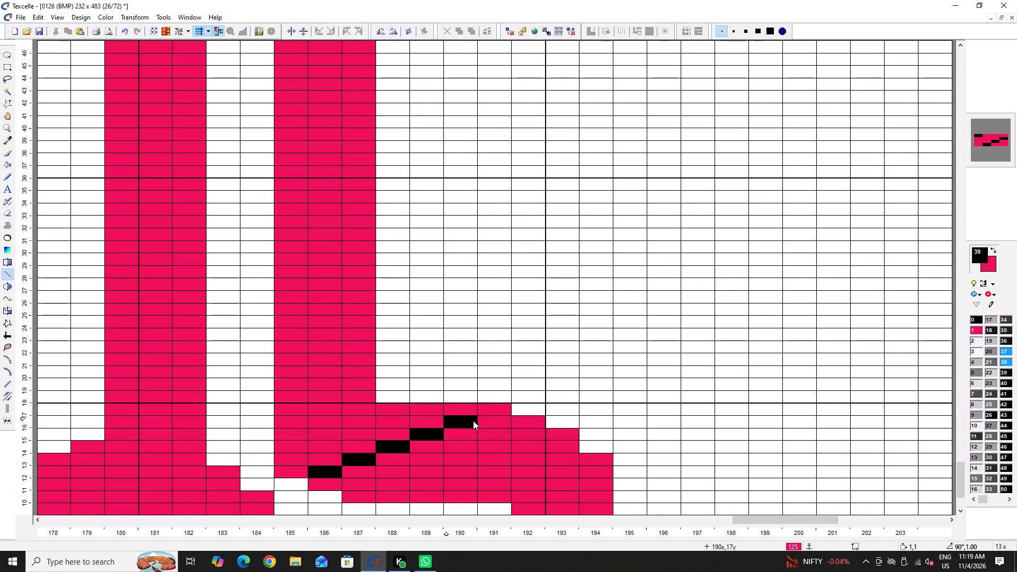
left_click_drag(354, 409, 295, 431)
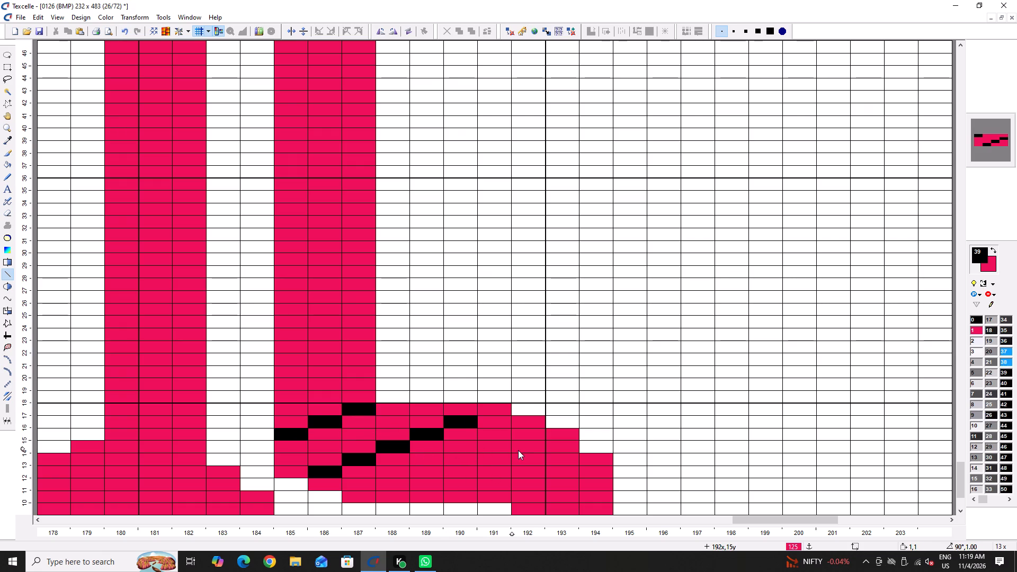
left_click_drag(519, 450, 422, 483)
left_click(400, 491)
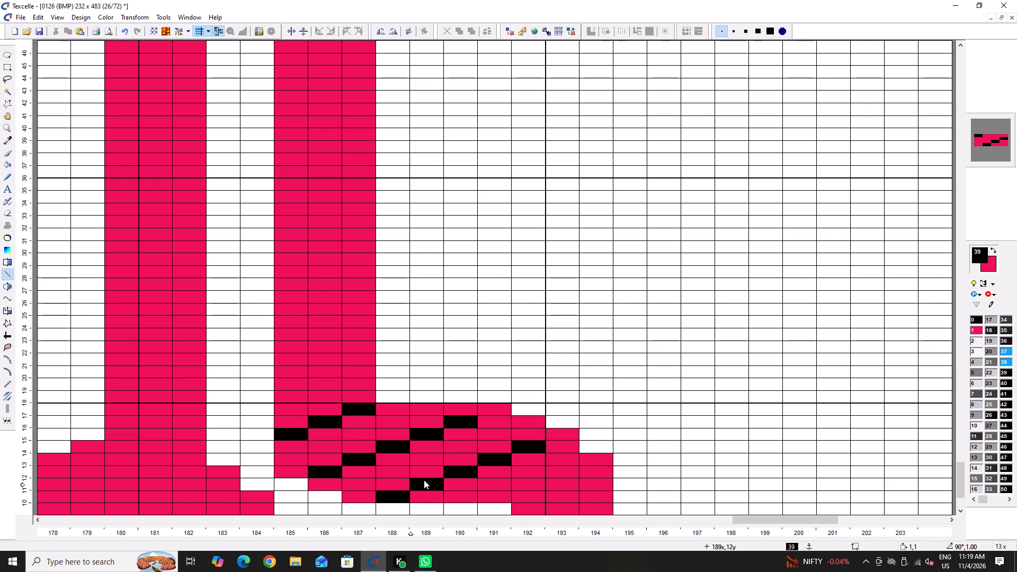
Add a black ascending diagonal at the front foot's toe, from column 192 row 11 to column 194 row 13.
scroll(540, 511, "down", 3)
double_click(520, 380)
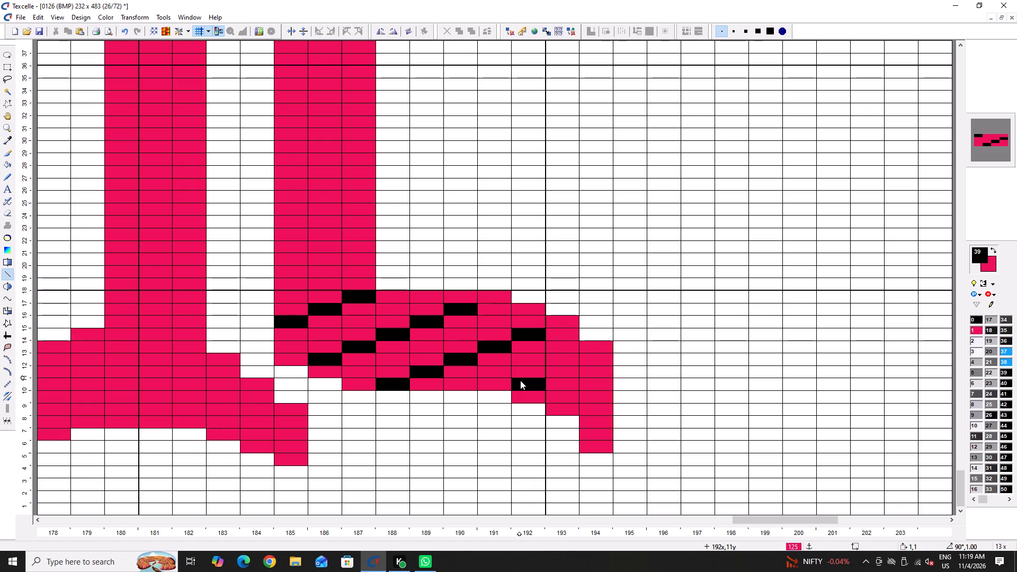
left_click(561, 373)
left_click(589, 364)
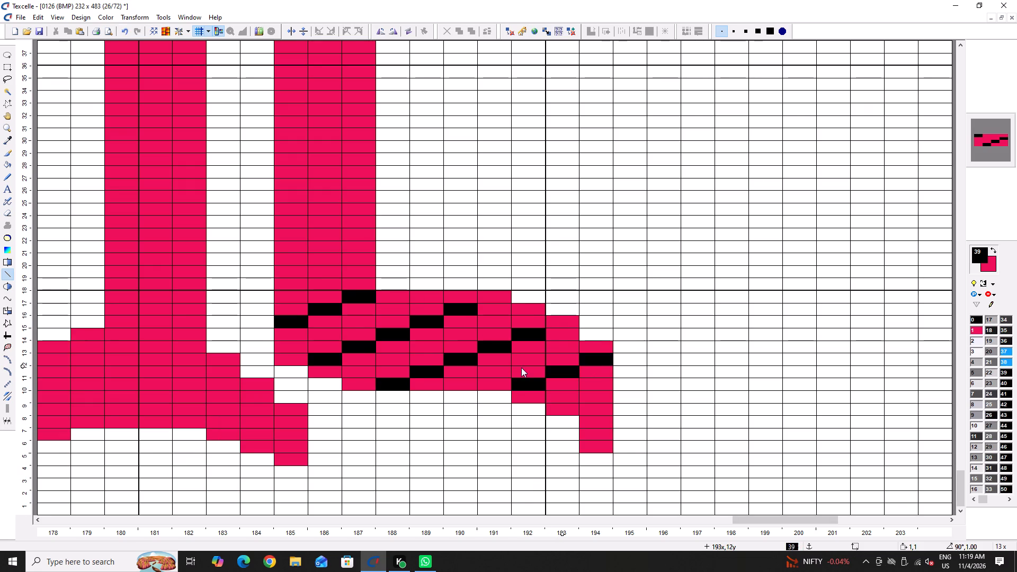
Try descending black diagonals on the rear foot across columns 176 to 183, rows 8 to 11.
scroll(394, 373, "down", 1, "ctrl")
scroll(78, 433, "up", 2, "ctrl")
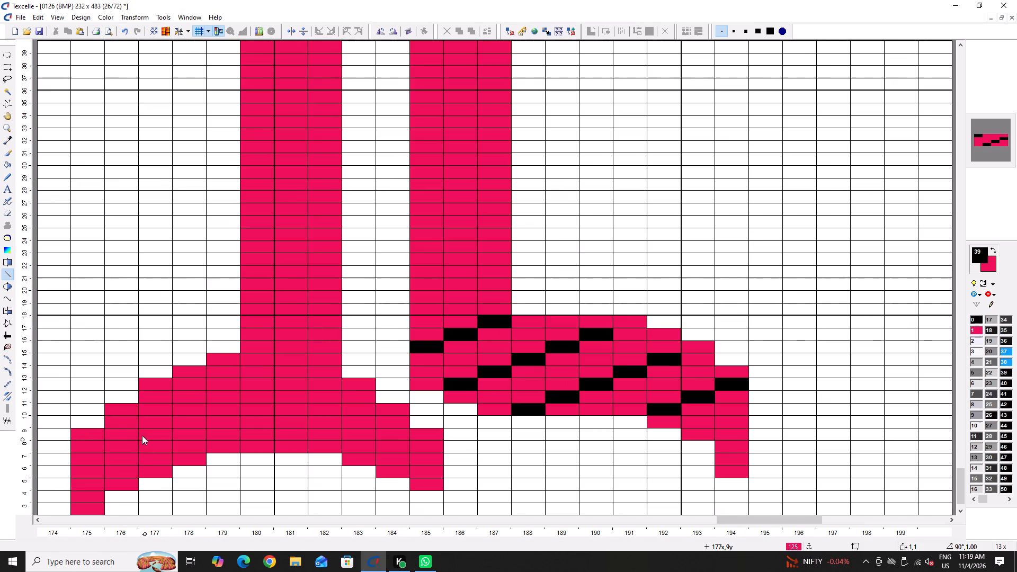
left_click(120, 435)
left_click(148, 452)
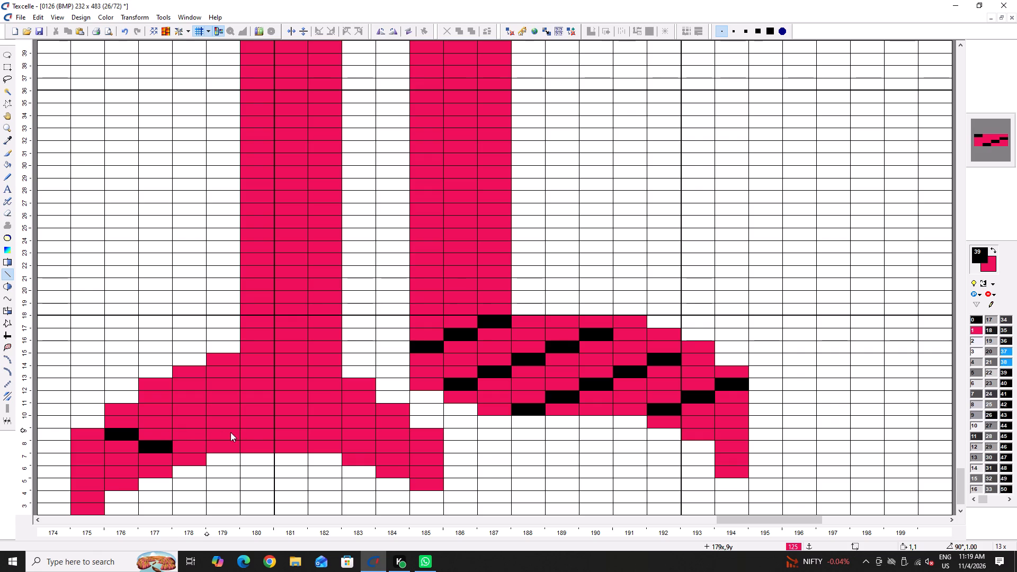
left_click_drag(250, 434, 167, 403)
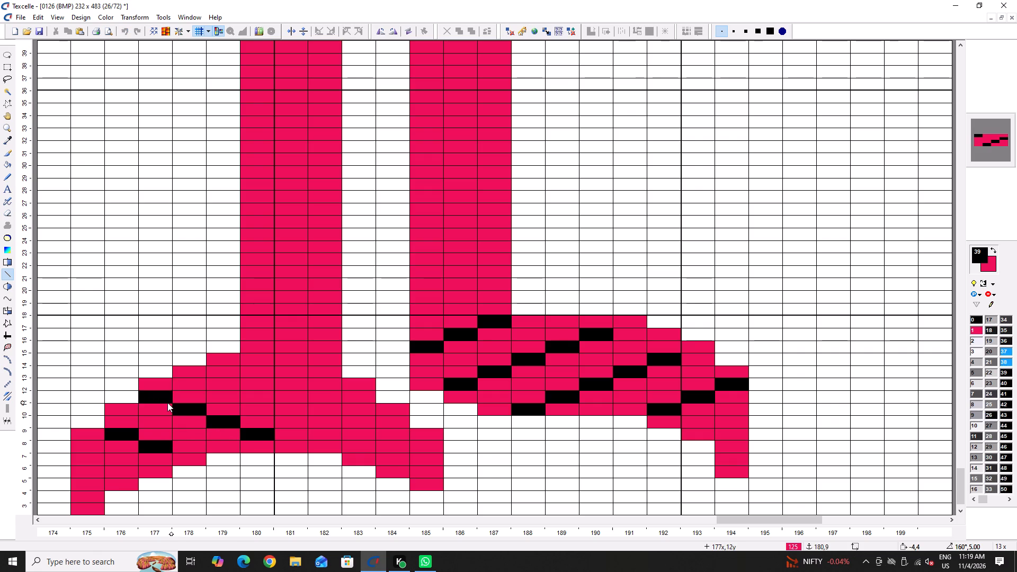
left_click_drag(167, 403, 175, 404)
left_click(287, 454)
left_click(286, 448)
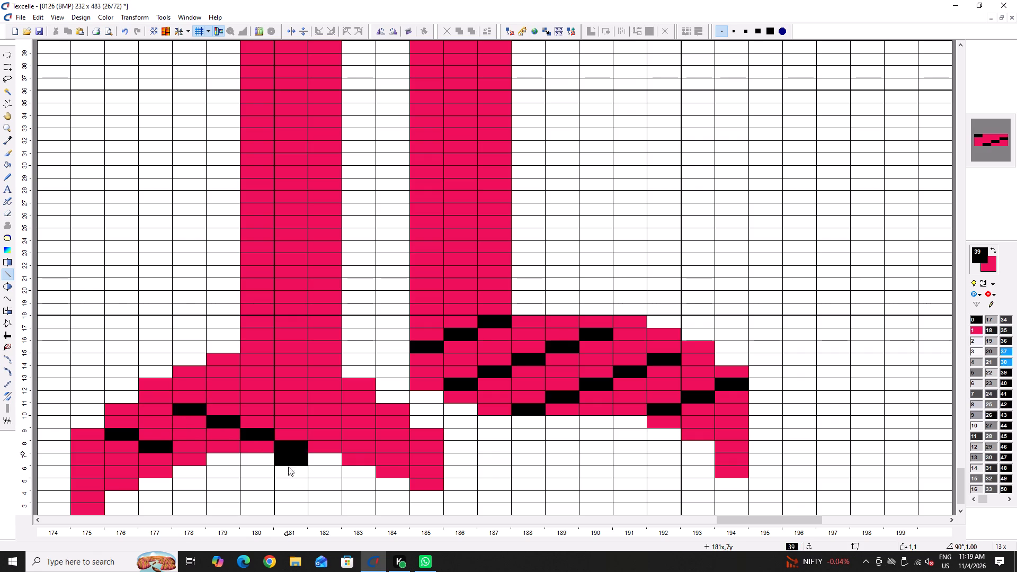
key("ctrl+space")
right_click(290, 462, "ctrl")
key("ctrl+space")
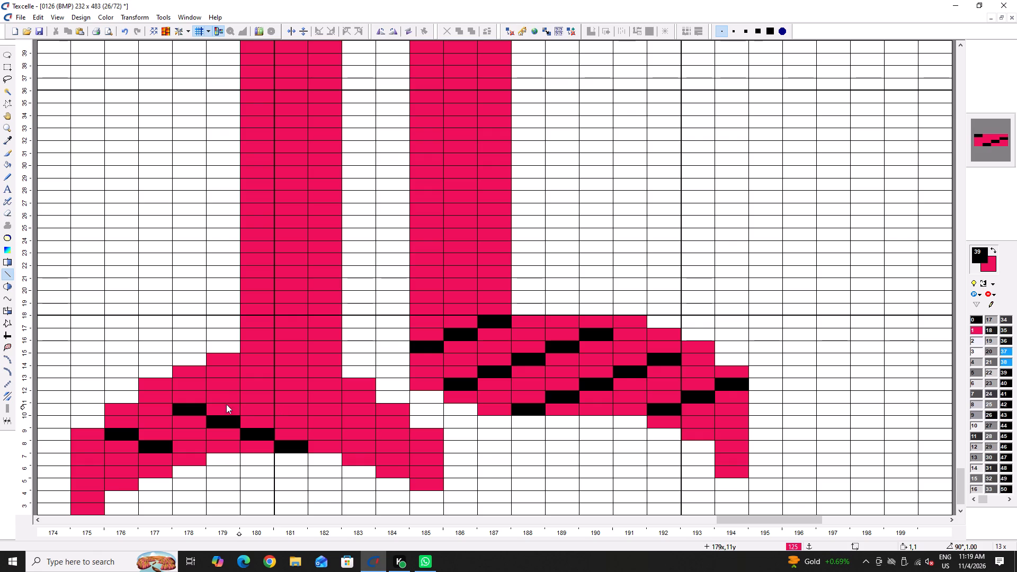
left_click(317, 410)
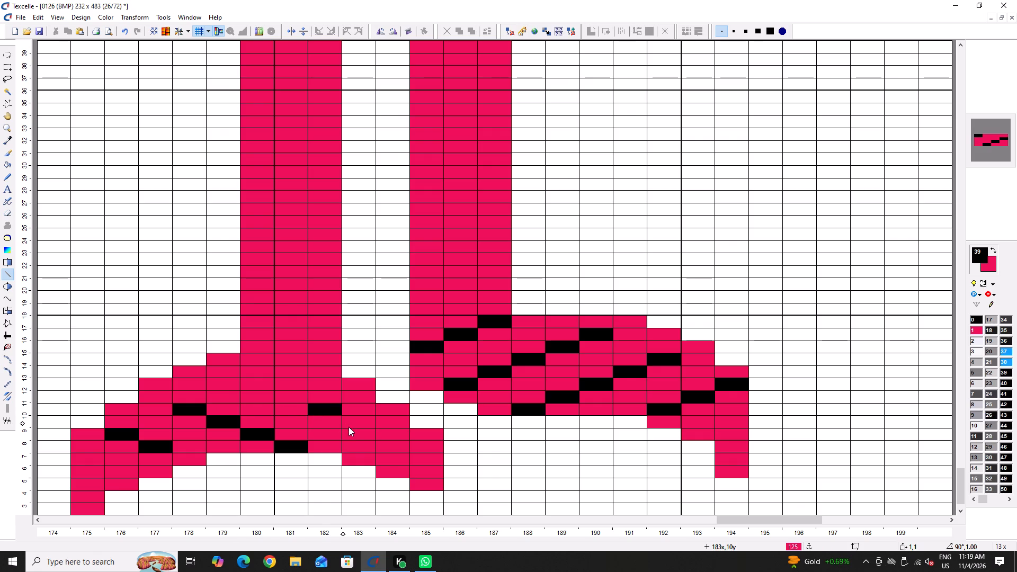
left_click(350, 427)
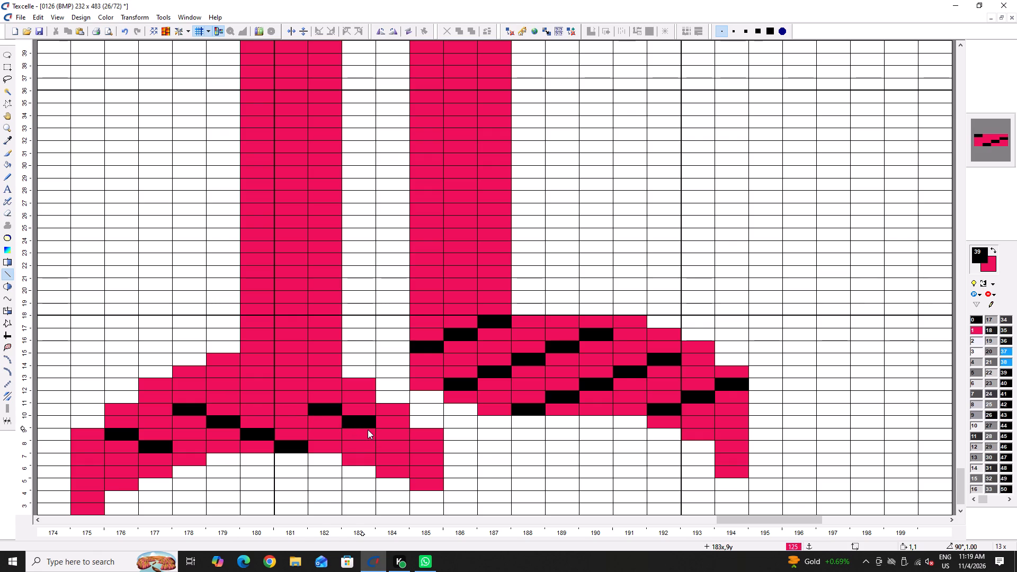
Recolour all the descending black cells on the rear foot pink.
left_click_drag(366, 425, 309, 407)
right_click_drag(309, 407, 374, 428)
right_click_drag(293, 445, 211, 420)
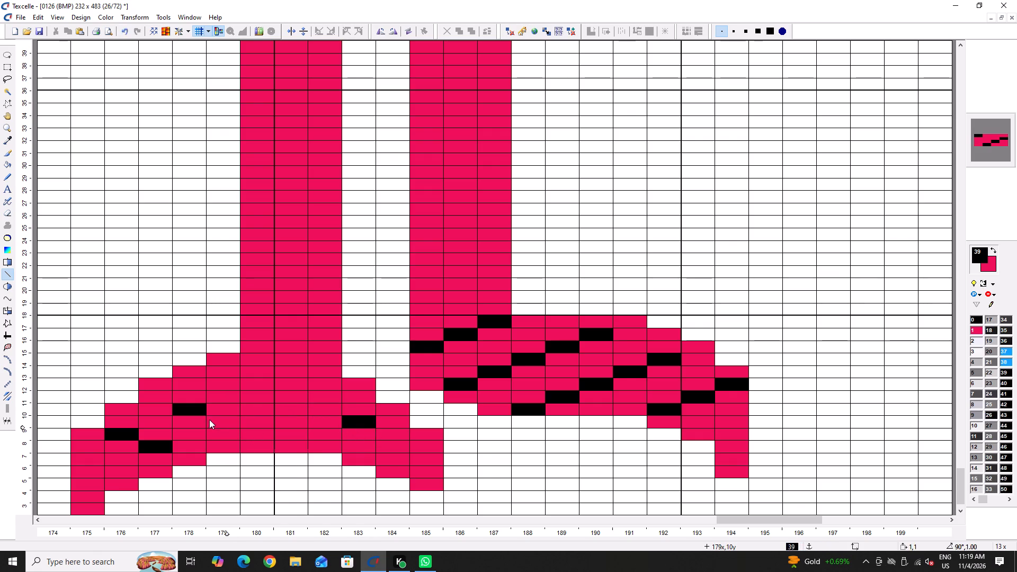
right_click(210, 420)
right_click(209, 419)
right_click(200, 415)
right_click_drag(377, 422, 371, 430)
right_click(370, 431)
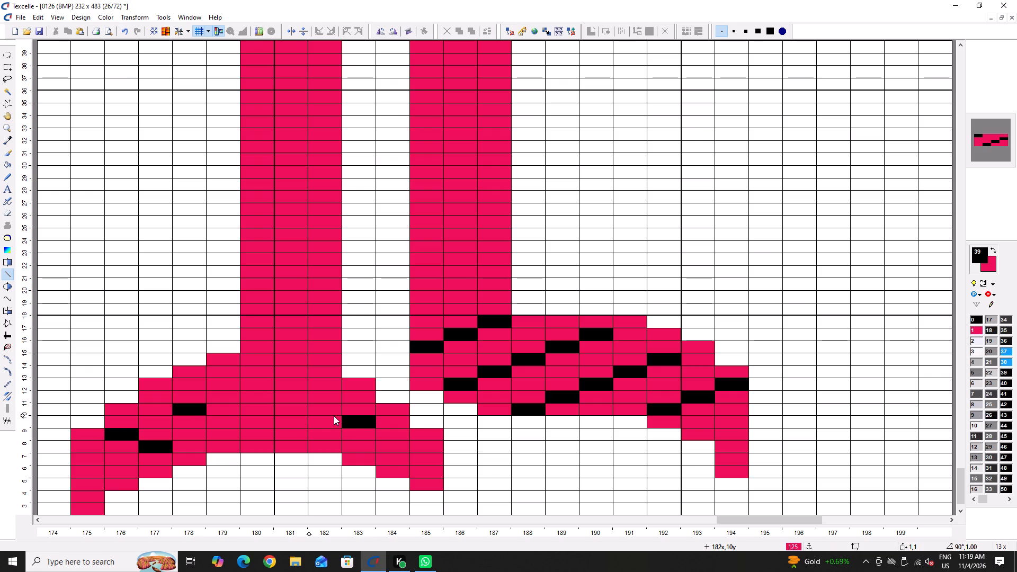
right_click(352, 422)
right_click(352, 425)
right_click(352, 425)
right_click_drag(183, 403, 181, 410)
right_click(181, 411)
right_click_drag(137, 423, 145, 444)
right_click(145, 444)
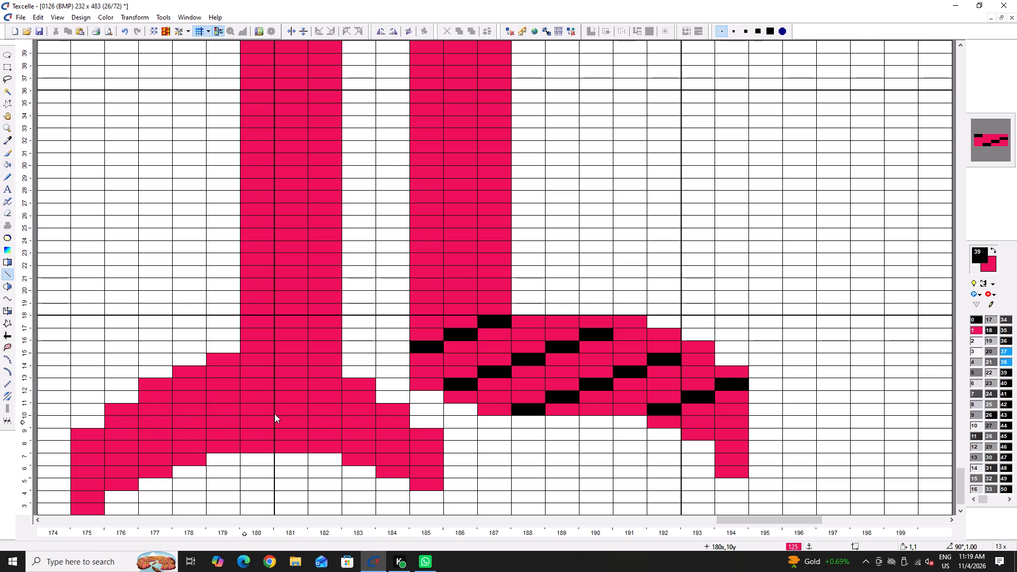
Draw ascending black diagonals on the rear foot from column 180 row 8 to 183 row 11, and from 183 row 8 to 184 row 9.
left_click_drag(364, 408, 297, 434)
left_click(297, 434)
left_click(262, 445)
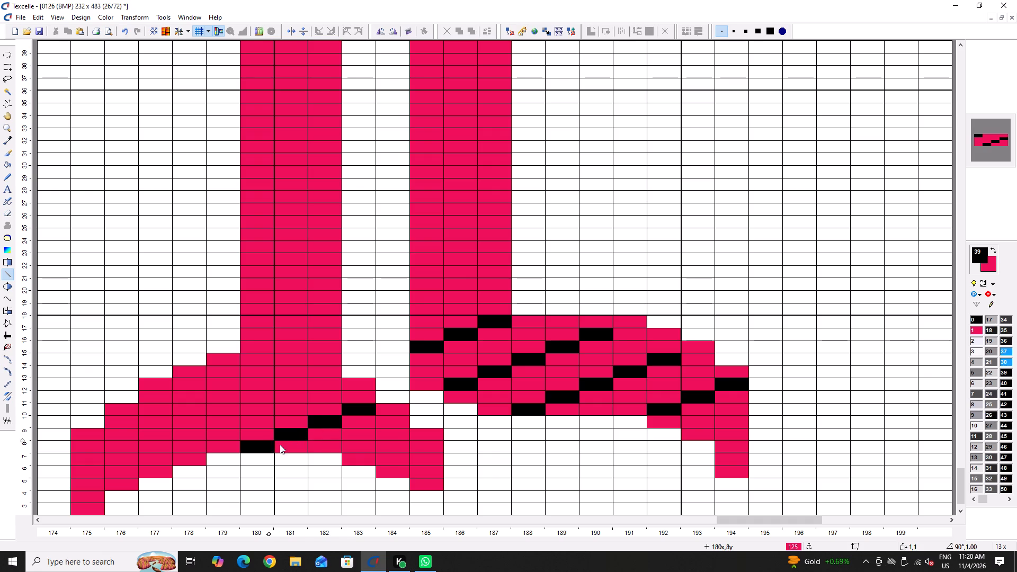
double_click(398, 436)
left_click(358, 448)
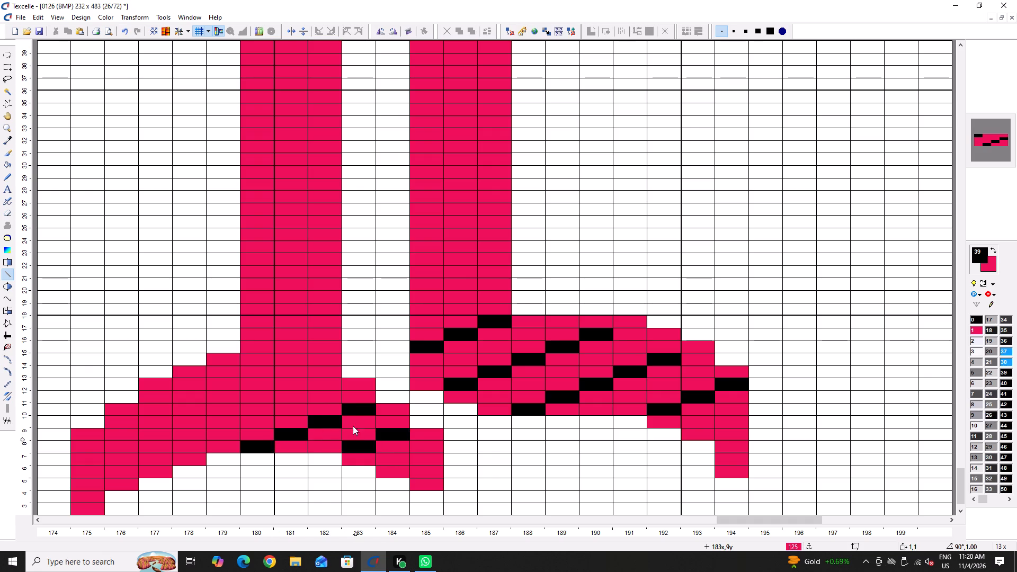
Redraw the rear foot's longer diagonal one row higher, from column 180 row 9 to column 182 row 11, and recolour its former cells pink.
left_click_drag(333, 409, 325, 410)
left_click_drag(324, 410, 261, 439)
left_click(261, 439)
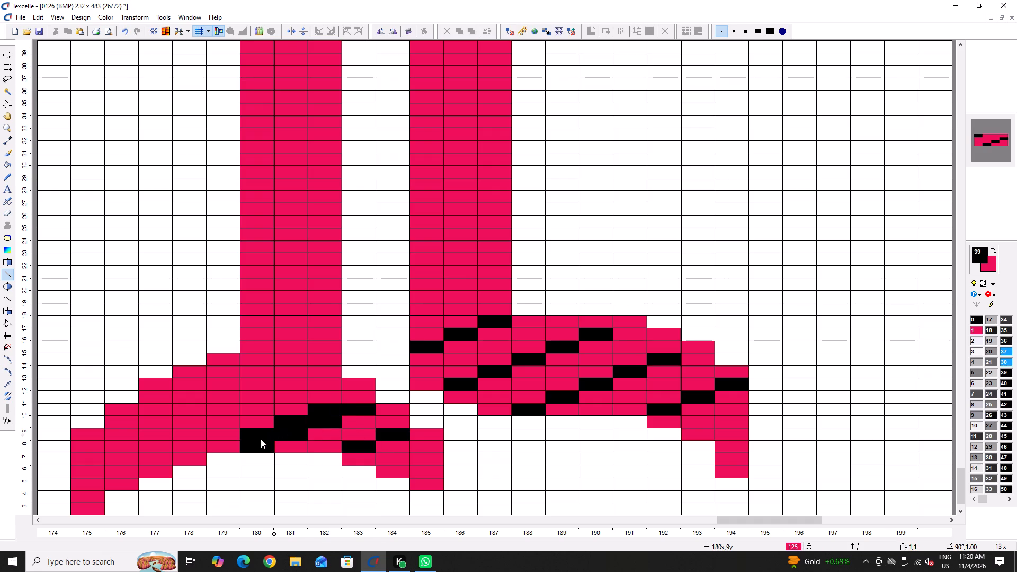
right_click(258, 441)
right_click(289, 438)
right_click(289, 438)
right_click(319, 429)
right_click(357, 409)
right_click(326, 421)
right_click(323, 421)
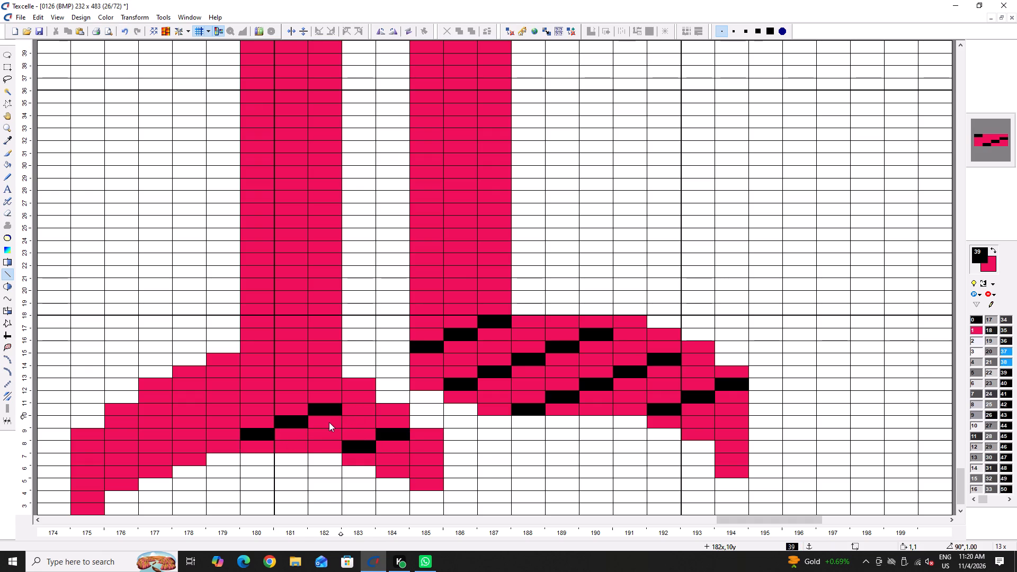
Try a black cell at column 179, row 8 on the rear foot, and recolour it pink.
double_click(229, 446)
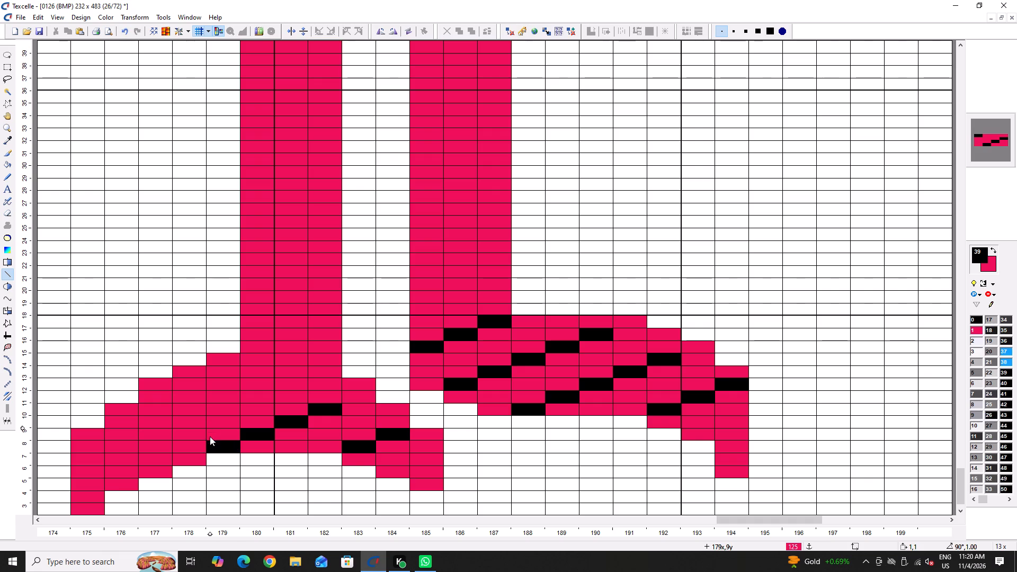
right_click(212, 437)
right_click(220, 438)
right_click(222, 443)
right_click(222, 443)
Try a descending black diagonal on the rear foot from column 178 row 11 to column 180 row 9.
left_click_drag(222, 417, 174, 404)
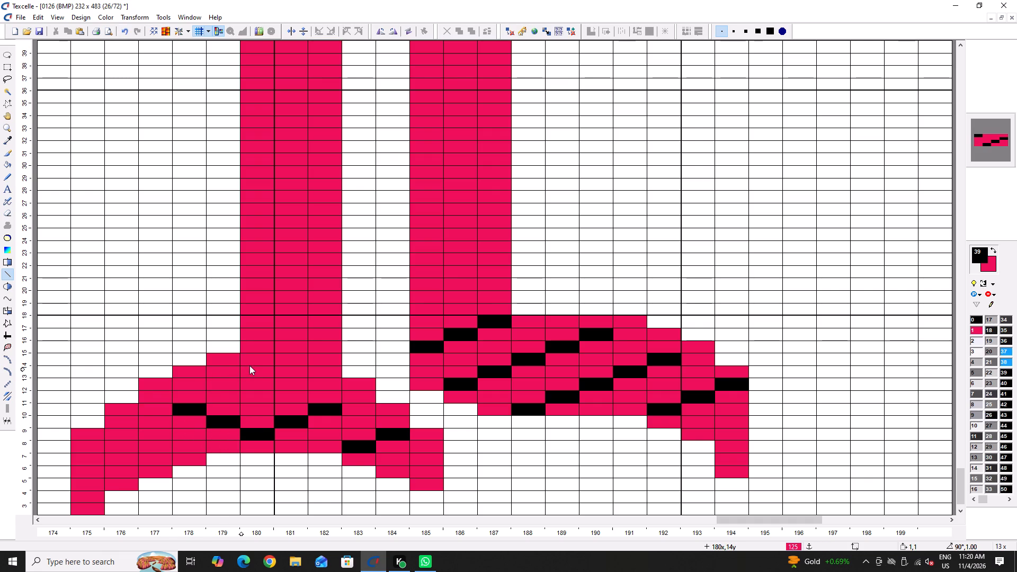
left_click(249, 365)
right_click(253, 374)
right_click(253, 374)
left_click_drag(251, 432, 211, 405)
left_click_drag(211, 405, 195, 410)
Recolour the rear foot's black cells in columns 178 to 180, rows 9 to 11, pink.
right_click_drag(191, 408, 235, 438)
right_click(236, 438)
right_click_drag(221, 400, 234, 432)
right_click(237, 436)
right_click_drag(255, 432, 254, 437)
right_click(254, 437)
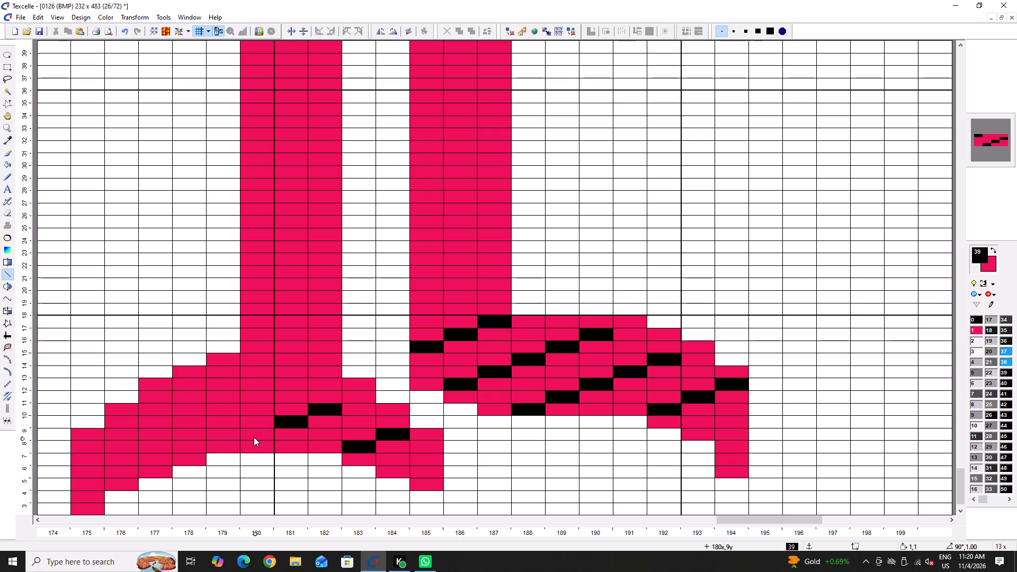